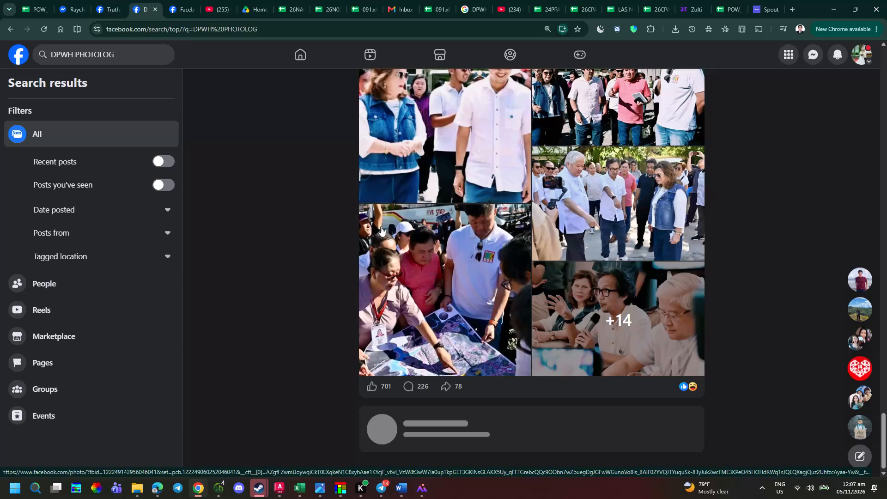
Change the Google image search from DPWH photolog project formats to "DPWH GEOTAGGED PHOTOS" and run it.
left_click(108, 5)
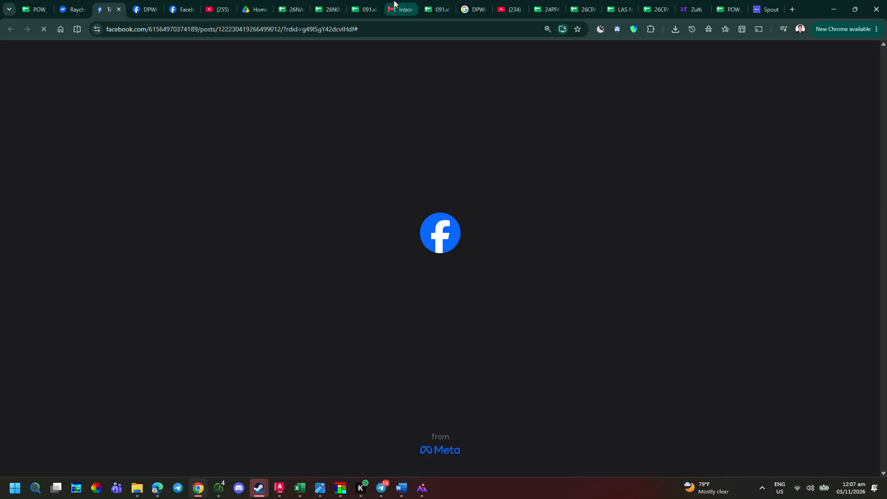
left_click(474, 0)
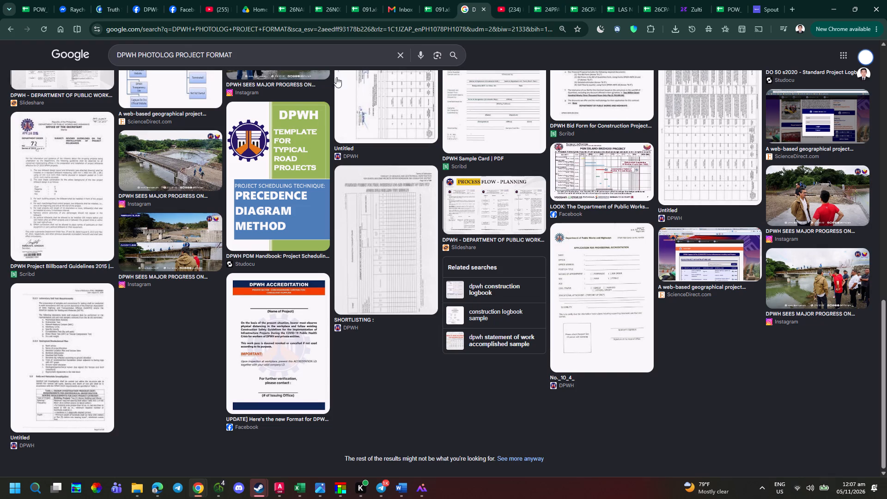
left_click_drag(256, 55, 136, 65)
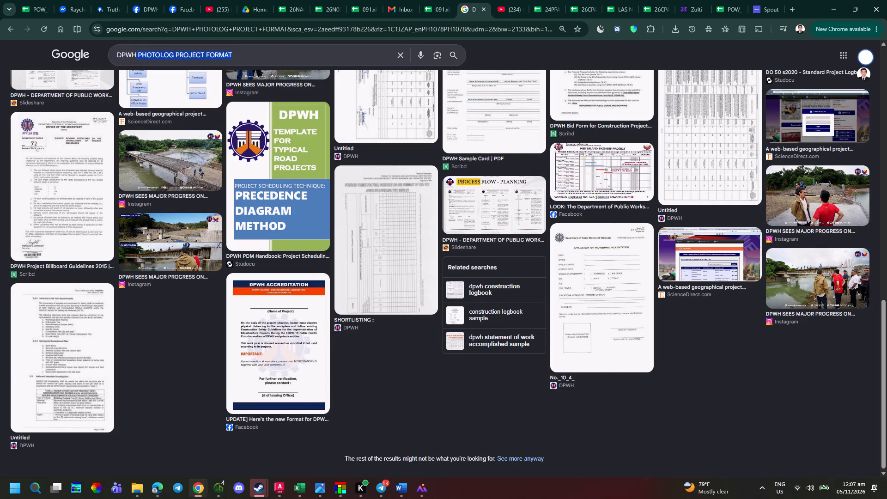
left_click_drag(136, 65, 138, 64)
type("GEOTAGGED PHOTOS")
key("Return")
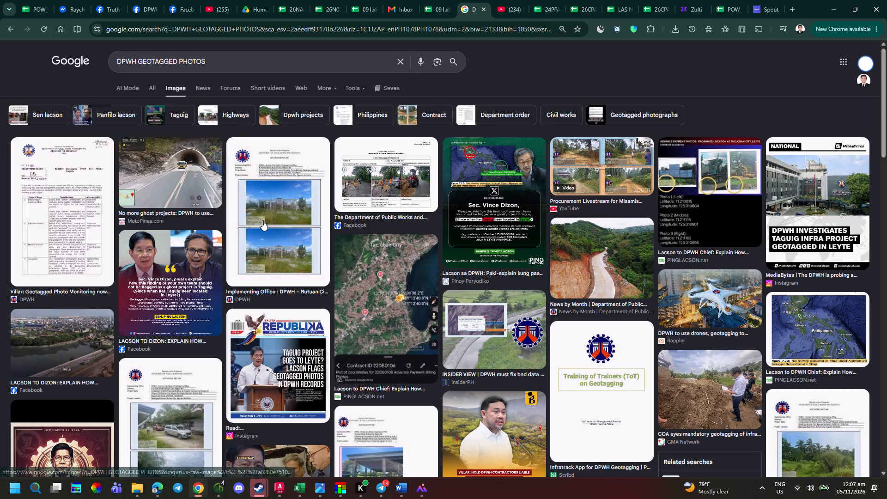
Preview the DPWH Butuan City District Engineering Office geotagged picture sheet from the image results.
scroll(278, 226, "down", 1)
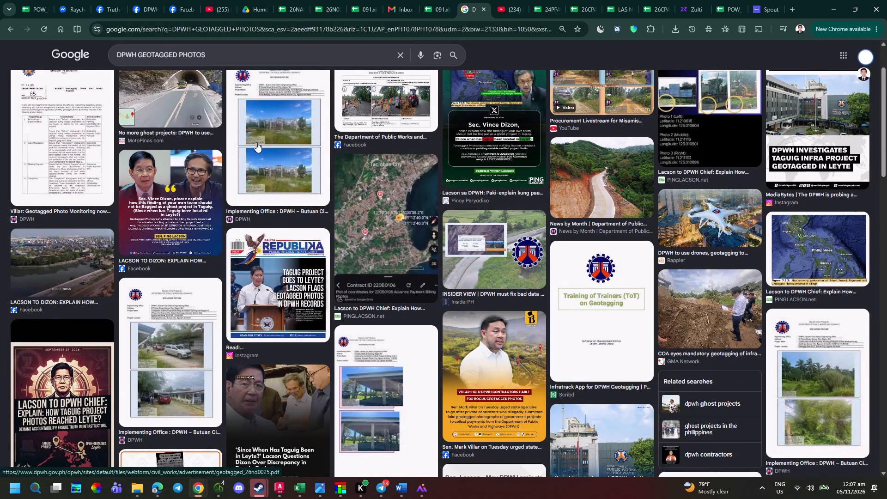
left_click(298, 153)
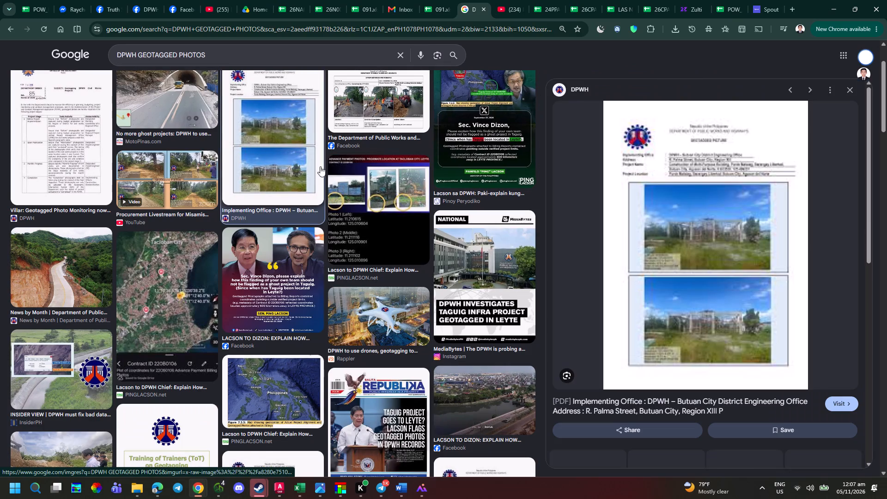
Open the Butuan City District Engineering Office geotagged picture PDF and examine its header layout up close.
left_click(845, 399)
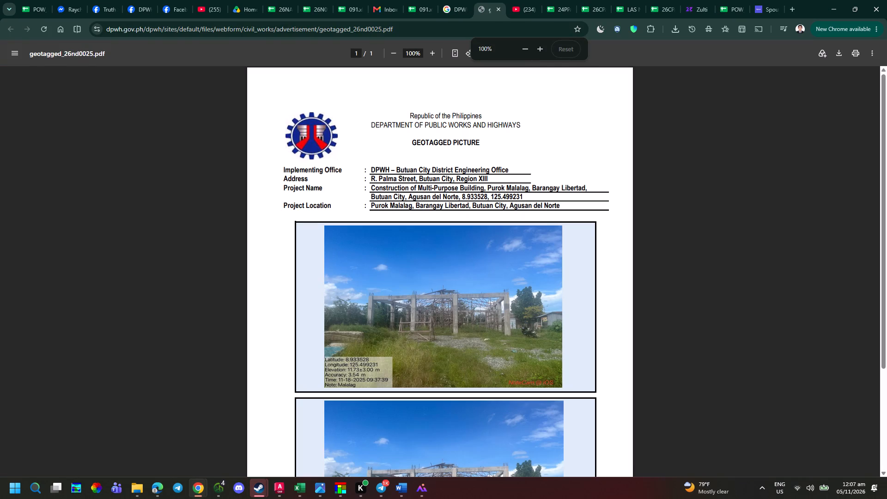
scroll(530, 232, "up", 1, "ctrl")
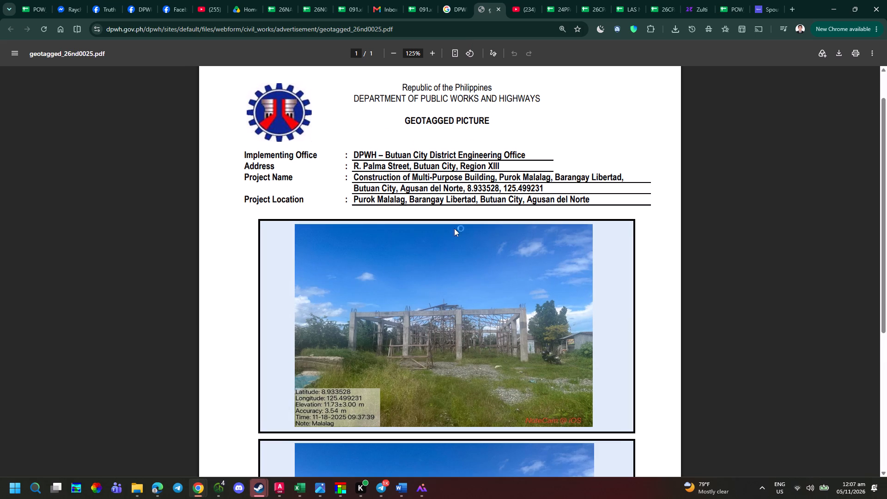
scroll(353, 207, "up", 2)
scroll(224, 181, "up", 2, "ctrl")
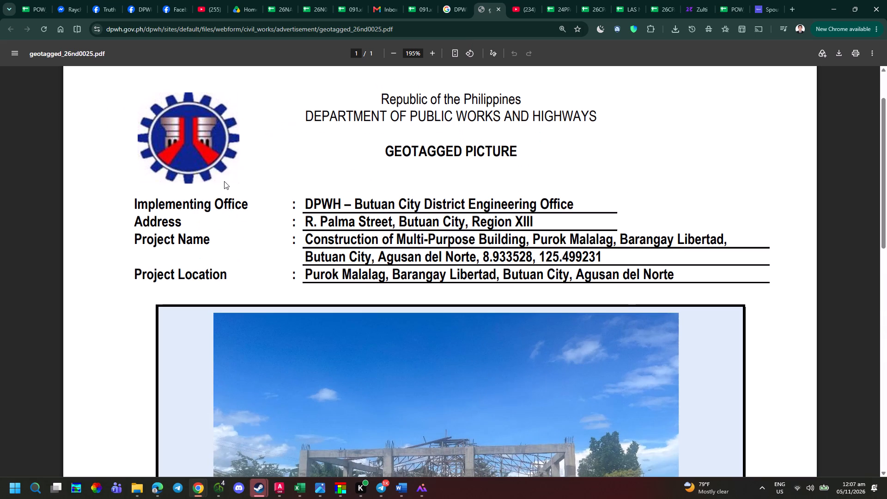
Search Google Images for "DPWH BUTUAN DISTRICT LOGO".
left_click(458, 0)
left_click(221, 32)
key("d")
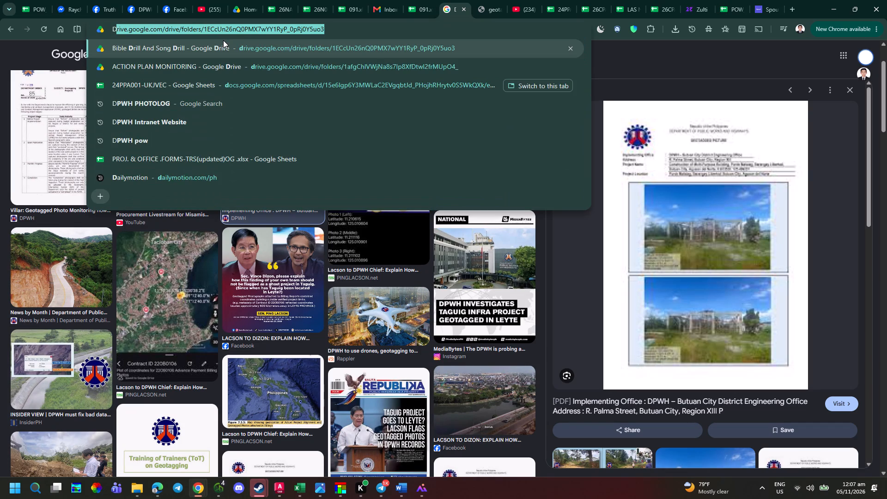
type("PWH BUTUAN DISTRICT LOGO")
key("Return")
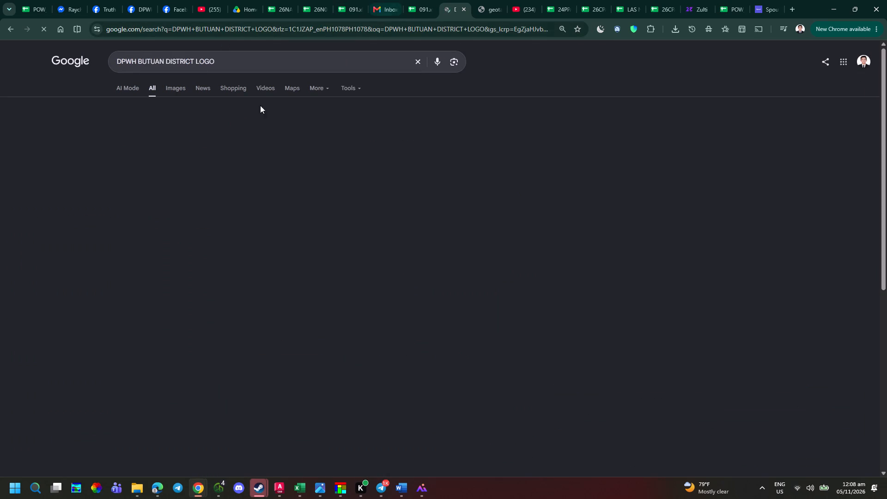
left_click(179, 86)
Compare the logo in the geotagged picture PDF with the logo image results.
left_click(491, 0)
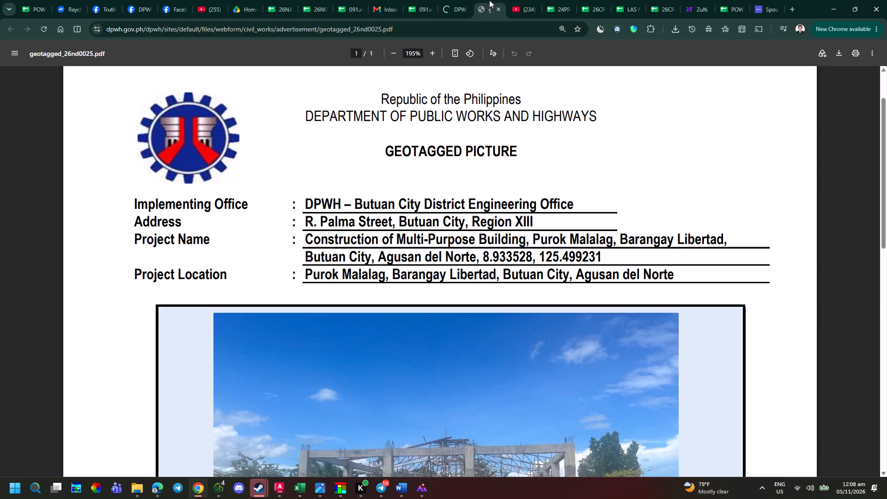
scroll(478, 79, "up", 3)
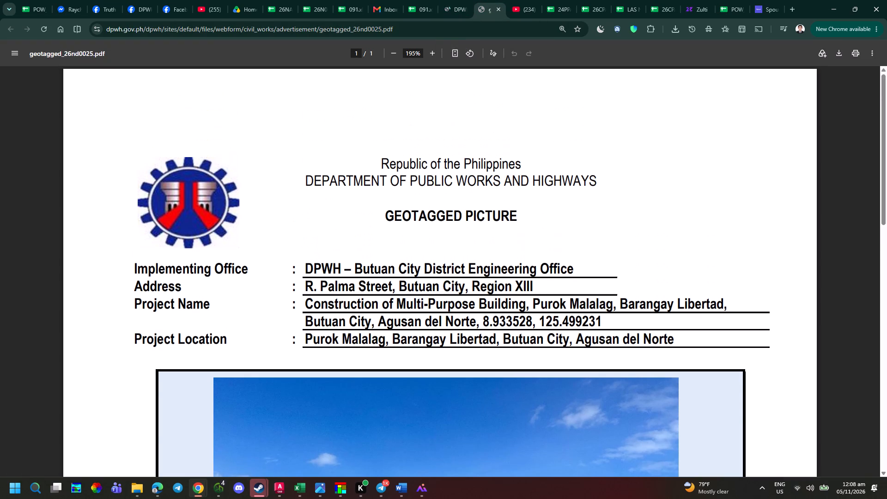
left_click(444, 0)
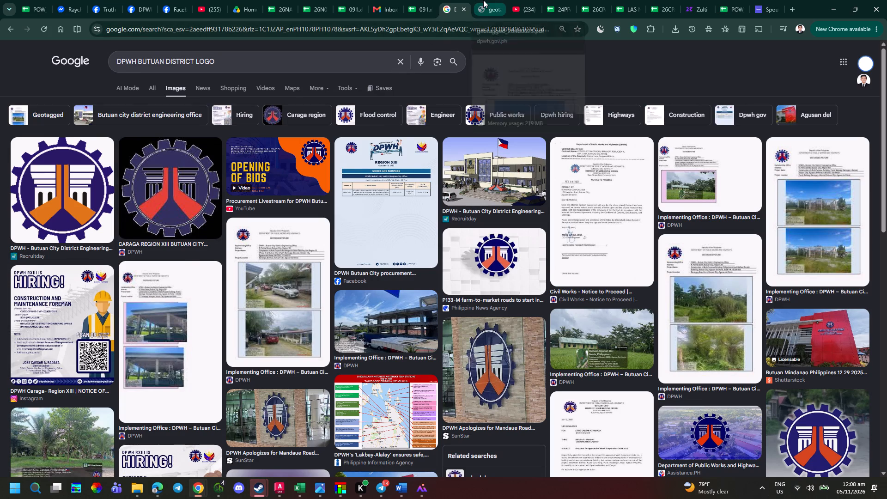
left_click(483, 0)
left_click(456, 0)
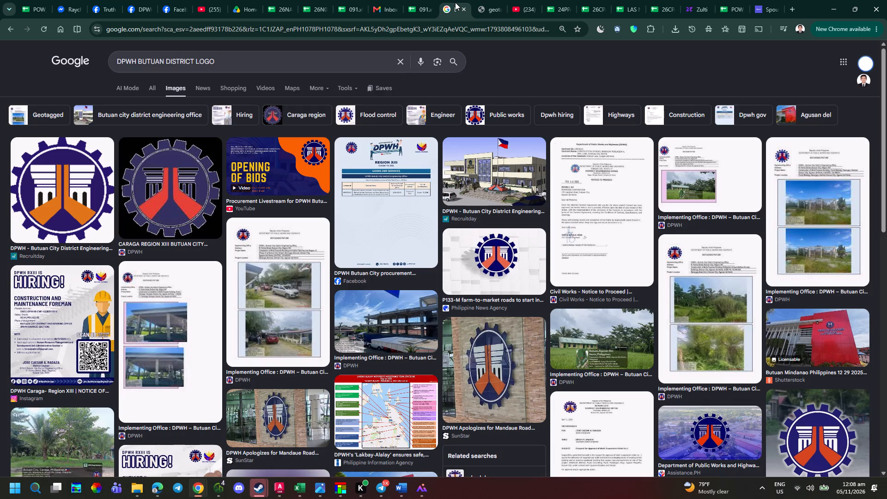
left_click(504, 0)
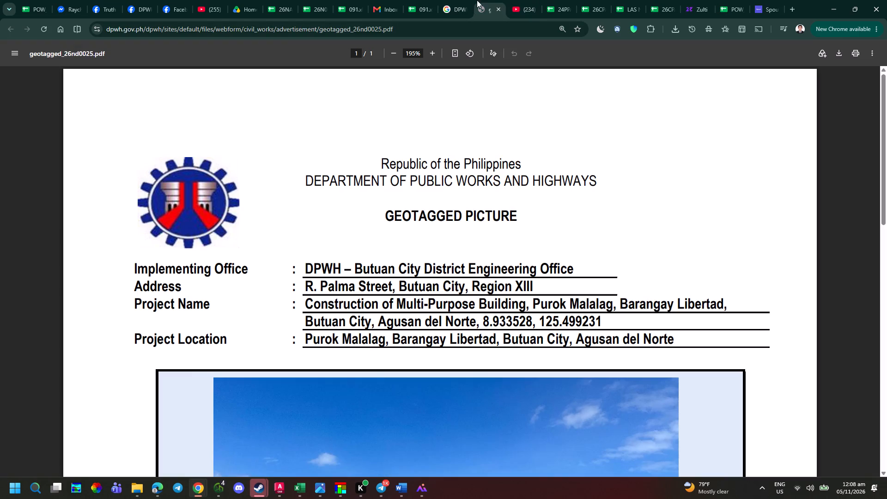
left_click(461, 0)
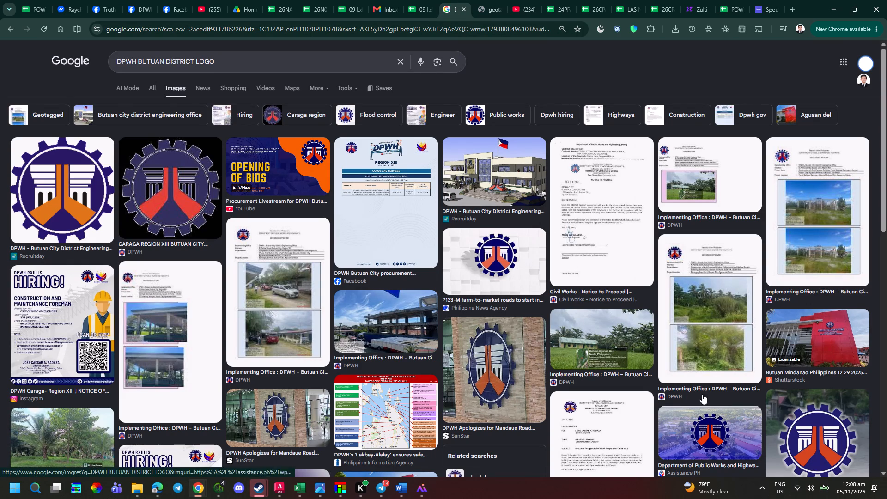
scroll(595, 321, "down", 2)
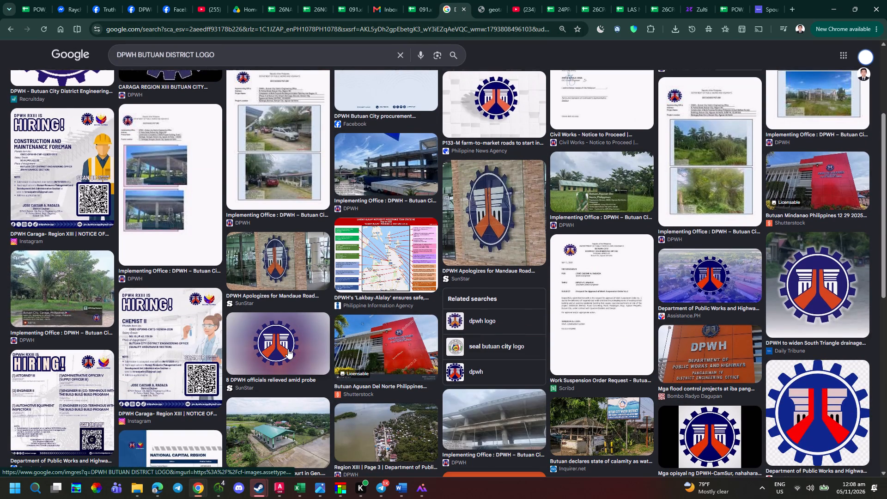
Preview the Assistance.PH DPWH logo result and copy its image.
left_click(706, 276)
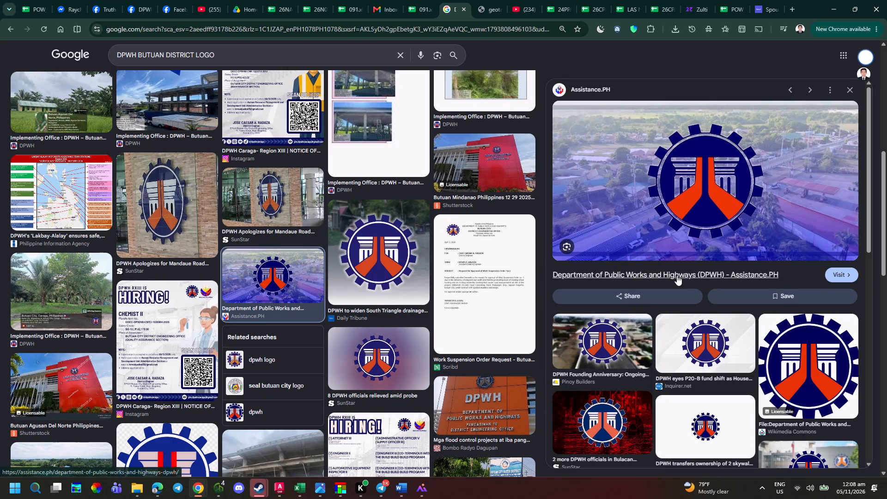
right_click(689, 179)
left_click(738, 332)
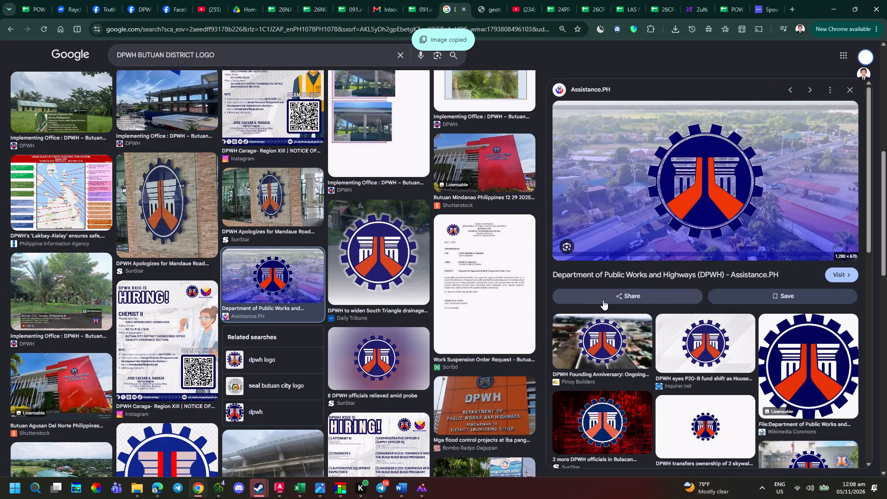
Copy the Wikimedia Commons DPWH logo image and try to paste it at cell D6 of Sheet9 in Excel.
left_click(794, 366)
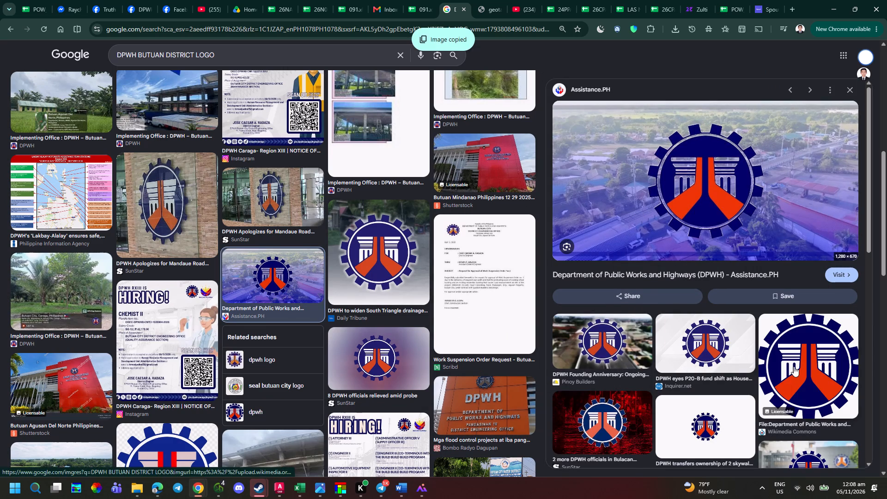
right_click(682, 245)
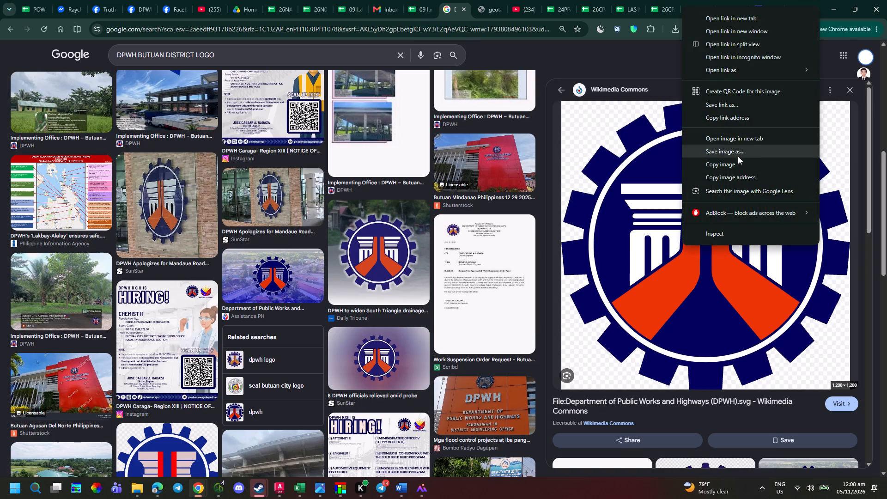
left_click(738, 158)
key("alt+Tab")
key("alt+Tab")
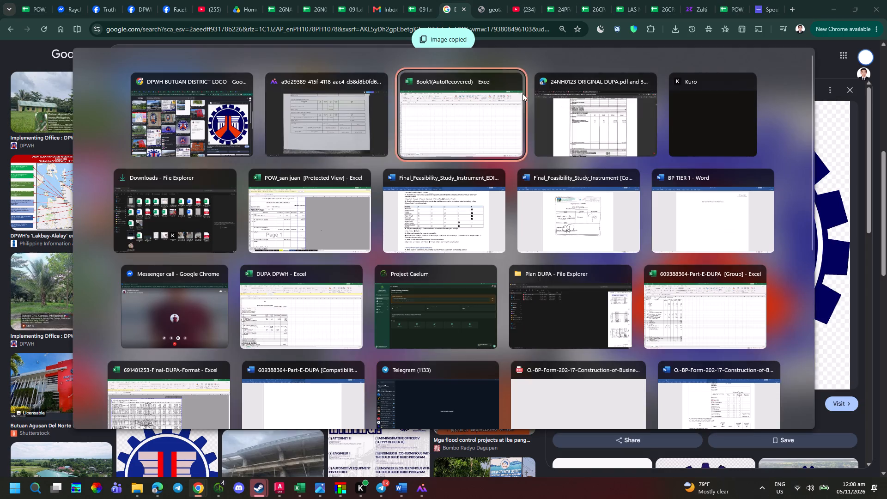
left_click(112, 154)
key("ctrl+v")
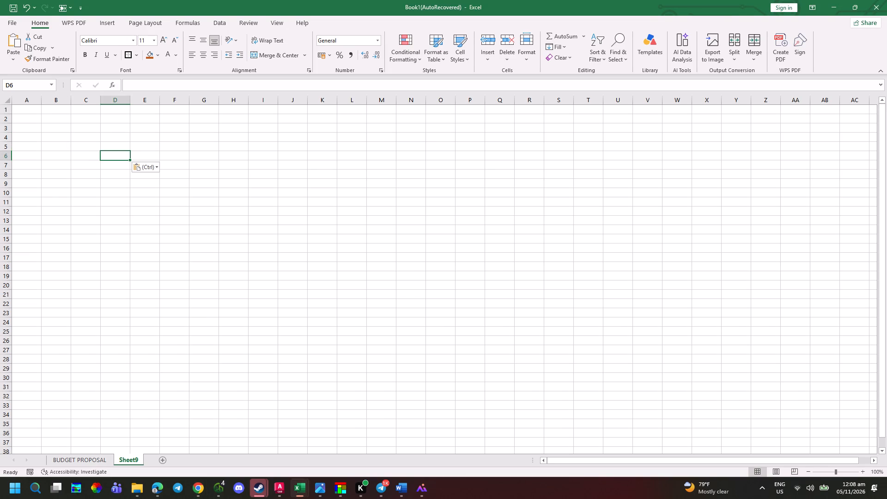
right_click(134, 191)
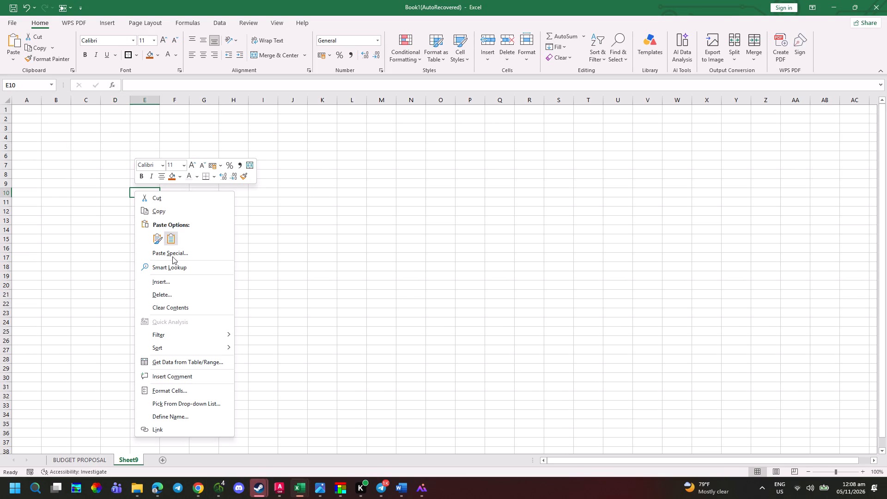
Switch back to Chrome and save the Wikimedia Commons DPWH logo to Downloads as an SVG file.
key("alt+Tab")
right_click(668, 216)
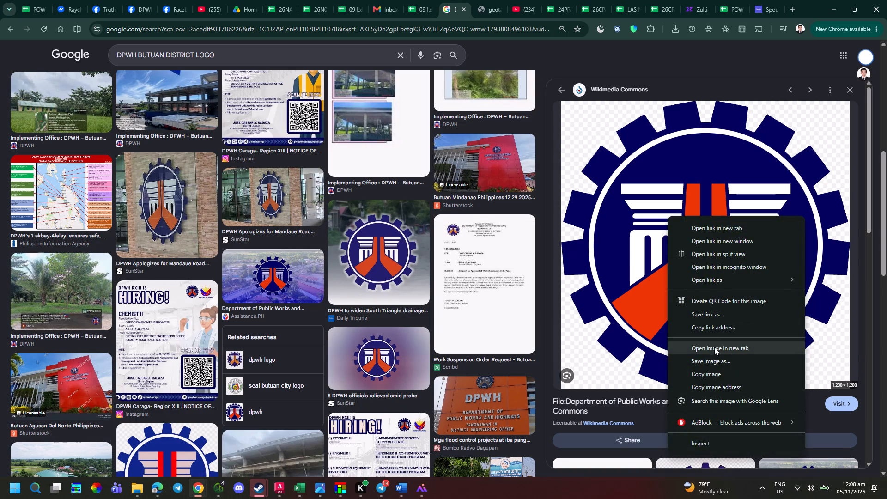
left_click(720, 365)
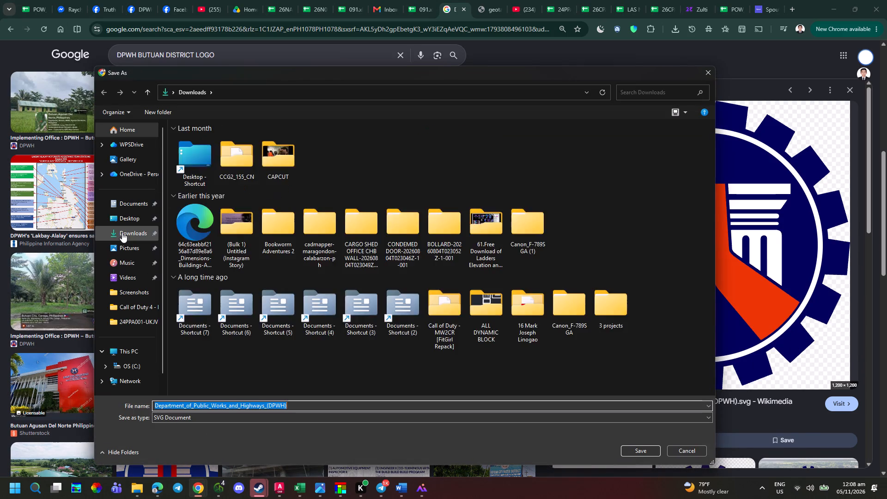
left_click(122, 232)
left_click(631, 450)
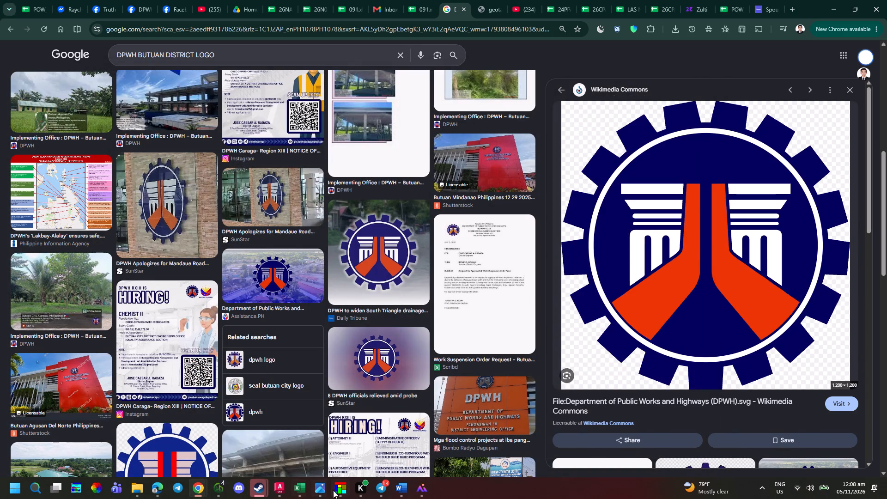
In Excel, insert the picture Department_of_Public_Works_and_Highways_(DPWH) from Downloads into Sheet9.
key("alt+Tab")
left_click(103, 160)
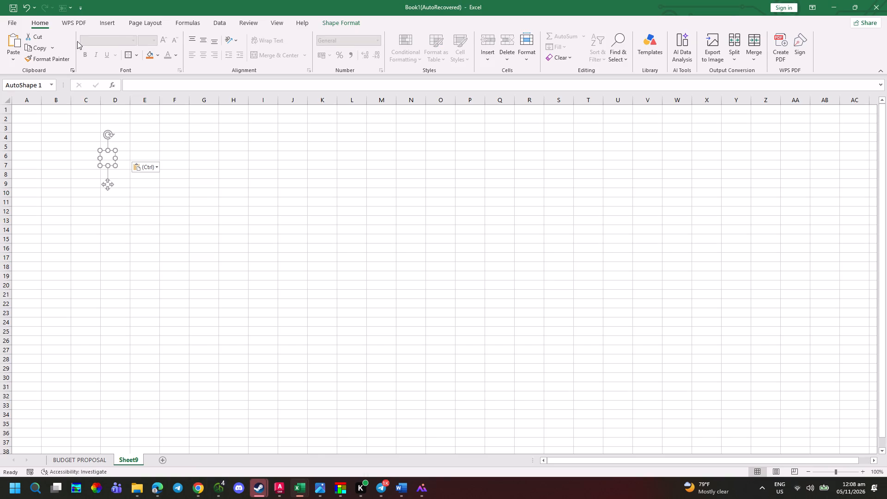
left_click(102, 21)
left_click(108, 40)
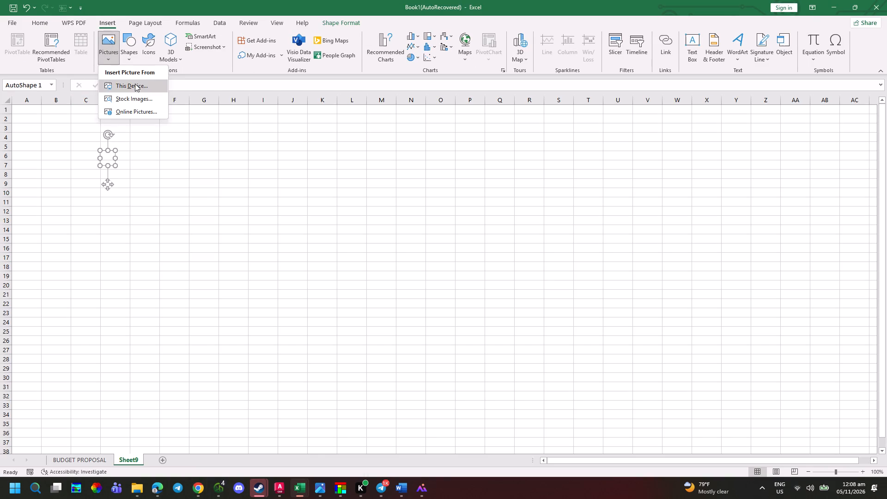
left_click(135, 84)
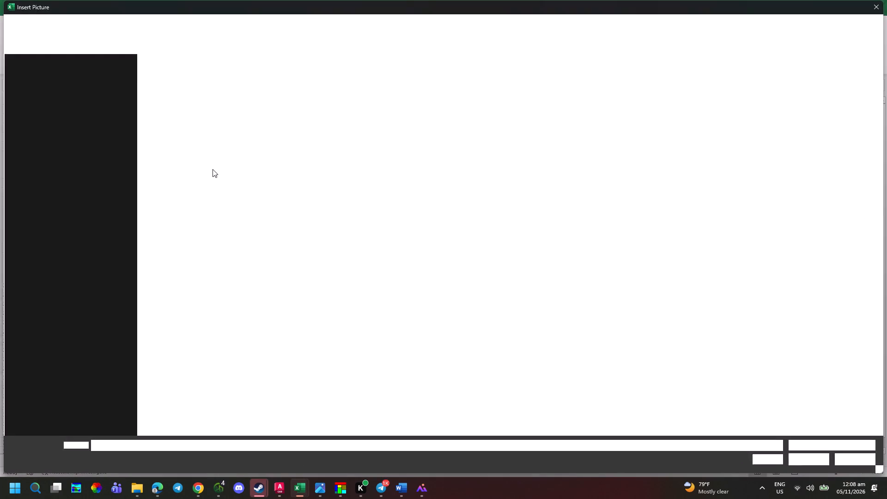
left_click(56, 174)
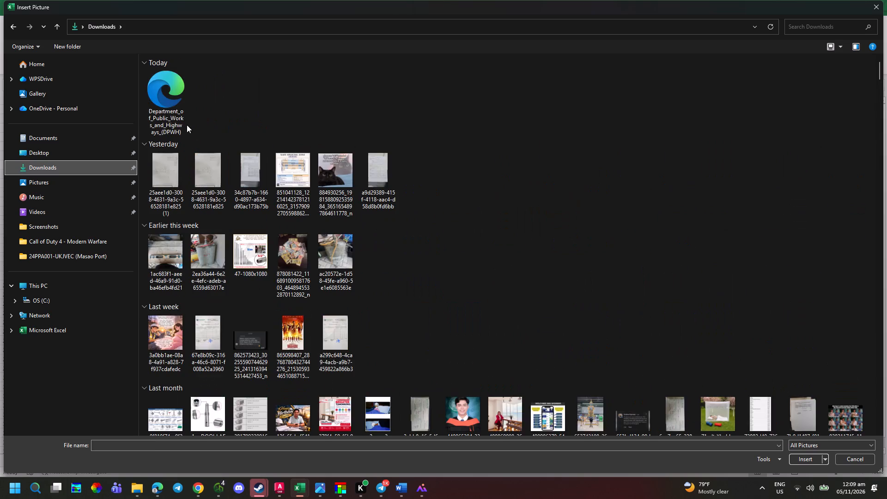
left_click(176, 119)
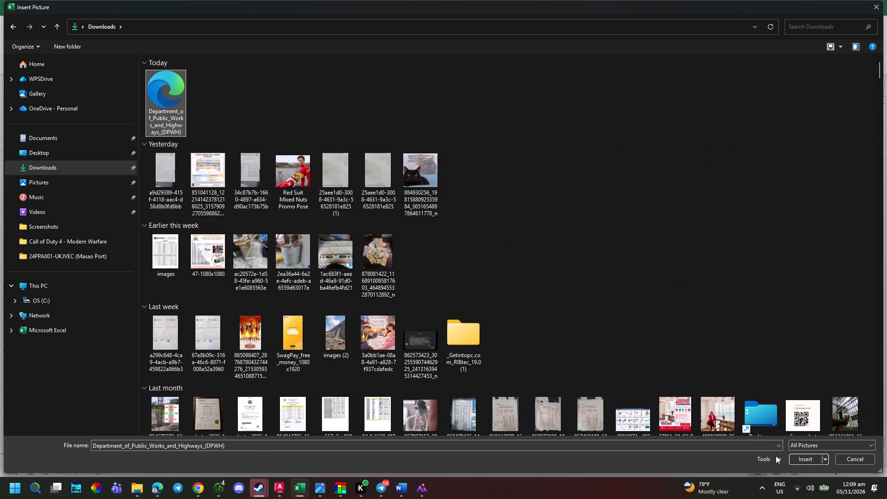
left_click(803, 457)
Shrink the inserted logo to about 9.6 cm square and move it up to the first rows of the sheet.
left_click_drag(418, 311, 382, 199)
left_click_drag(422, 221, 400, 321)
left_click_drag(450, 201, 442, 210)
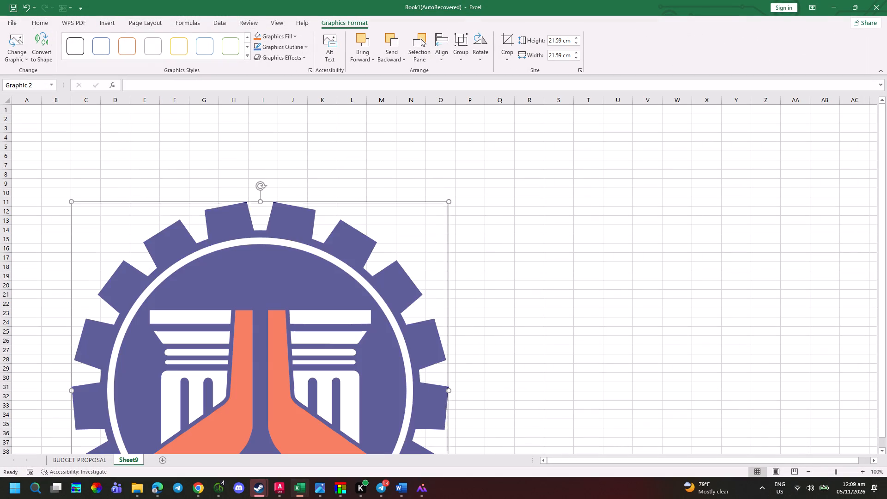
left_click_drag(442, 210, 101, 424)
left_click_drag(115, 432, 113, 110)
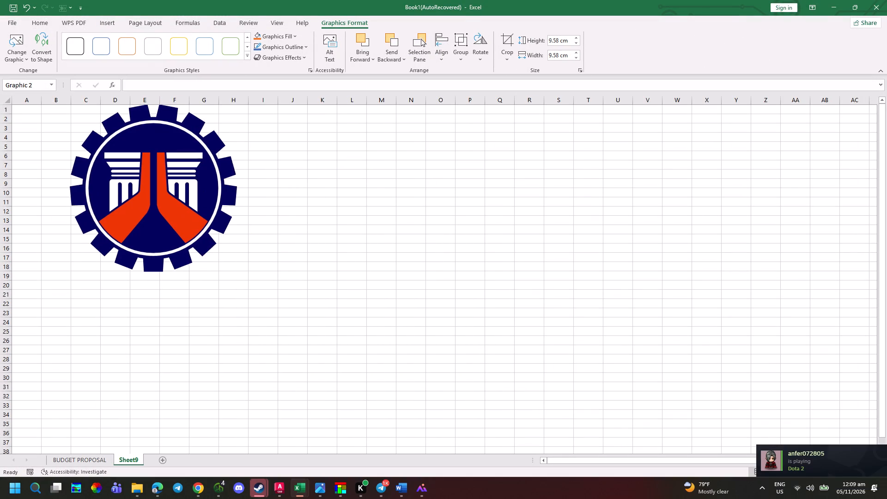
left_click_drag(113, 110, 113, 126)
Set the sheet's paper size to Legal, 21.59 cm x 35.56 cm.
left_click(158, 22)
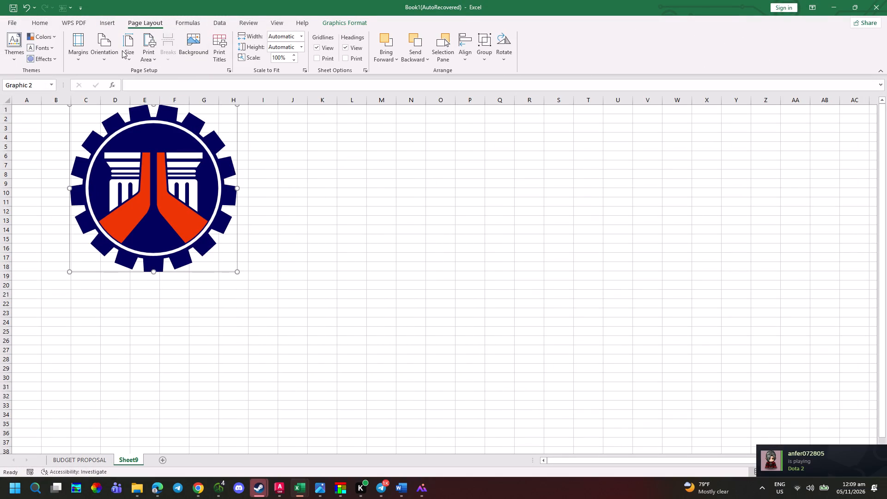
left_click(127, 49)
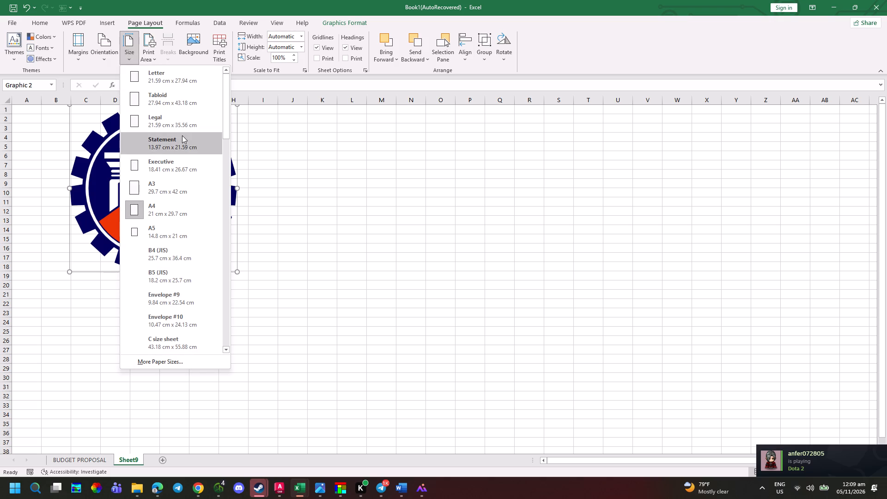
left_click(178, 122)
Shrink the logo to about two columns wide and place it over rows 1 to 6, starting in column A.
left_click_drag(202, 225, 186, 266)
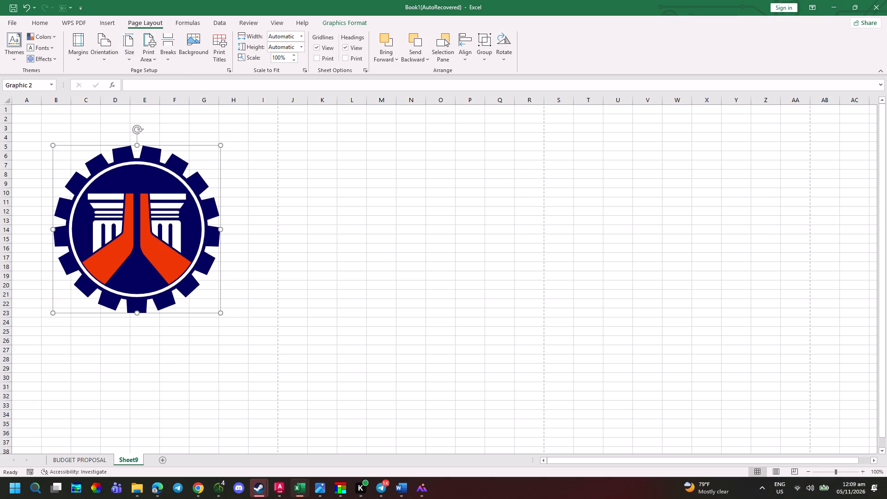
left_click_drag(220, 312, 108, 201)
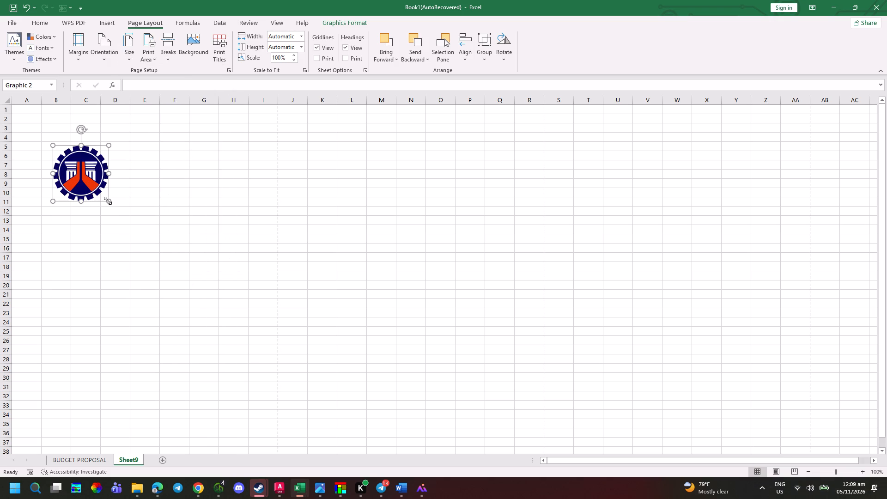
scroll(105, 195, "up", 2, "ctrl")
scroll(137, 218, "up", 2)
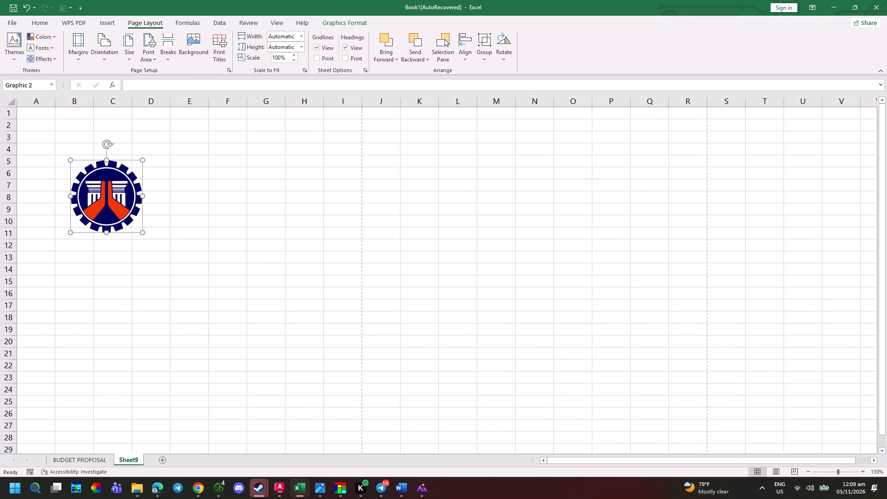
left_click_drag(125, 204, 87, 149)
scroll(106, 173, "up", 3)
left_click_drag(107, 176, 91, 161)
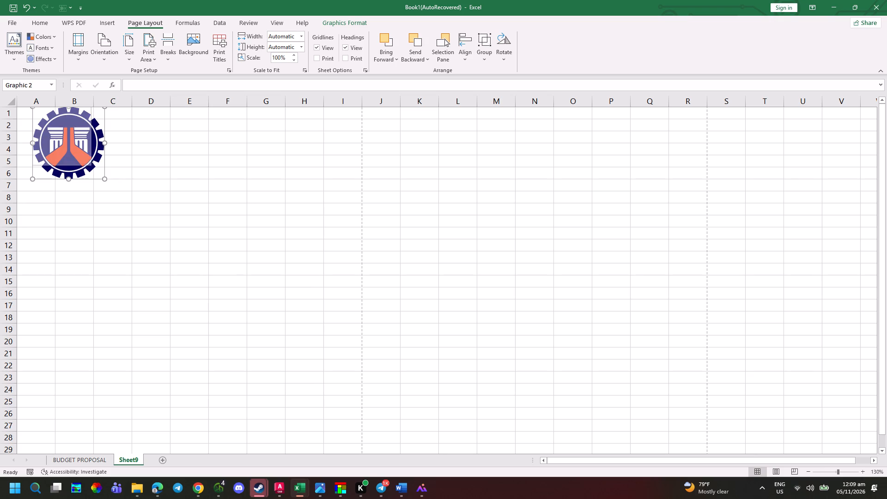
Shrink the logo to about one and a third columns wide and move it over rows 3 to 6 in columns A and B.
left_click_drag(91, 161, 85, 155)
scroll(94, 159, "up", 4, "ctrl")
scroll(110, 174, "up", 4)
left_click_drag(96, 146, 102, 181)
left_click(177, 142)
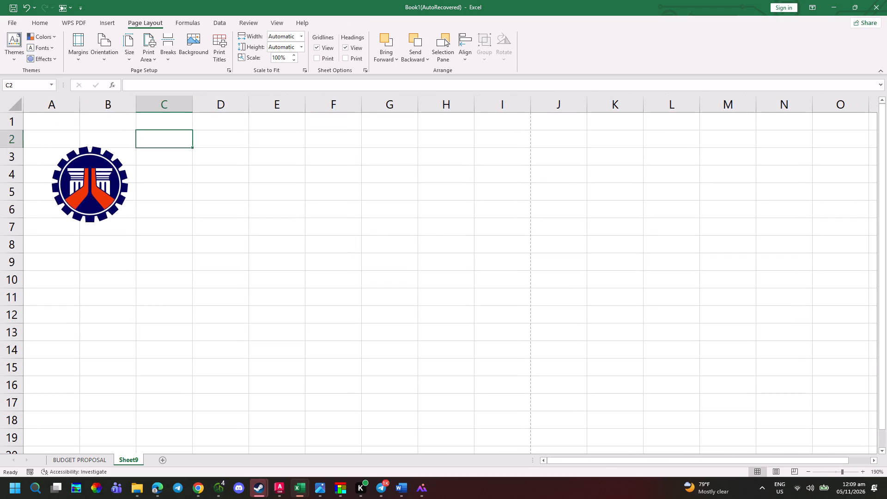
In Chrome, open the reference form 26nd0055_geotagged.pdf from the DPWH BUTUAN DISTRICT LOGO image results.
key("alt+Tab")
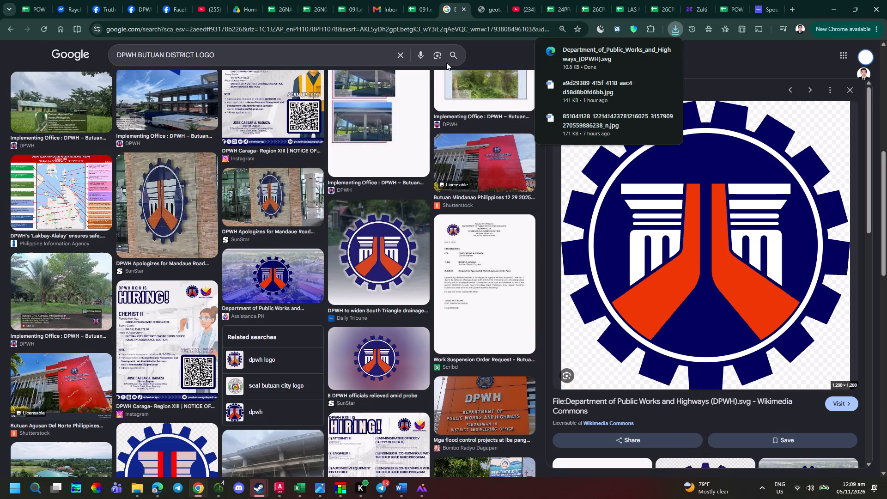
scroll(465, 145, "up", 4)
scroll(422, 207, "up", 4)
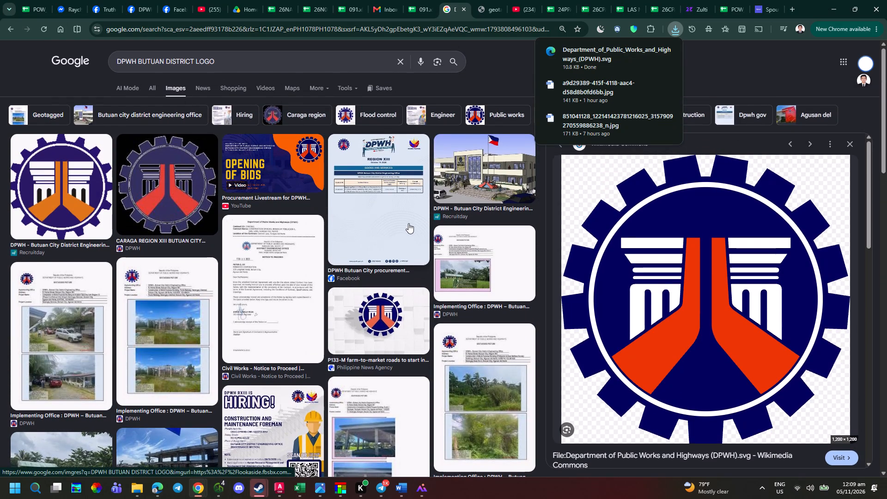
scroll(408, 223, "up", 2)
scroll(367, 202, "down", 2)
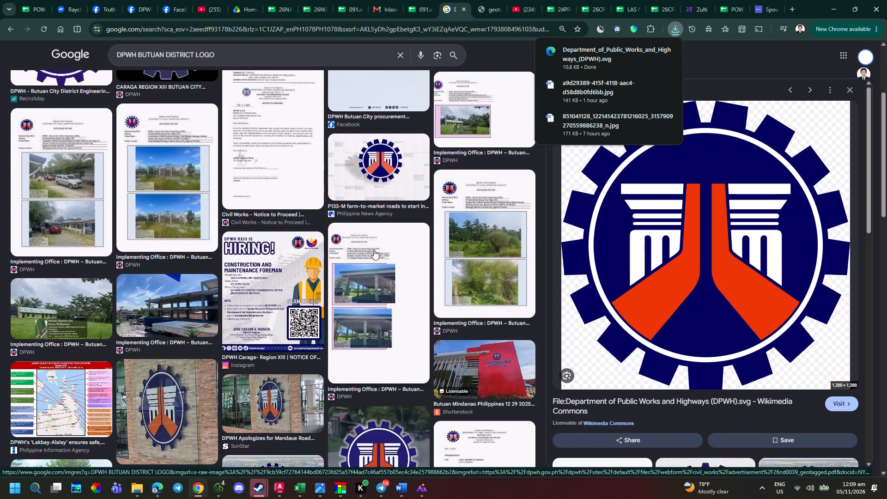
left_click(466, 254)
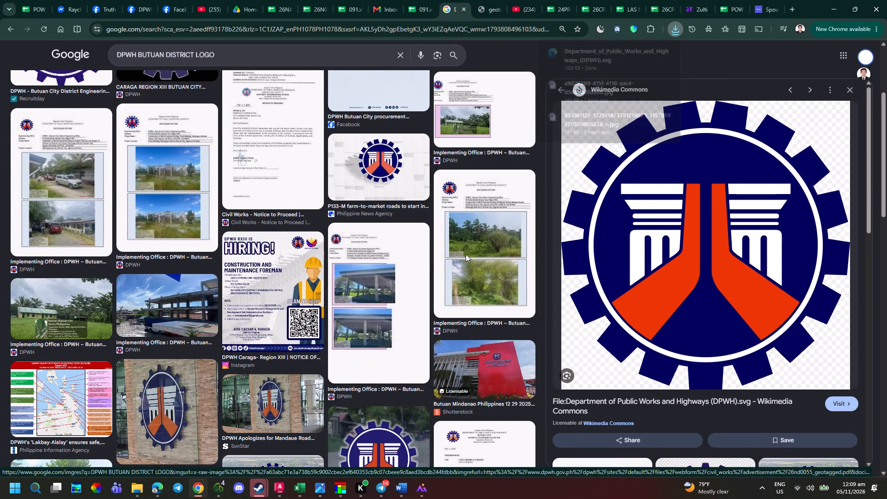
left_click(723, 201)
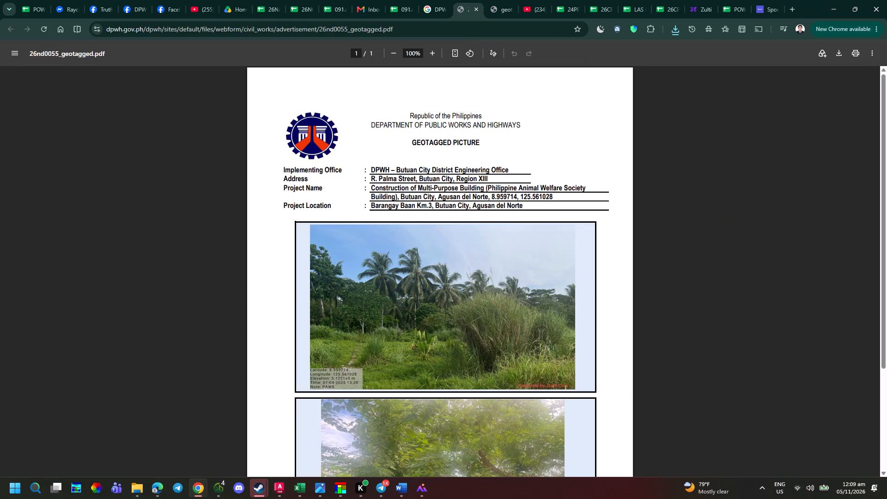
Back in Excel, shrink the logo to about one column wide and place it over rows 4 to 7, spanning columns A and B.
key("alt+Tab")
left_click_drag(110, 185, 109, 189)
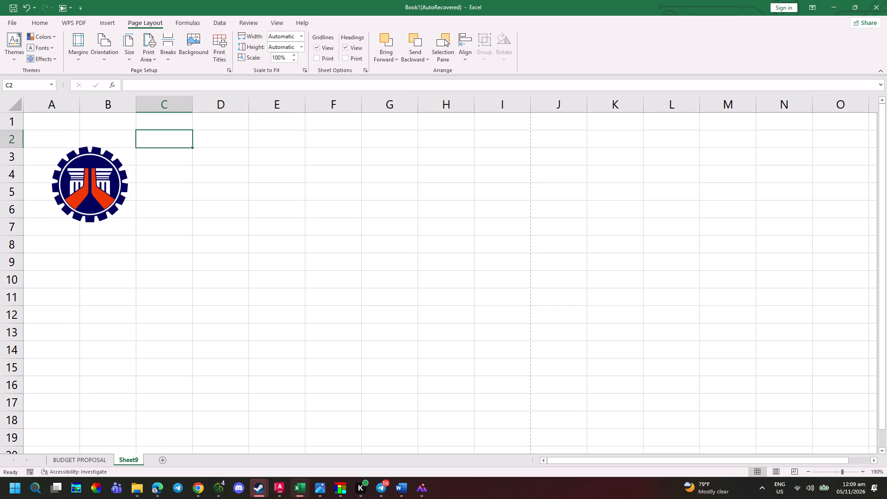
left_click_drag(126, 225, 90, 194)
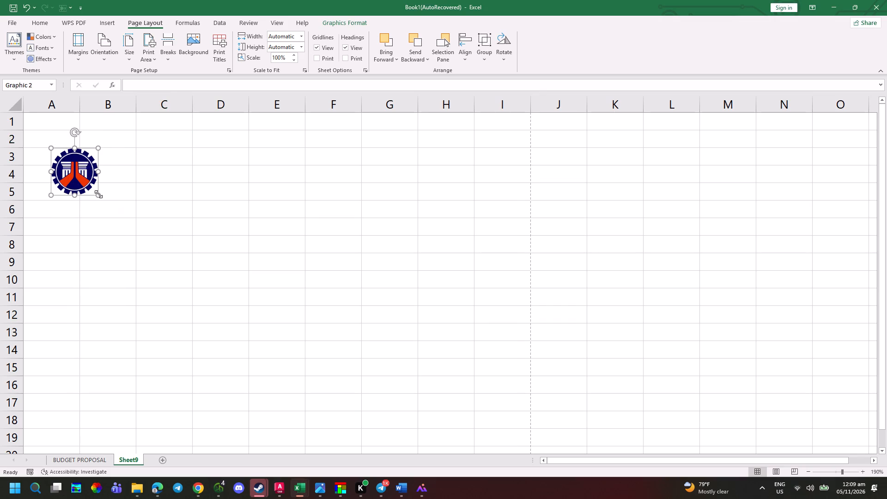
left_click_drag(98, 194, 111, 204)
left_click_drag(88, 184, 101, 206)
Merge and center cells C3 to G3 for the first heading line.
left_click_drag(247, 144, 238, 144)
left_click_drag(172, 149, 259, 164)
left_click_drag(169, 162, 263, 169)
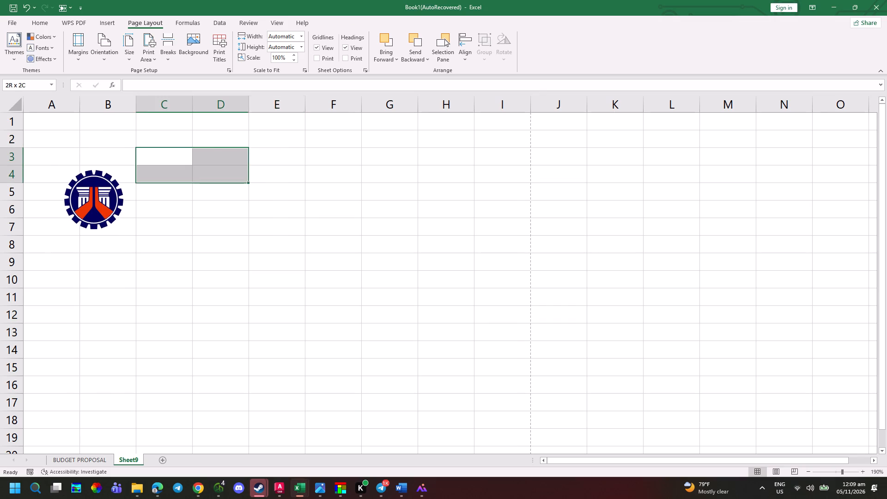
left_click_drag(263, 169, 376, 158)
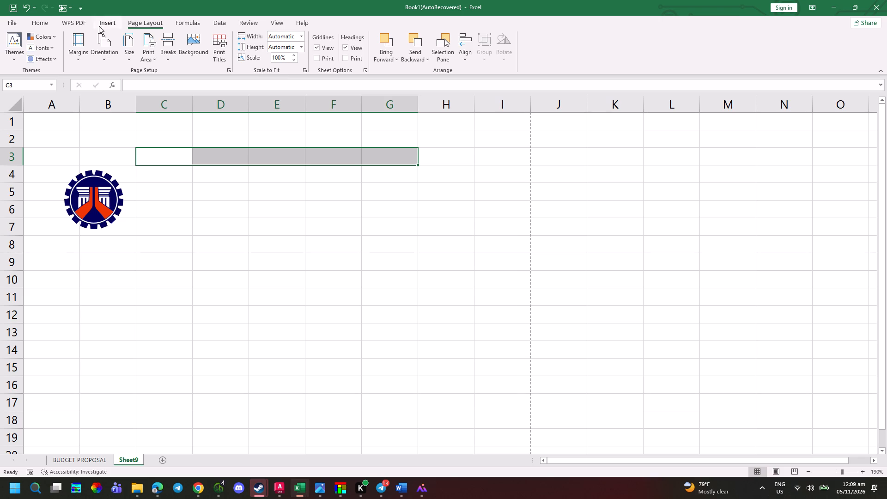
left_click(42, 24)
left_click(275, 54)
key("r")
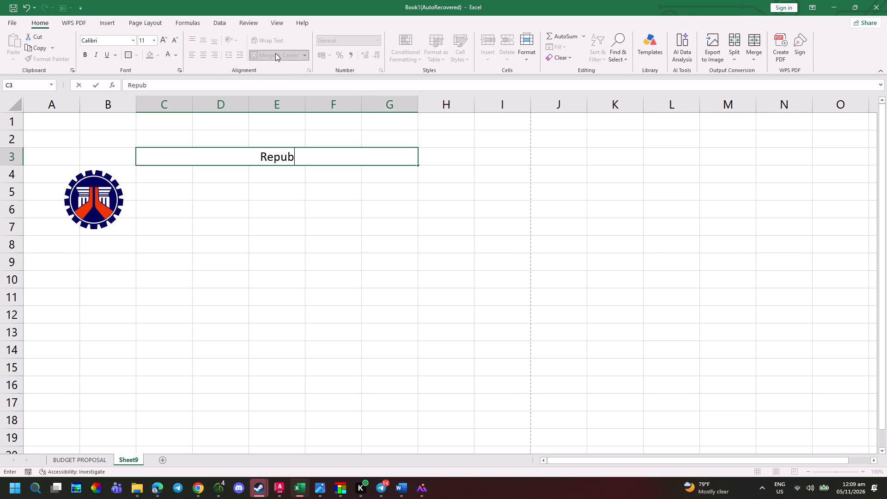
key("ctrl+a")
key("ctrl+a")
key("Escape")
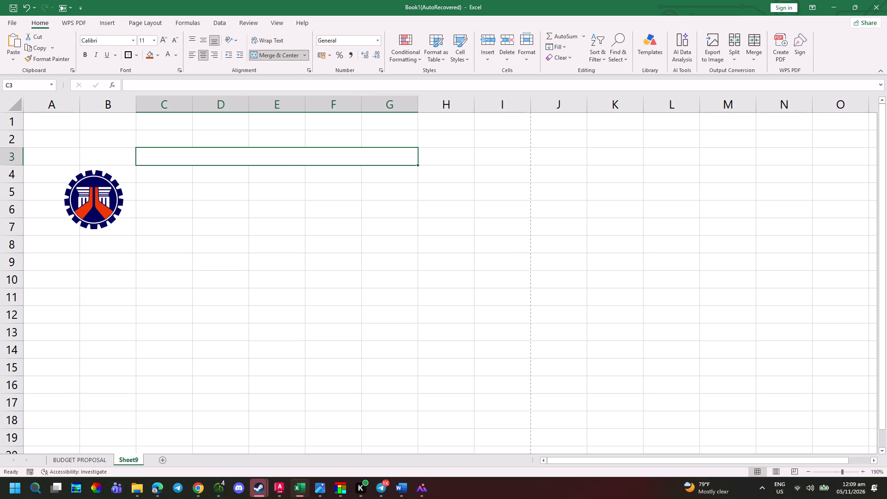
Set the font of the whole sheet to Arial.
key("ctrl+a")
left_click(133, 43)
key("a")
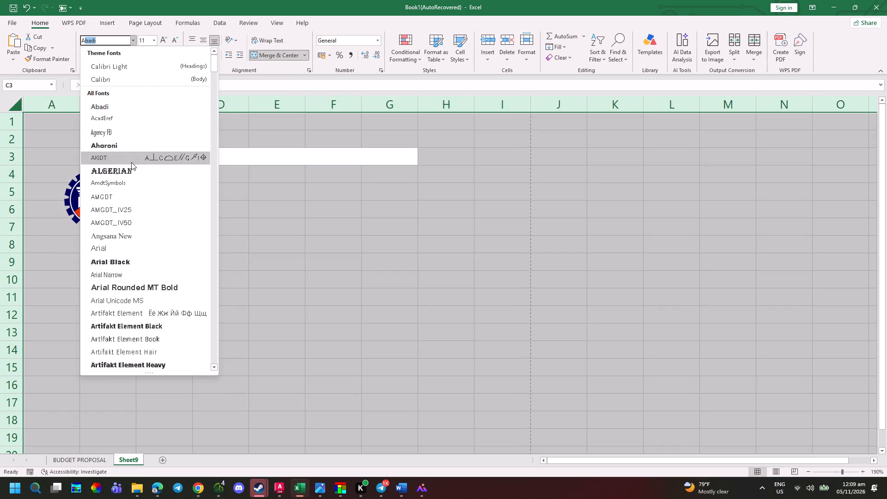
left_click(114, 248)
Enter "Republic of the Philippines" in the merged heading cell C3.
left_click(180, 158)
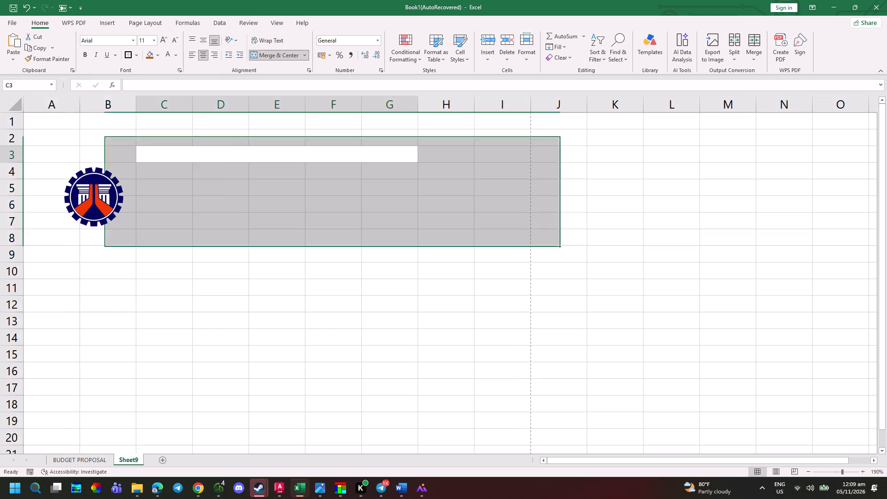
type("epublc")
key("BackSpace")
type("ic")
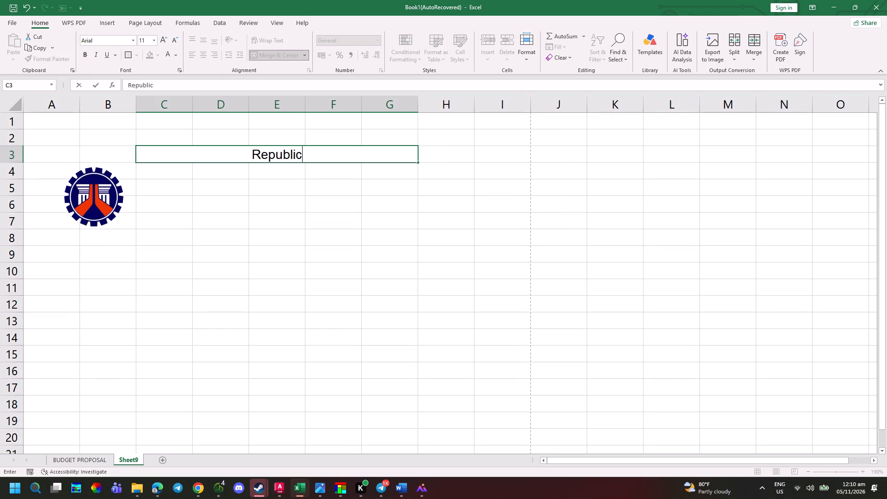
key("space")
key("alt+Tab")
key("alt+Tab")
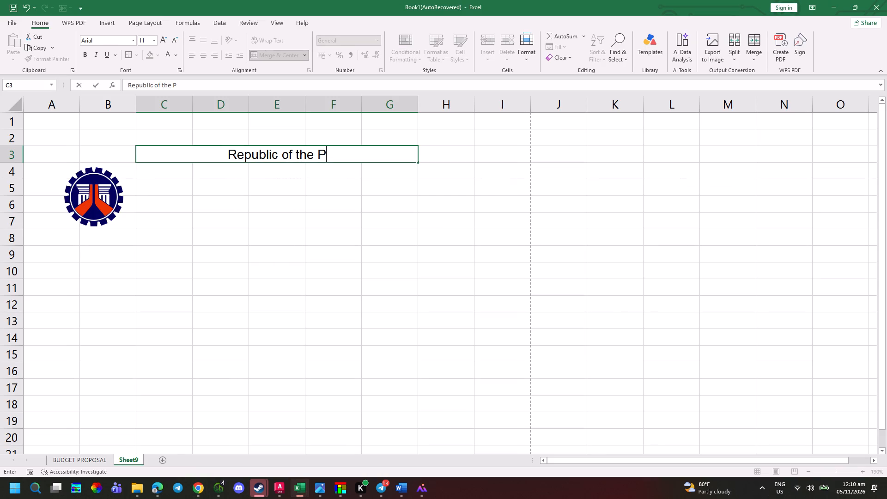
type("hill")
key("BackSpace")
type("ippines")
left_click(212, 189)
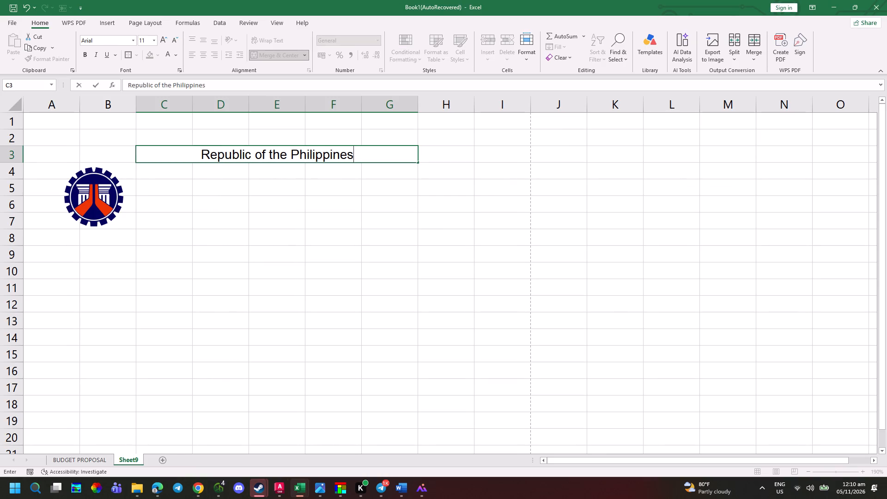
Set the font of the whole sheet to Arial Narrow.
key("ctrl+a")
left_click(138, 37)
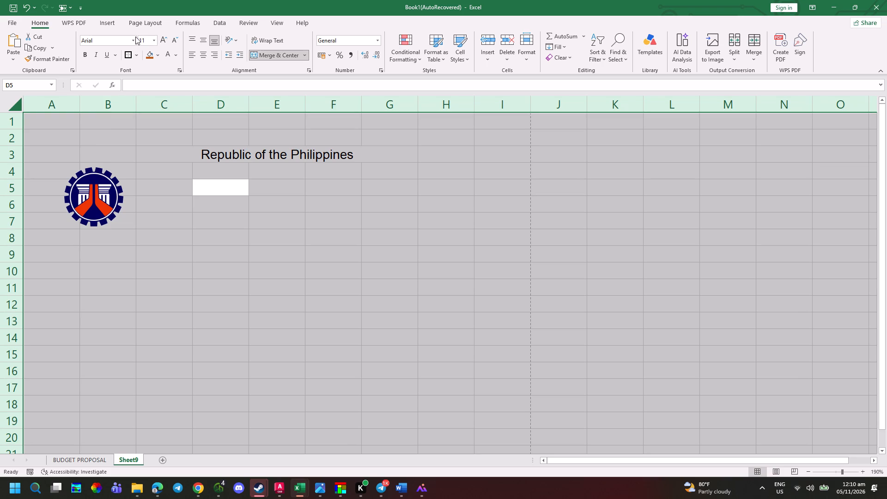
left_click(134, 36)
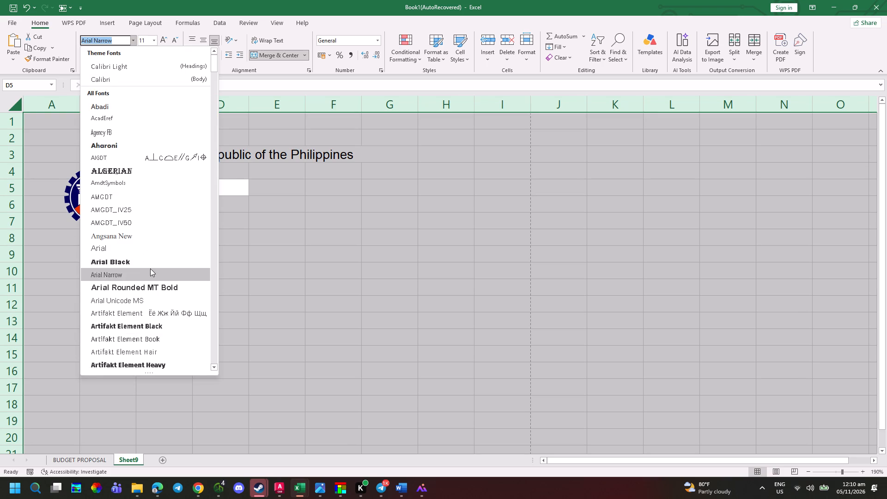
left_click(152, 270)
left_click(297, 182)
Check the heading in the reference PDF, and merge and center cells C4 to G4 for the second heading line.
key("alt+Tab")
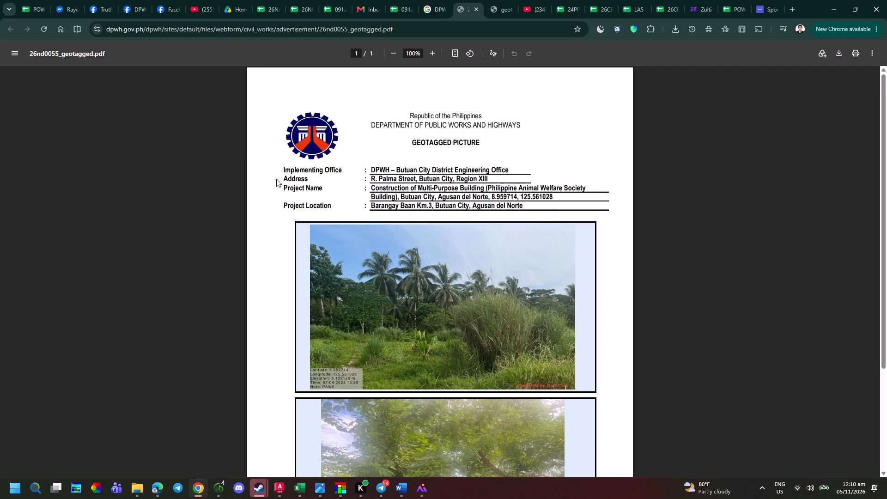
key("alt+Tab")
left_click_drag(164, 183, 166, 185)
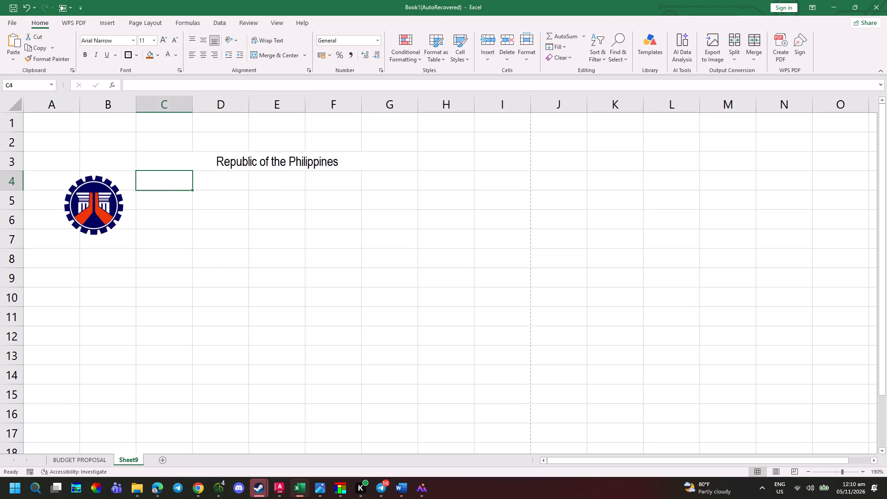
left_click_drag(166, 185, 373, 189)
left_click(282, 56)
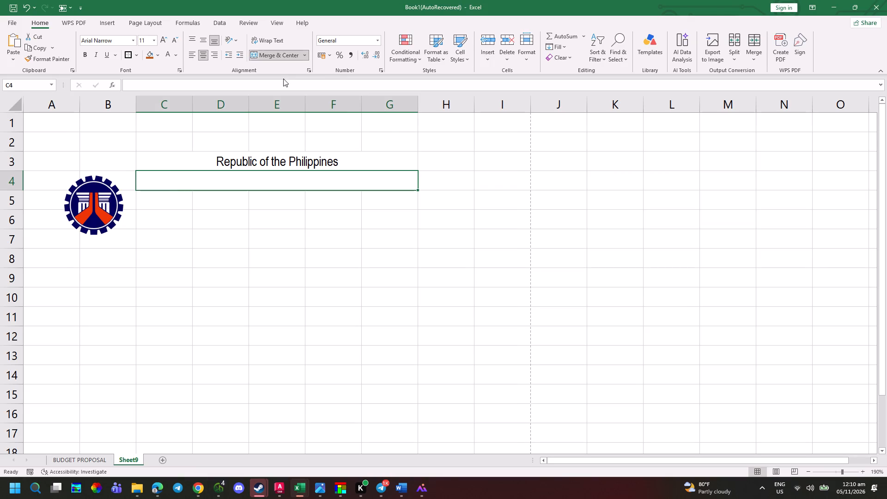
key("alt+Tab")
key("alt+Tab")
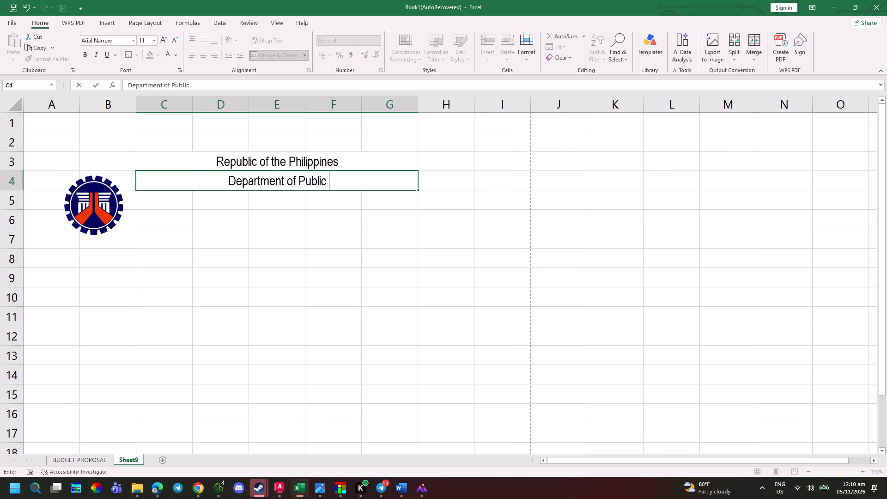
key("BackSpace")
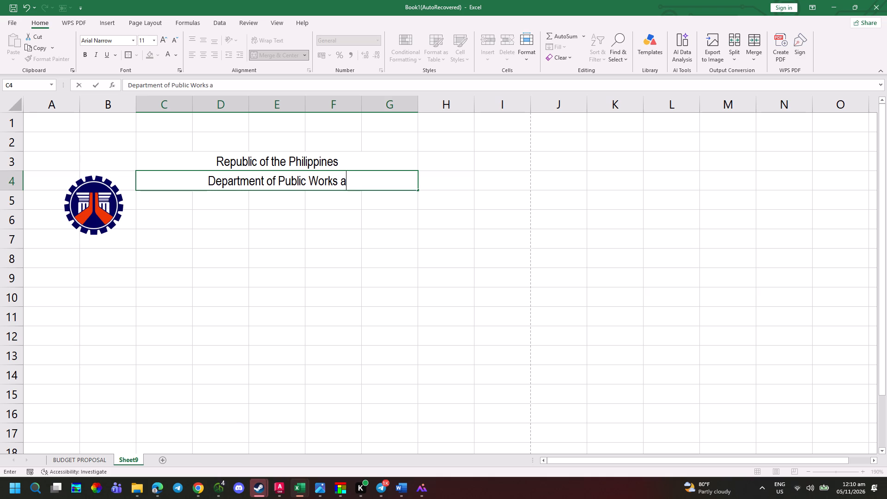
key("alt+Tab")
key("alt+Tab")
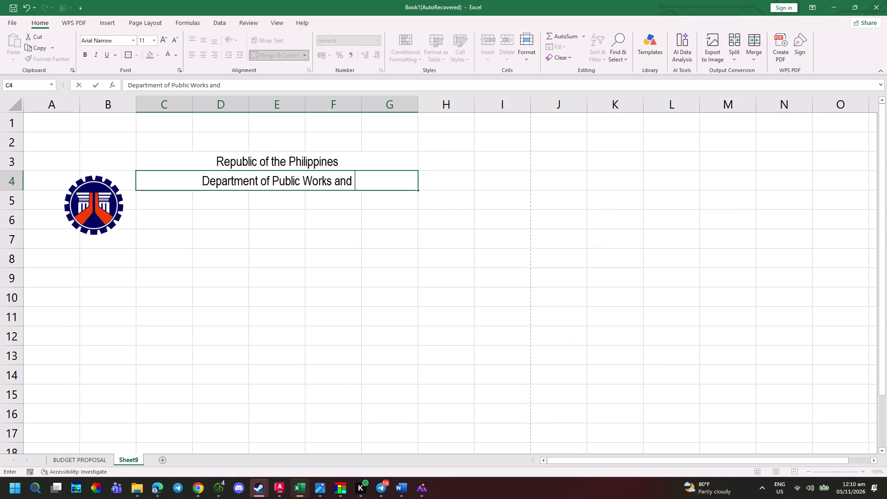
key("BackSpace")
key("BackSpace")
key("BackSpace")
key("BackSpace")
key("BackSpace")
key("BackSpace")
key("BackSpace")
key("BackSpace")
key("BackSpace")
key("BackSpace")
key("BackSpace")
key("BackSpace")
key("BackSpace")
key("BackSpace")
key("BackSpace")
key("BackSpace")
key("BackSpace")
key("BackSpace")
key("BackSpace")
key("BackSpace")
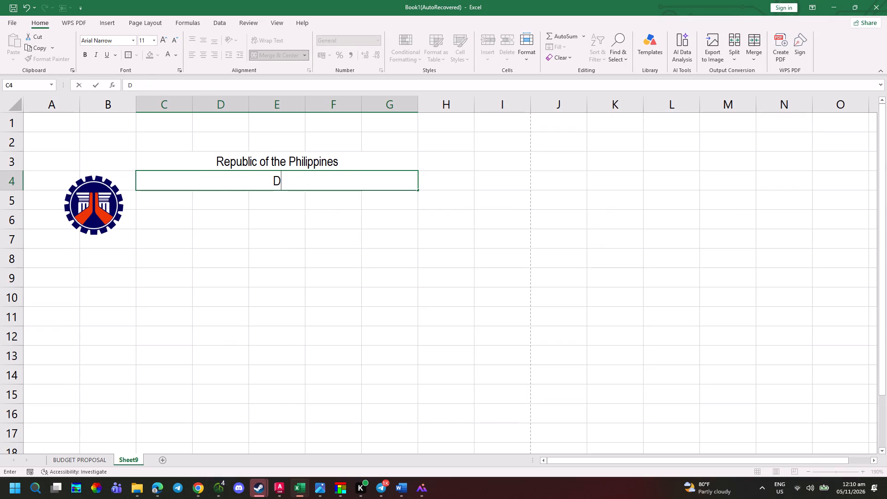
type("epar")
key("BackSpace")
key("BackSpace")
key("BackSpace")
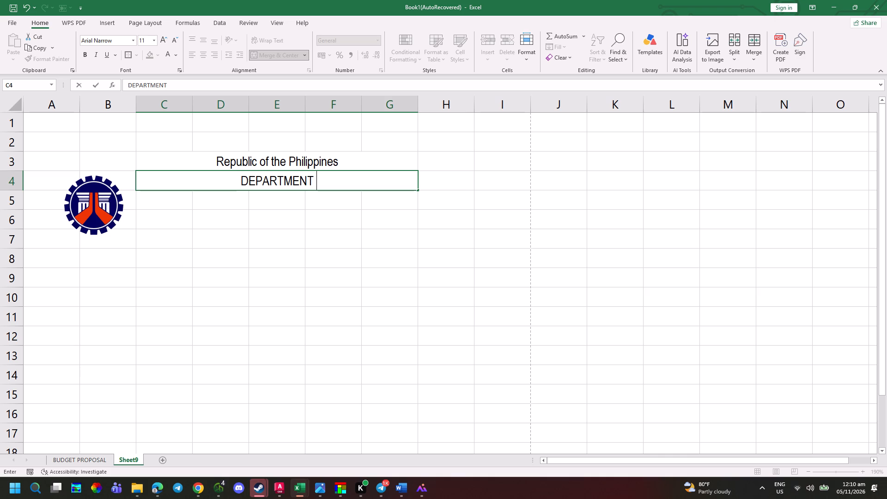
Enter "DEPARTMENT OF PUBLIC WORKS AND HIGHWAYS" in capitals in the merged cell C4, following the reference PDF.
key("p")
key("BackSpace")
key("alt+Tab")
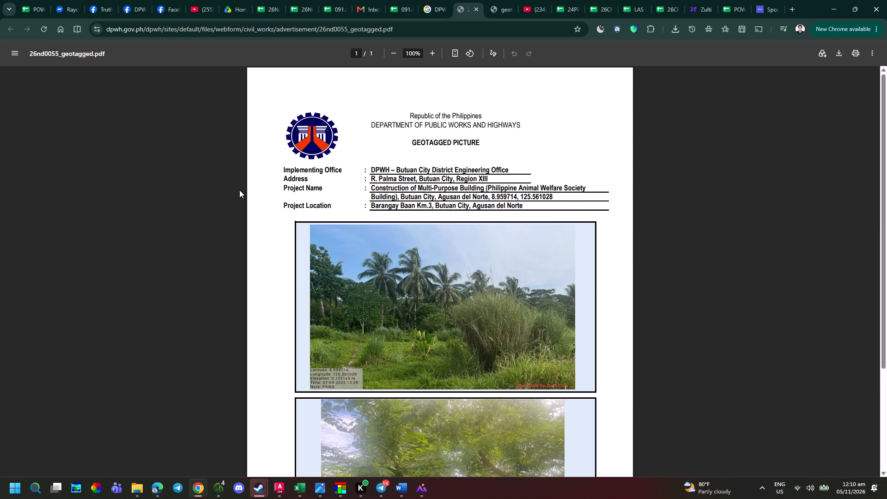
key("alt+Tab")
type("OF PUBLIC WORKS AND HIGHWAYS")
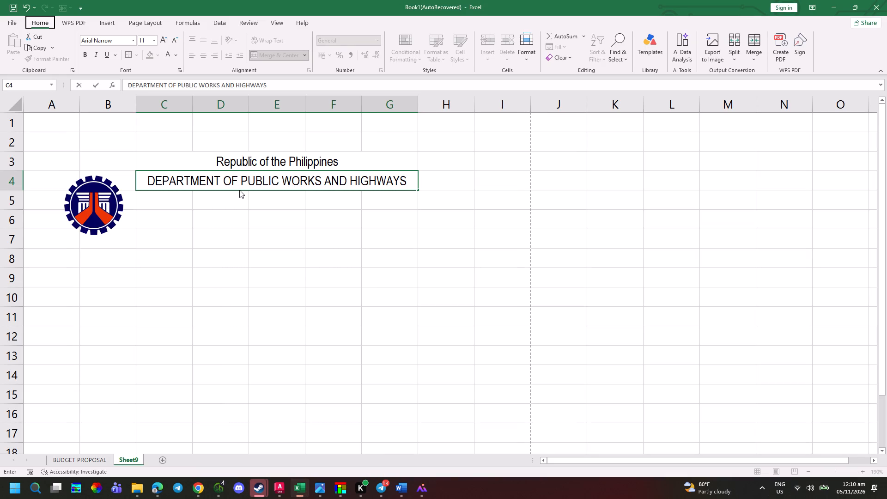
key("Return")
Merge and center cells C6 to G6 and enter the bold title "GEOTAGGED PICTURE" there, following the reference PDF.
key("alt+Tab")
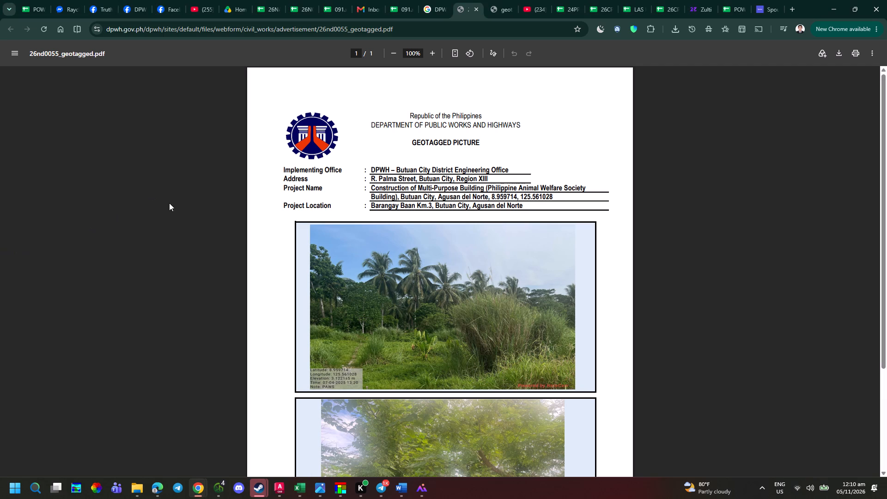
key("alt+Tab")
left_click_drag(186, 218, 372, 225)
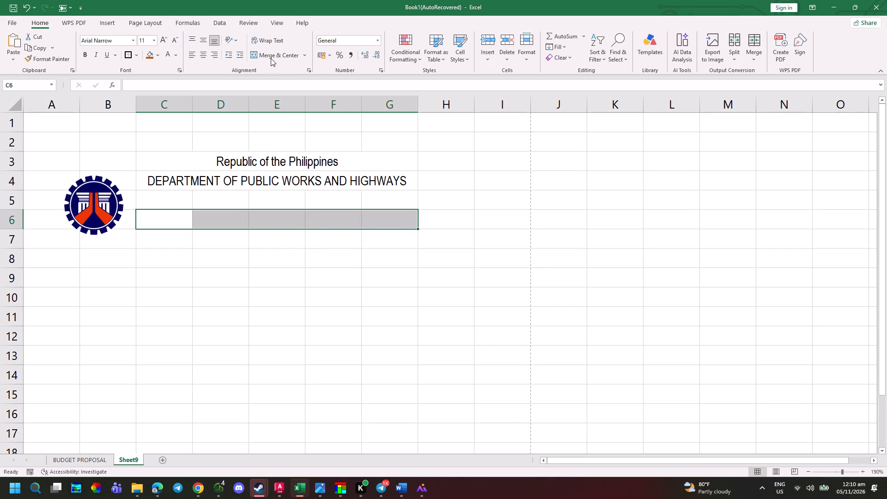
left_click(273, 58)
key("g")
key("BackSpace")
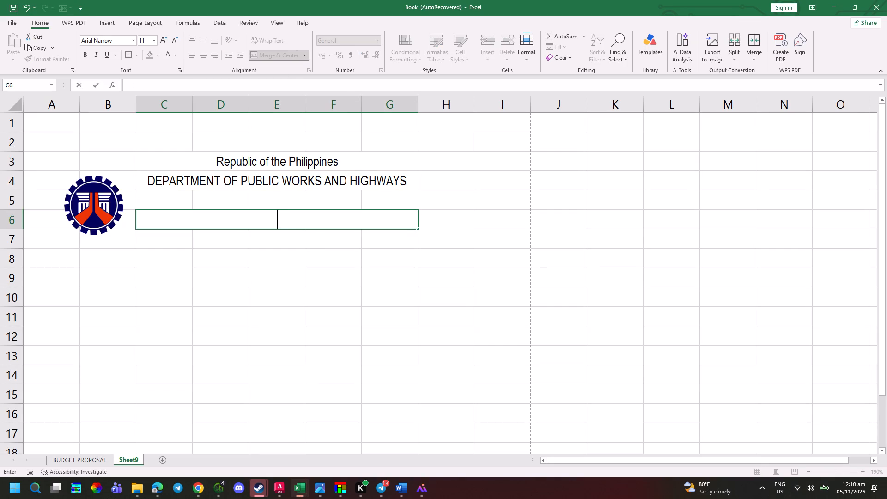
key("ctrl+b")
type("GEOTAGGED")
key("space")
key("alt+Tab")
key("alt+Tab")
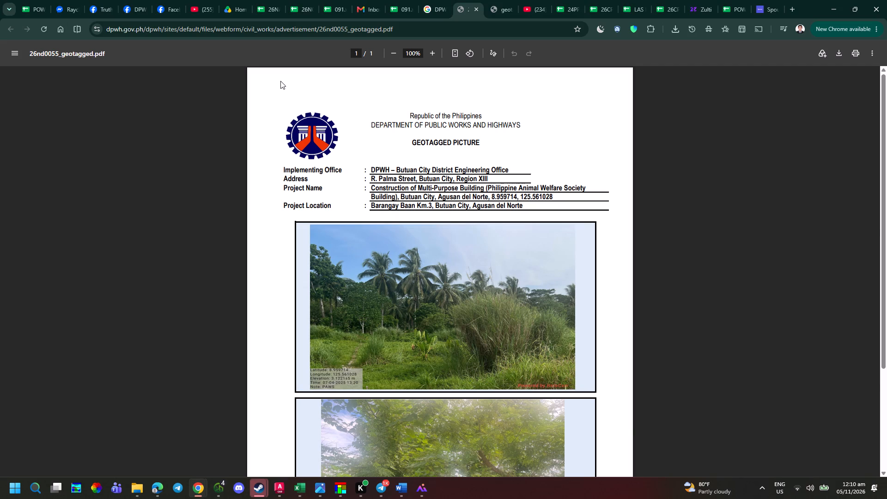
type("PICTURE")
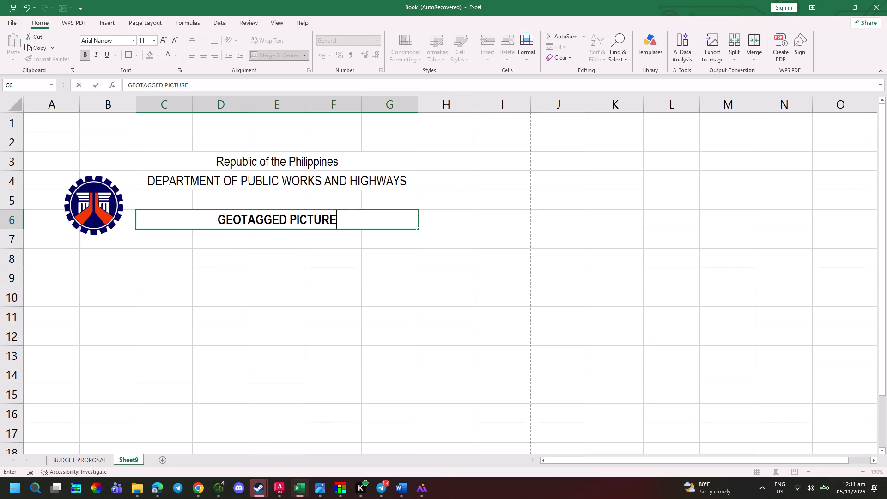
left_click(228, 239)
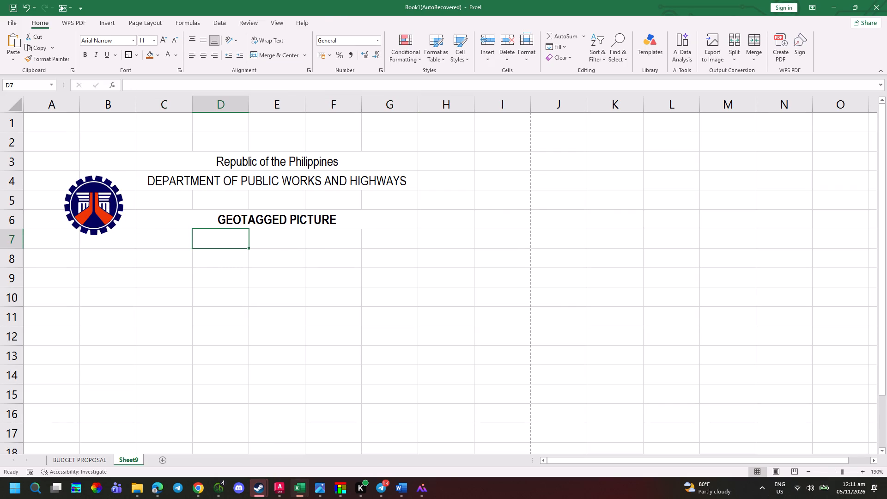
Move the DPWH logo up beside the heading lines, across columns A and B, comparing its placement with the reference PDF.
left_click(116, 213)
left_click_drag(110, 209, 113, 183)
key("alt+Tab")
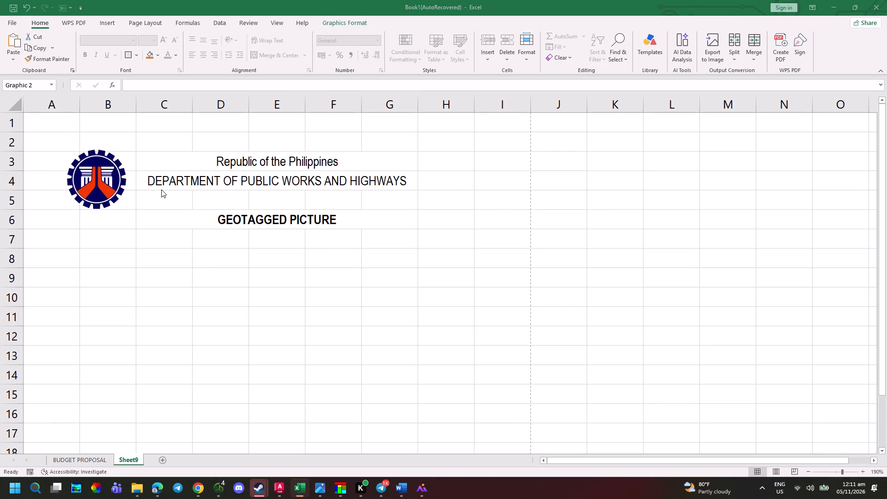
key("alt+Tab")
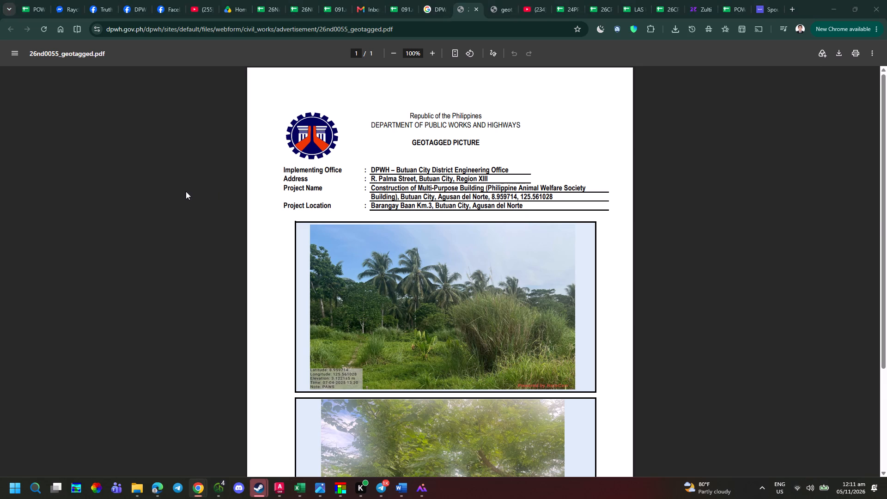
left_click(105, 202)
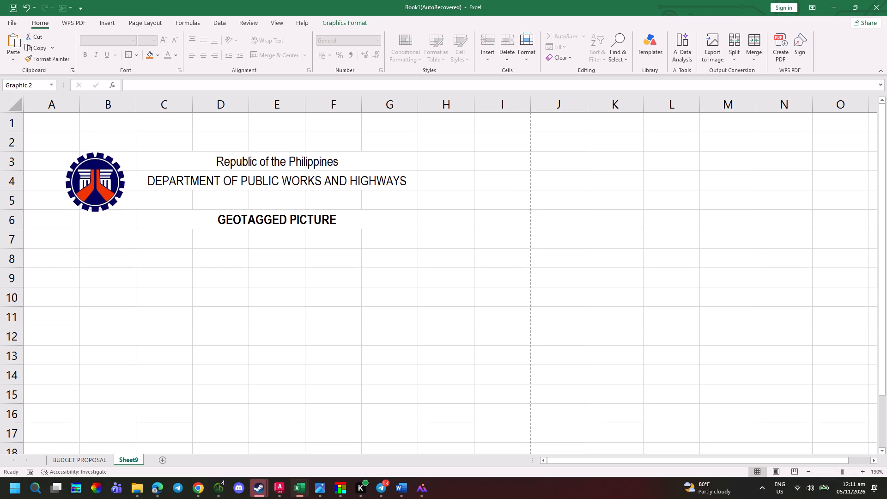
key("alt+Tab")
key("alt+Tab")
left_click_drag(100, 199, 99, 201)
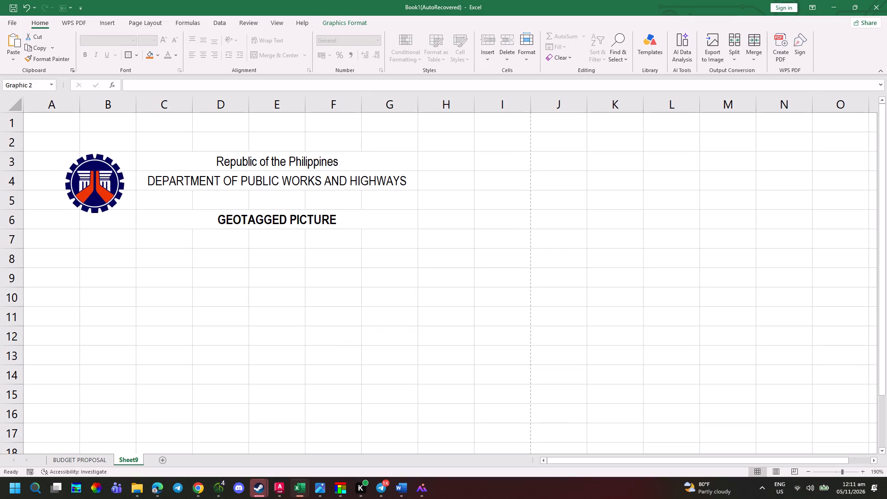
left_click_drag(99, 201, 93, 206)
key("alt+Tab")
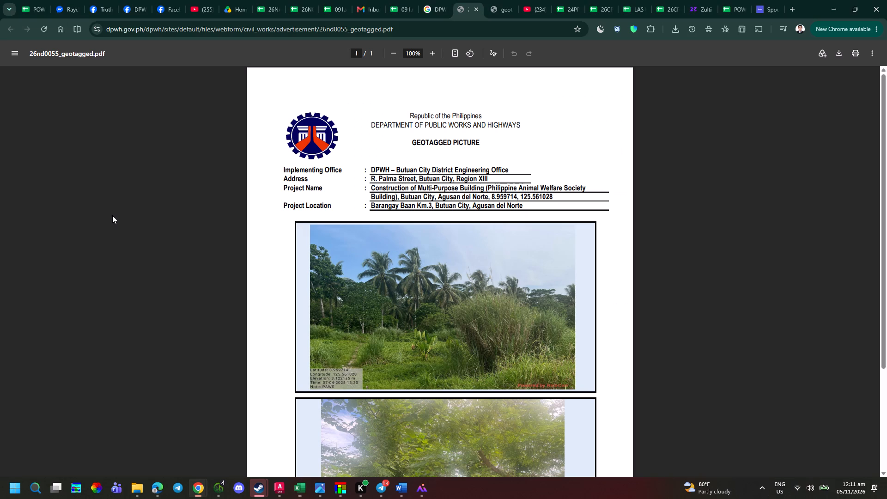
key("alt+Tab")
Enlarge the DPWH logo and shift it so it spans about rows 3 to 7 beside the heading.
left_click_drag(121, 219, 125, 220)
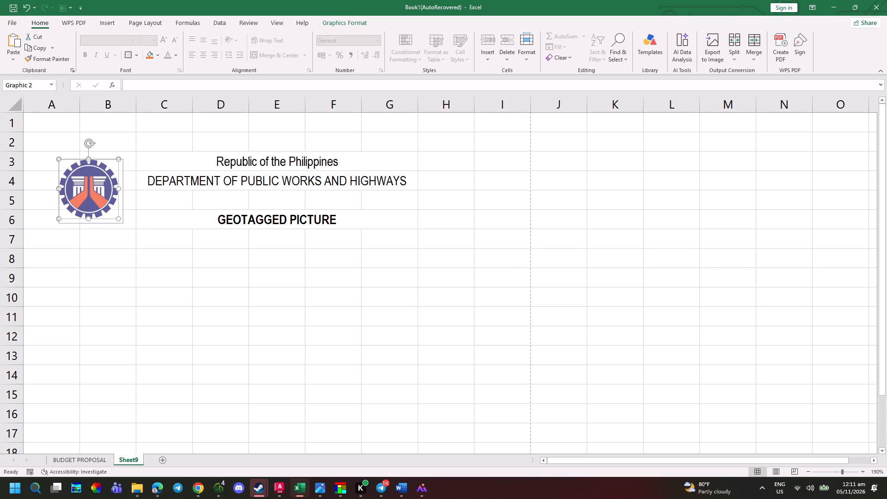
left_click_drag(125, 220, 140, 230)
left_click_drag(121, 220, 103, 216)
left_click(134, 242)
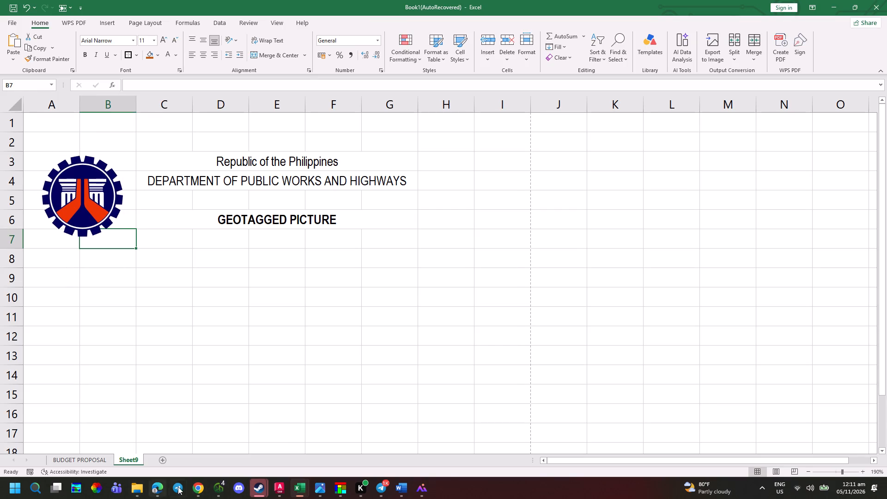
In the Chrome image search results, replace the query "DPWH BUTUAN DISTRICT LOGO" with one beginning "DPWH".
left_click(197, 485)
left_click(143, 440)
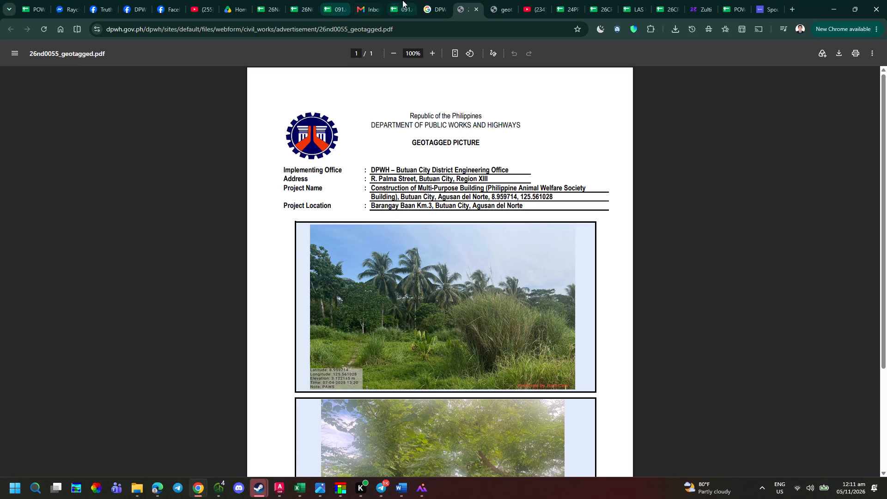
left_click(426, 1)
left_click_drag(249, 50, 7, 51)
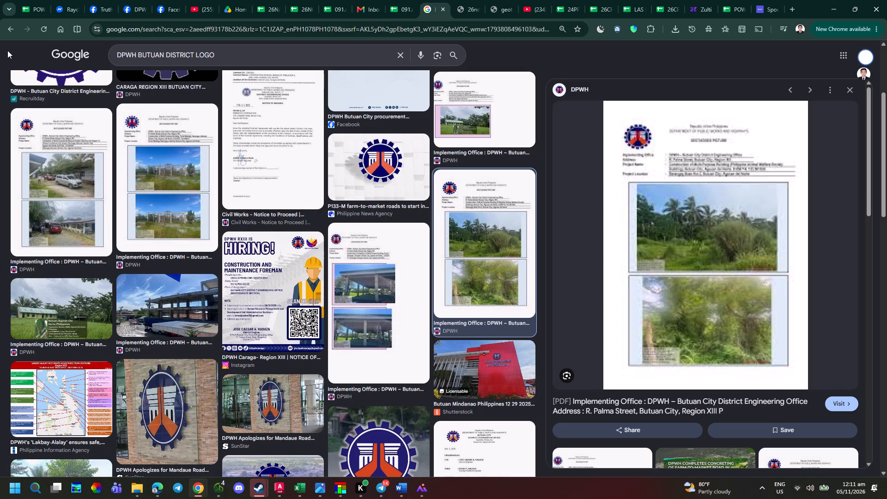
left_click_drag(230, 60, 95, 53)
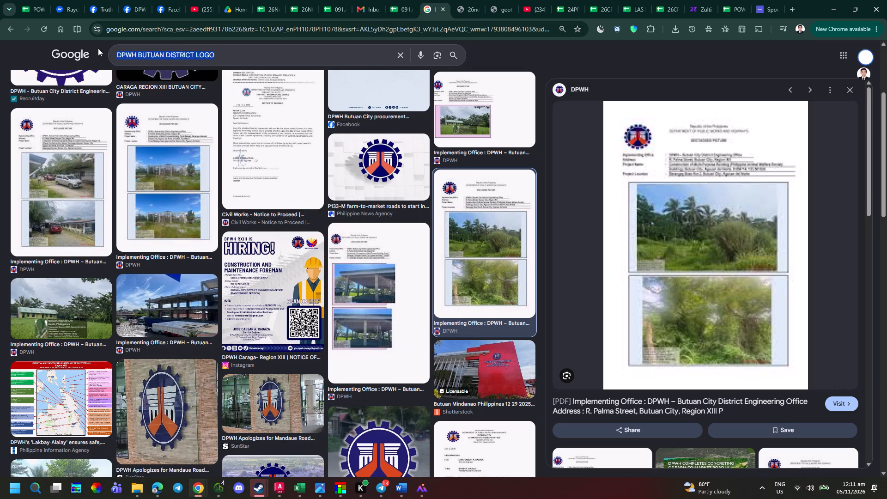
key("d")
type("PWH")
key("space")
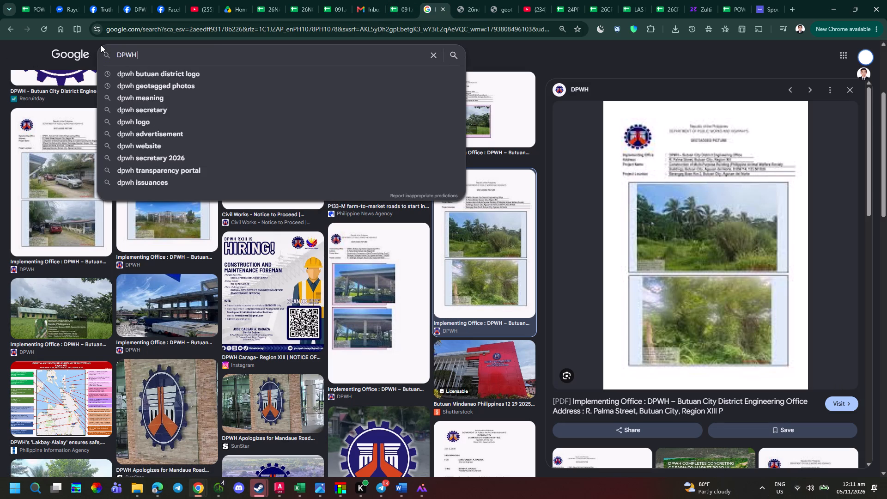
Search Google Images for "DPWH DIMENSION LOGO".
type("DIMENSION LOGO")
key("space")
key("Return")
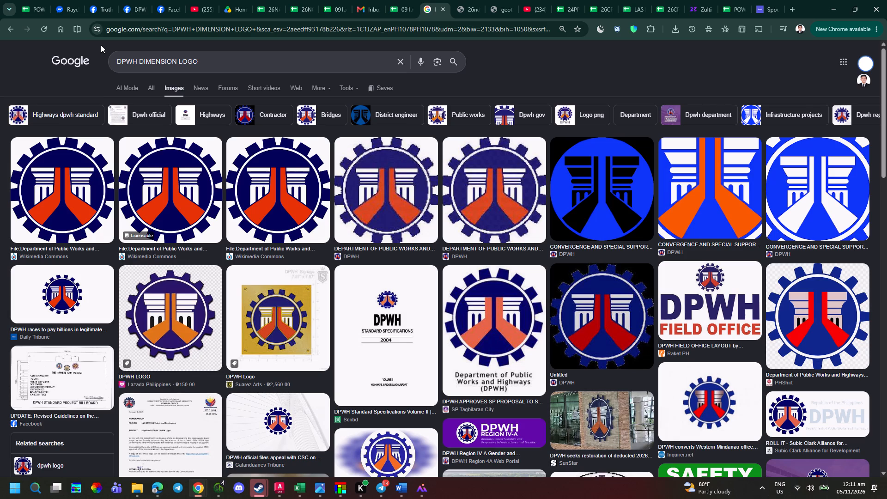
Open the DPWH standard project billboard drawing from its source Facebook post and examine the logo dimensions.
left_click(58, 365)
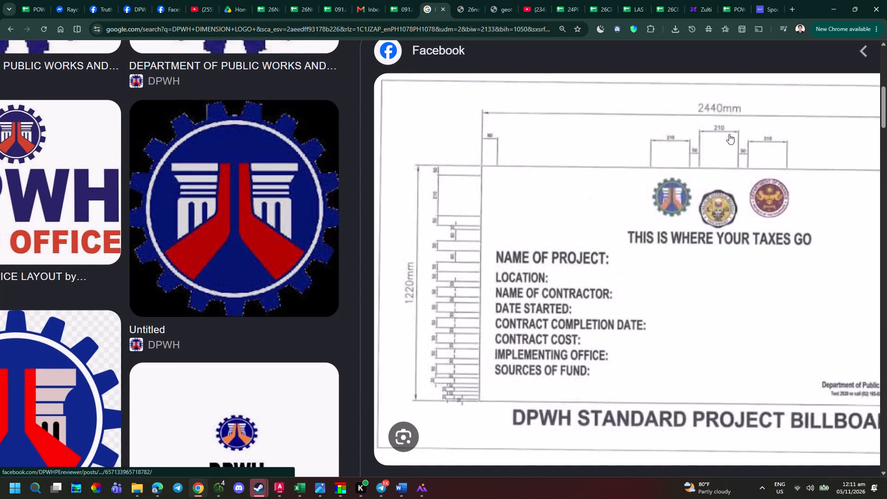
scroll(734, 140, "left", 1)
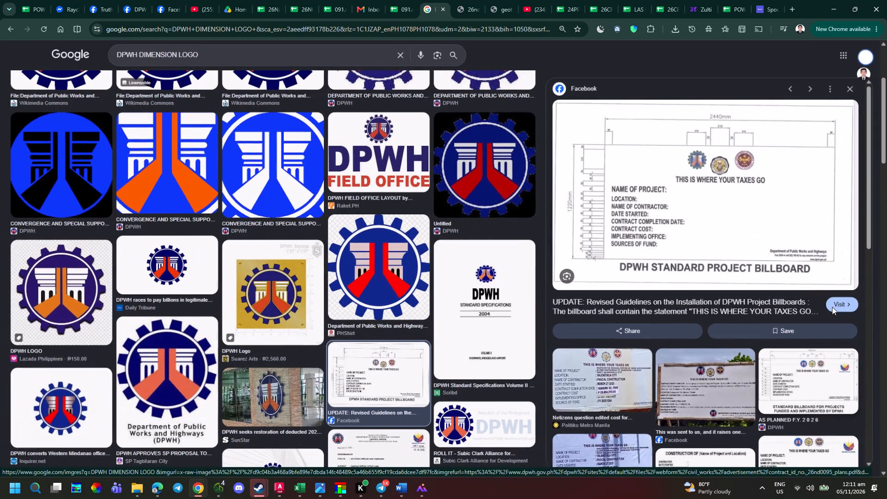
left_click(833, 303)
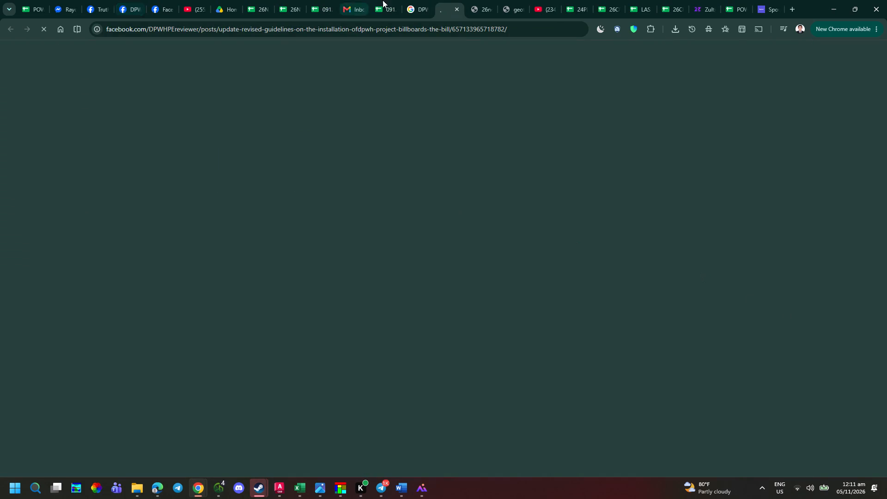
left_click(406, 0)
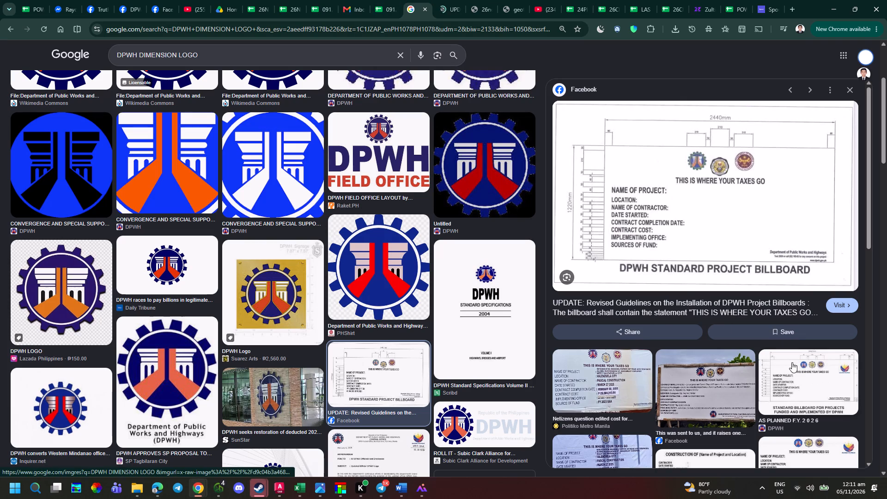
left_click(447, 0)
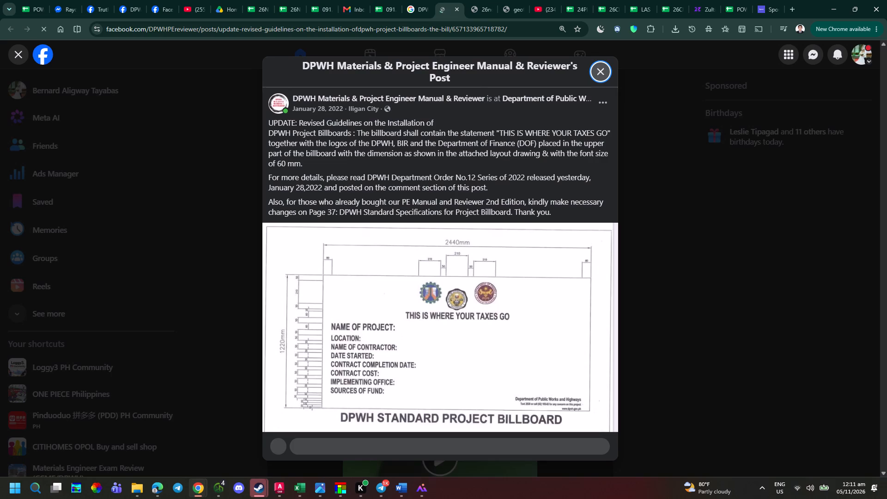
left_click(426, 302)
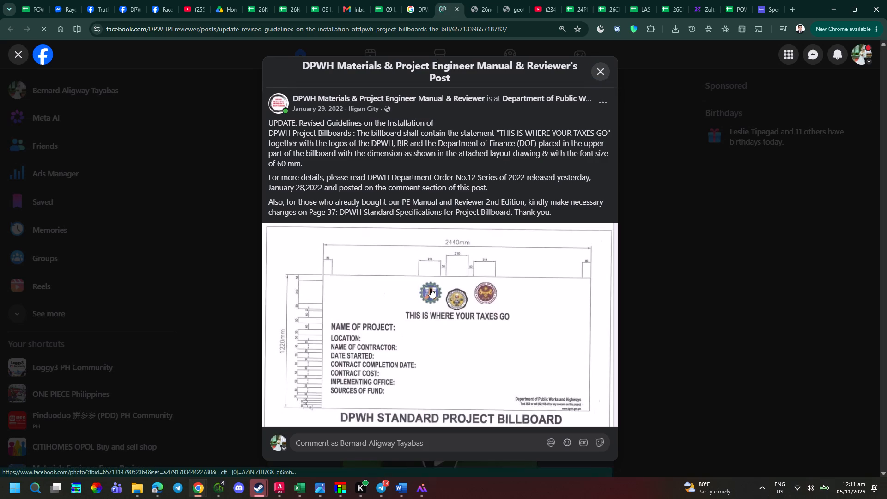
left_click(440, 280)
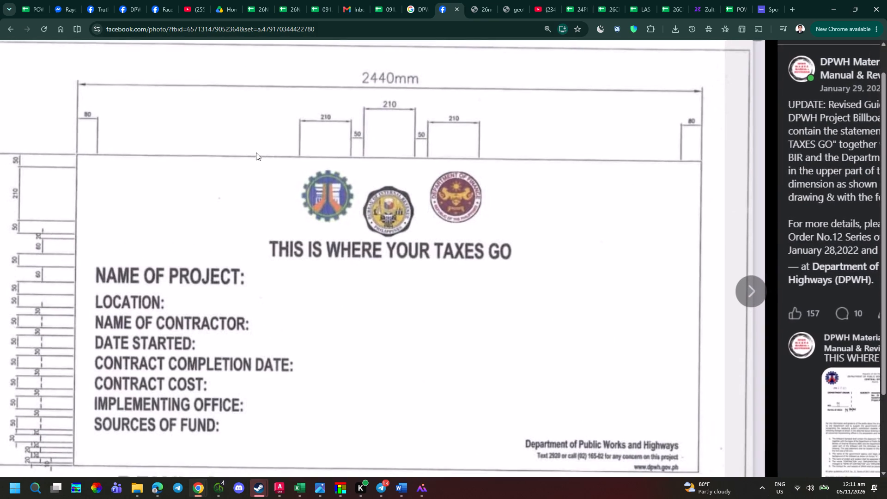
Back in the Excel sheet, set the DPWH logo's height to 2.1 cm, with the width scaled to match.
key("alt+Tab")
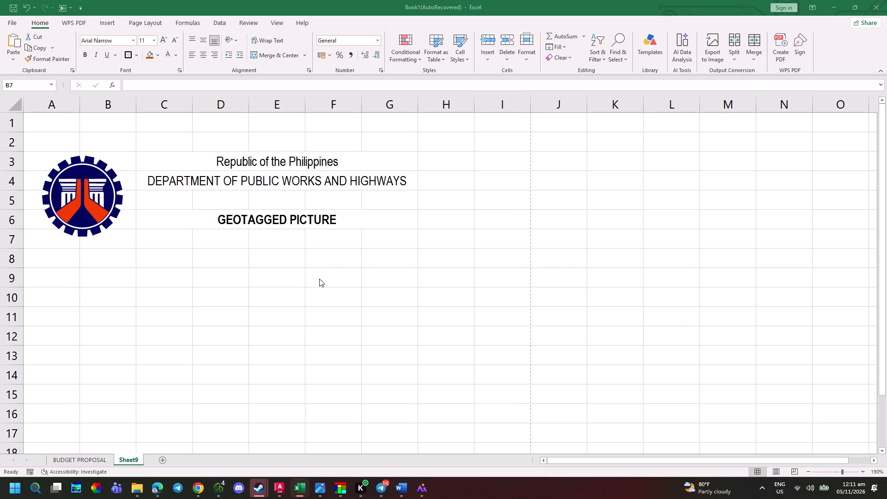
left_click(110, 181)
left_click(339, 24)
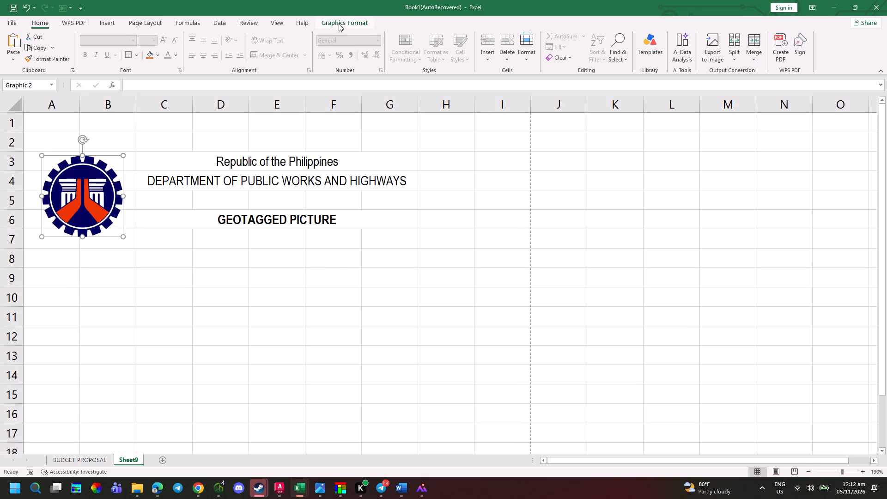
left_click(558, 42)
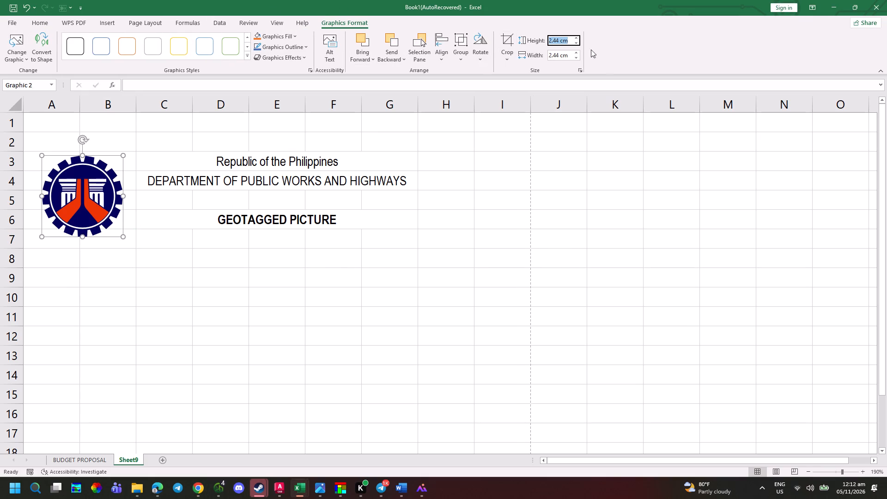
left_click(559, 43)
key("BackSpace")
key("BackSpace")
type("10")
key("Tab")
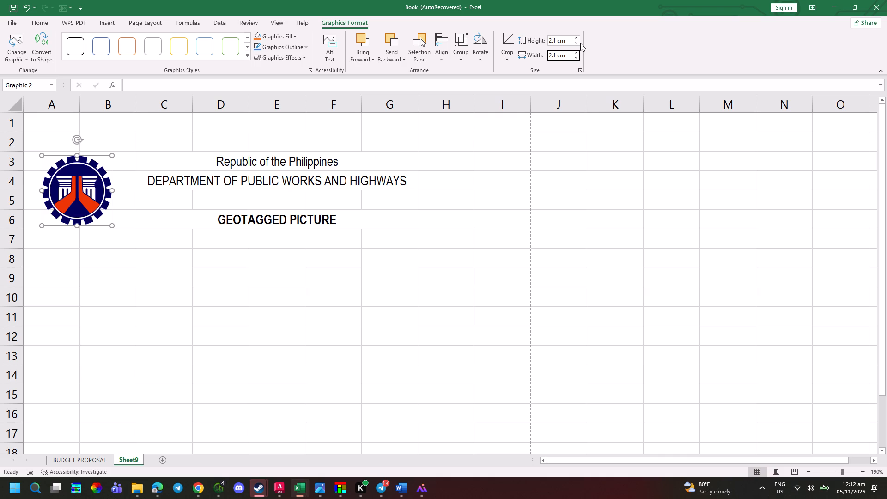
Nudge the resized DPWH logo slightly down and right beside the heading lines.
left_click(101, 215)
key("Down")
key("Down")
key("Right")
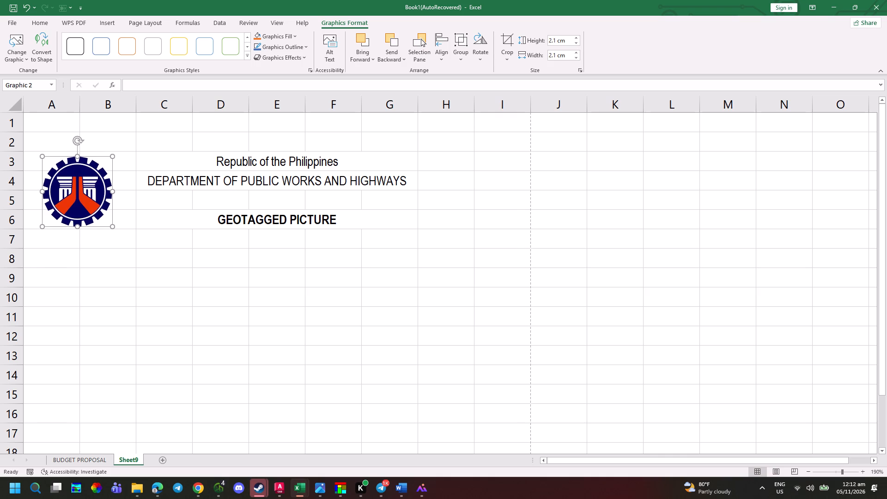
left_click(164, 223)
Check the logo placement in the 26nd0055_geotagged.pdf reference and nudge the sheet's DPWH logo slightly left and further down.
key("alt+Tab")
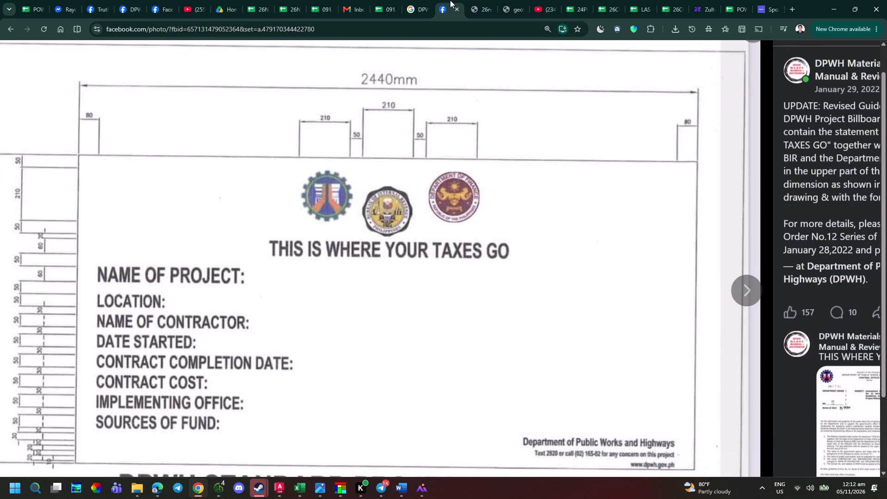
left_click(494, 0)
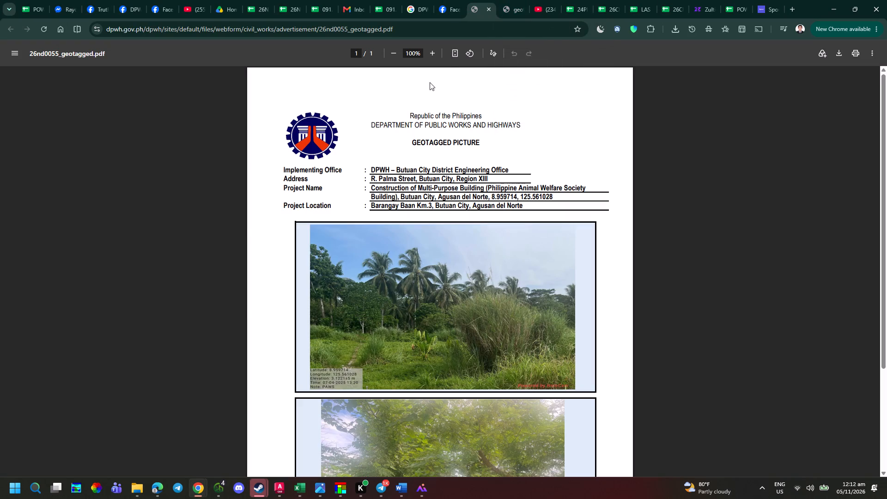
key("alt+Tab")
left_click(82, 208)
key("Left")
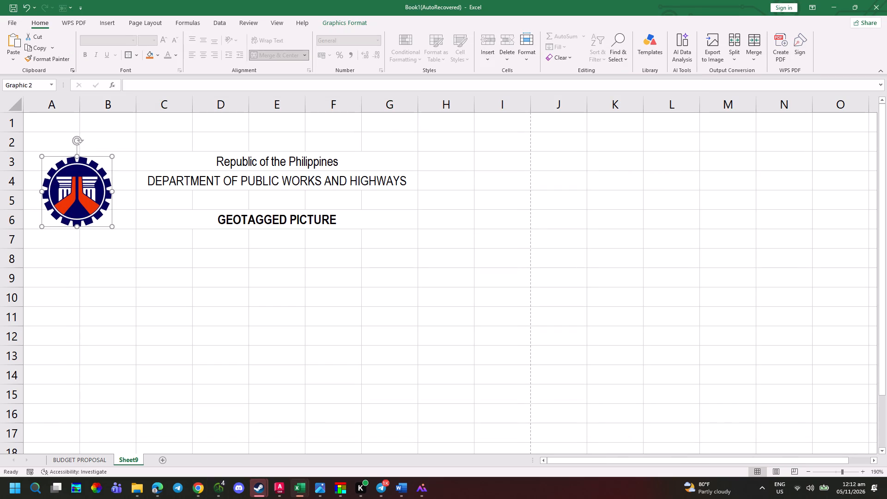
key("Down")
key("Down")
key("Down")
key("Down")
key("Down")
key("Down")
key("Down")
key("Left")
key("Left")
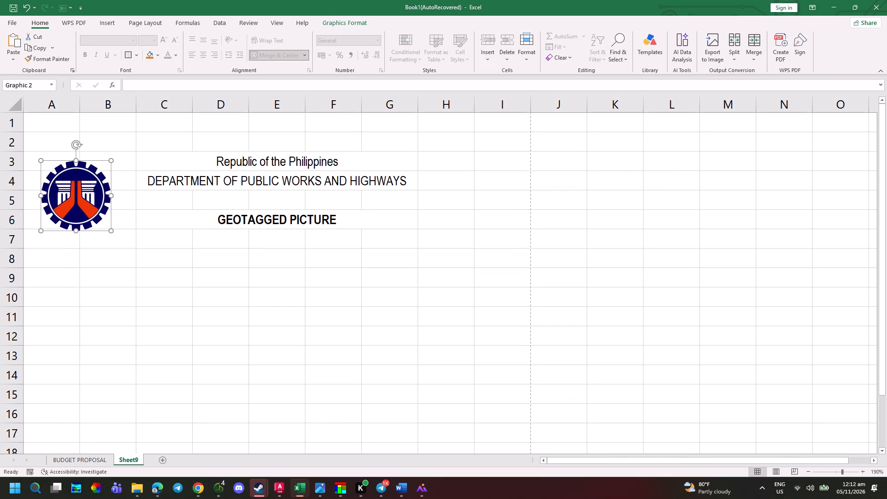
left_click(140, 262)
Compare with the reference PDF again and nudge the DPWH logo a little further down, spanning about rows 3 to 7.
key("alt+Tab")
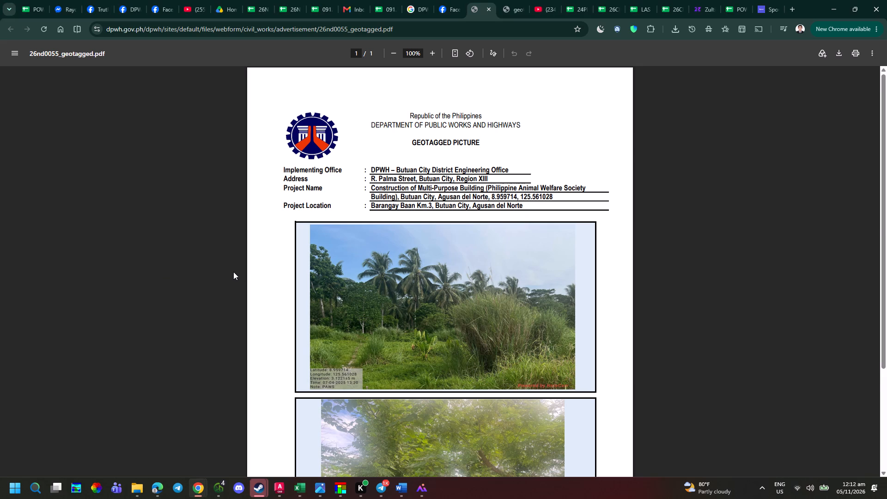
key("alt+Tab")
left_click(76, 213)
key("Down")
key("Down")
key("Down")
key("Down")
key("Down")
key("Down")
key("Down")
key("Down")
key("Down")
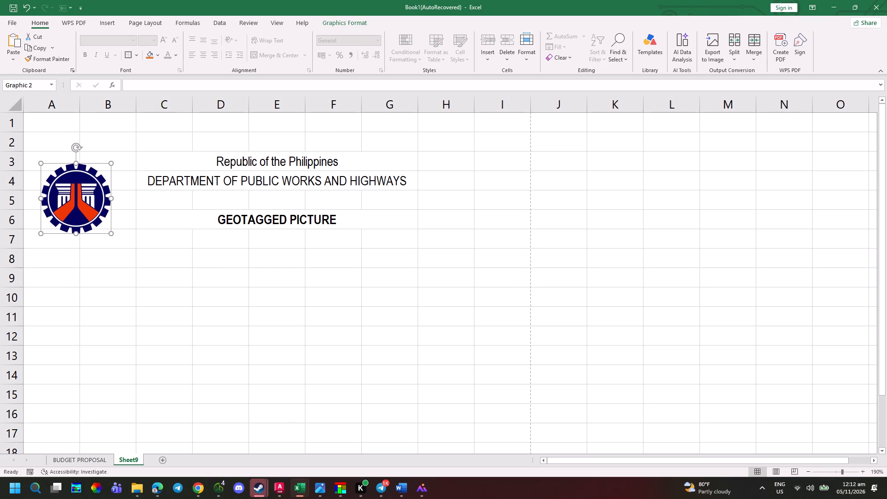
key("Down")
left_click(170, 237)
key("alt+Tab")
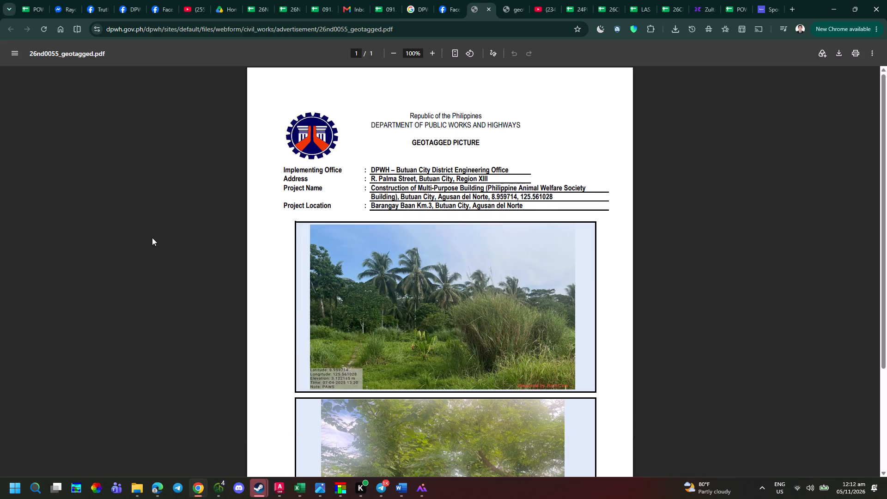
Back in Excel, enlarge the DPWH logo and nudge it towards column A, comparing it with the reference PDF.
key("alt+Tab")
left_click(80, 218)
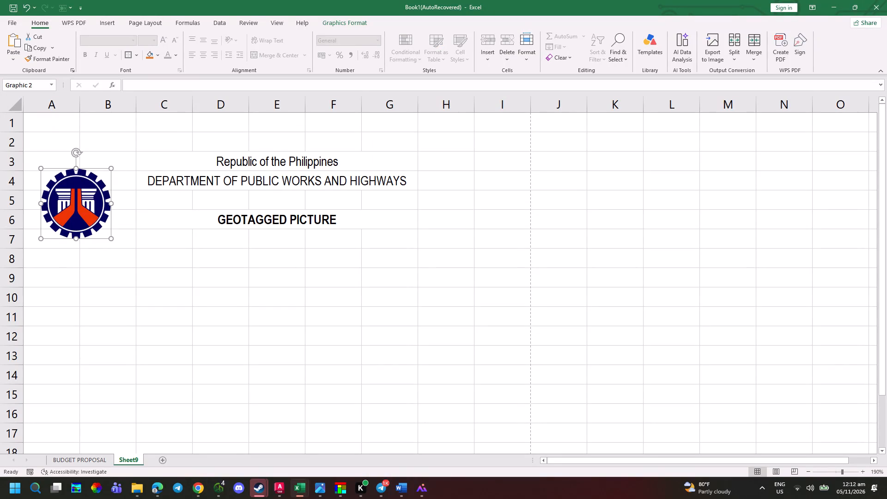
left_click_drag(109, 169, 121, 160)
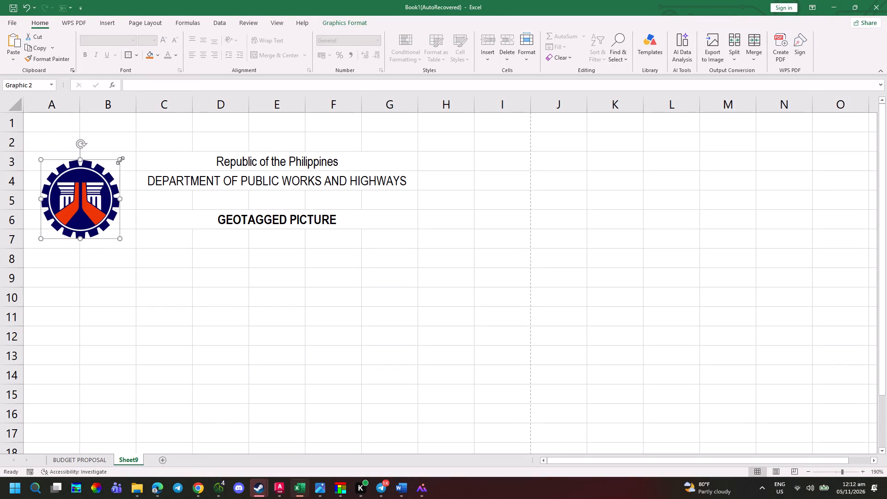
left_click_drag(91, 189, 86, 185)
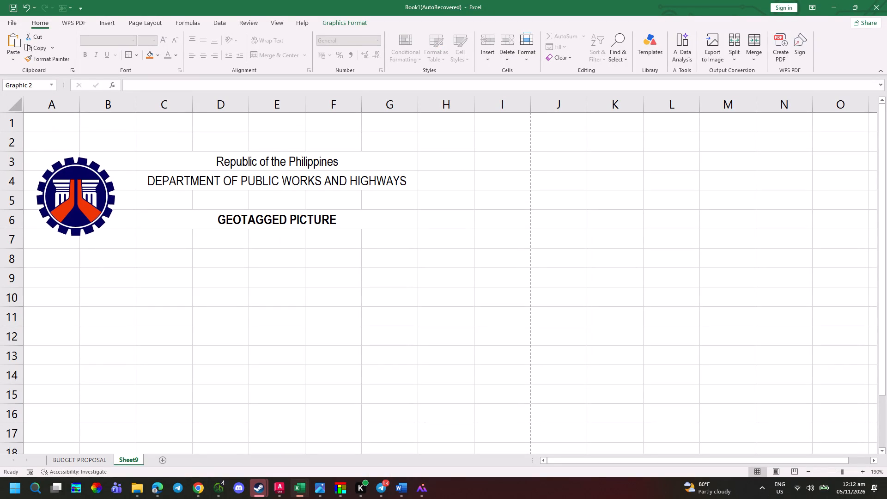
left_click_drag(86, 185, 85, 185)
key("alt+Tab")
key("alt+Tab")
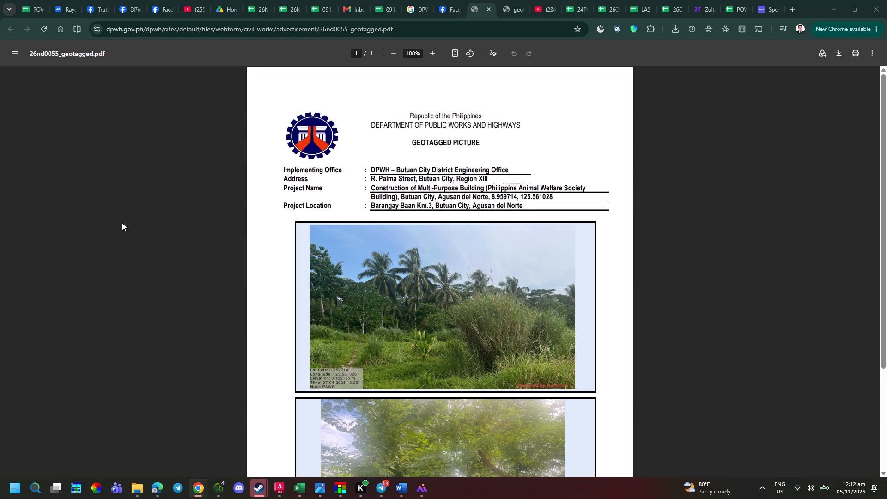
Enter the label "Implementing Office" in cell A8, following the reference PDF.
left_click_drag(69, 252, 85, 254)
left_click(68, 261)
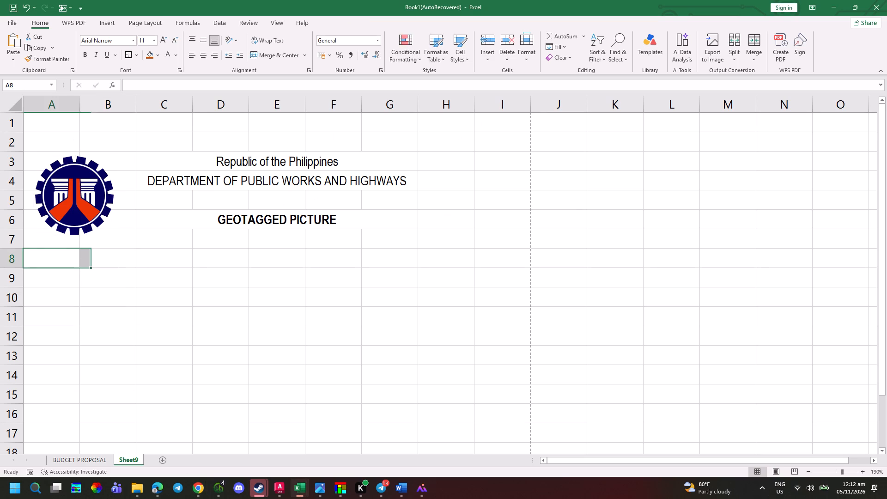
key("alt+Tab")
key("alt+Tab")
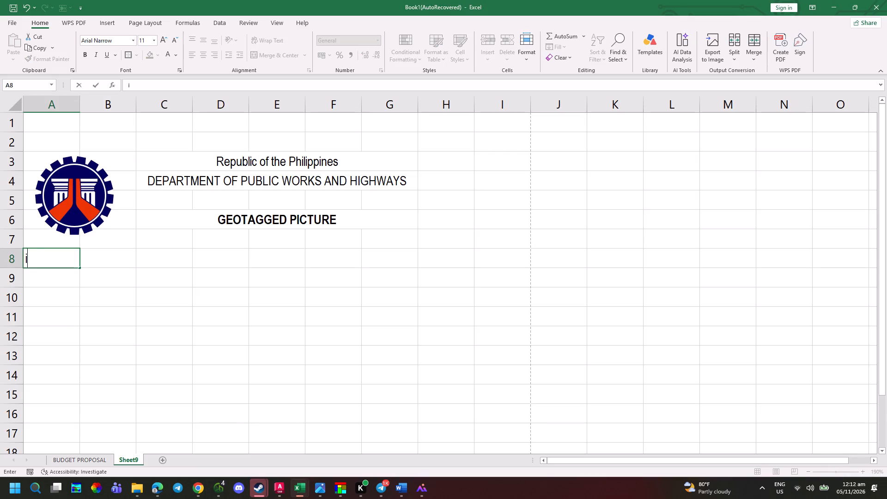
key("BackSpace")
key("BackSpace")
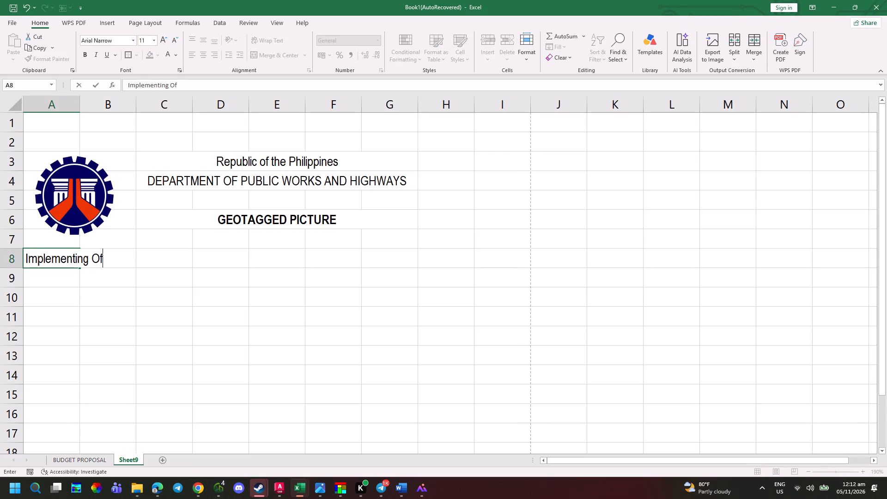
key("BackSpace")
type("ice")
key("BackSpace")
key("BackSpace")
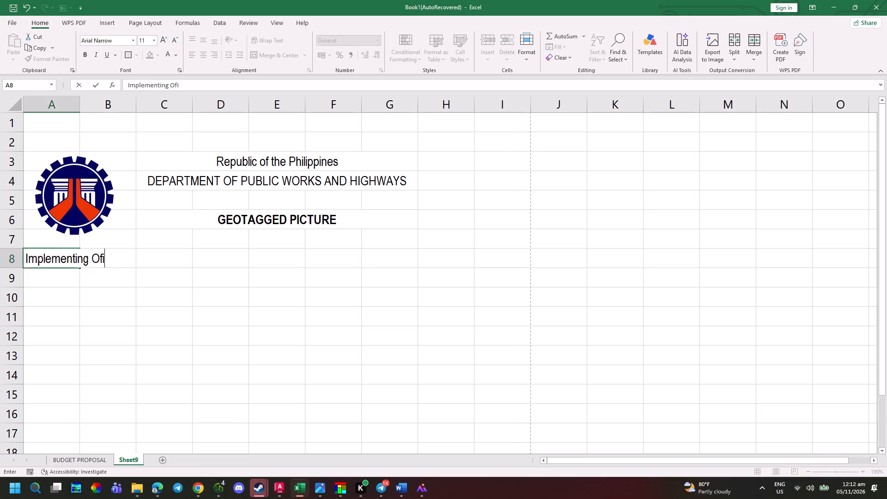
key("BackSpace")
type("fice")
key("alt+Tab")
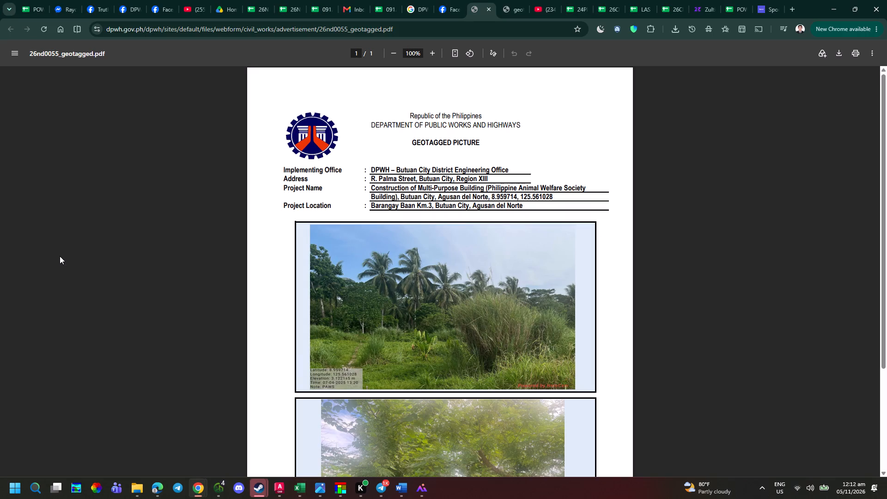
key("alt+Tab")
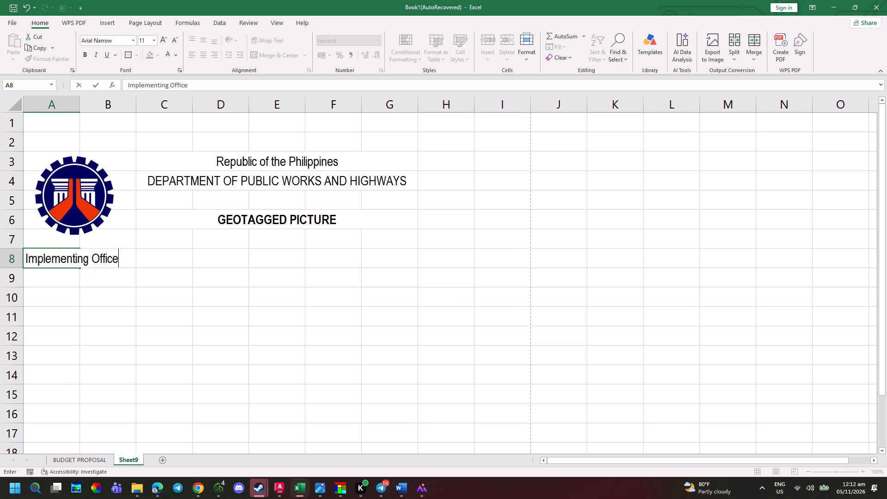
left_click(57, 299)
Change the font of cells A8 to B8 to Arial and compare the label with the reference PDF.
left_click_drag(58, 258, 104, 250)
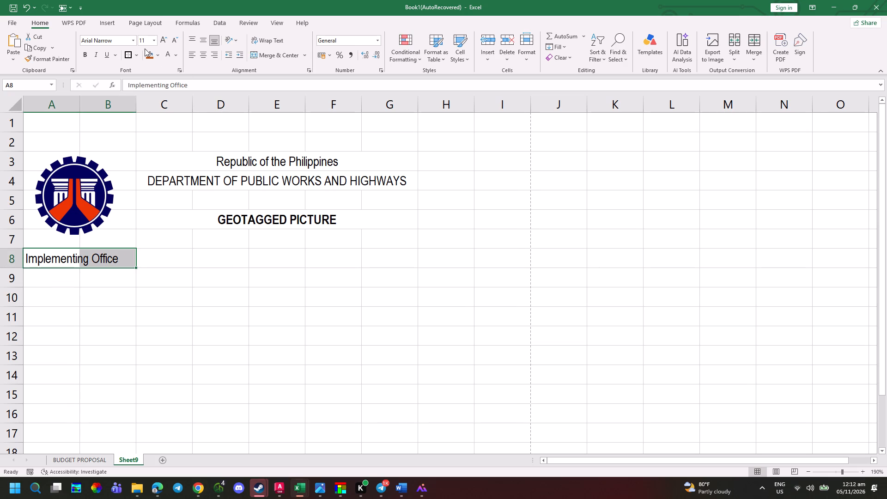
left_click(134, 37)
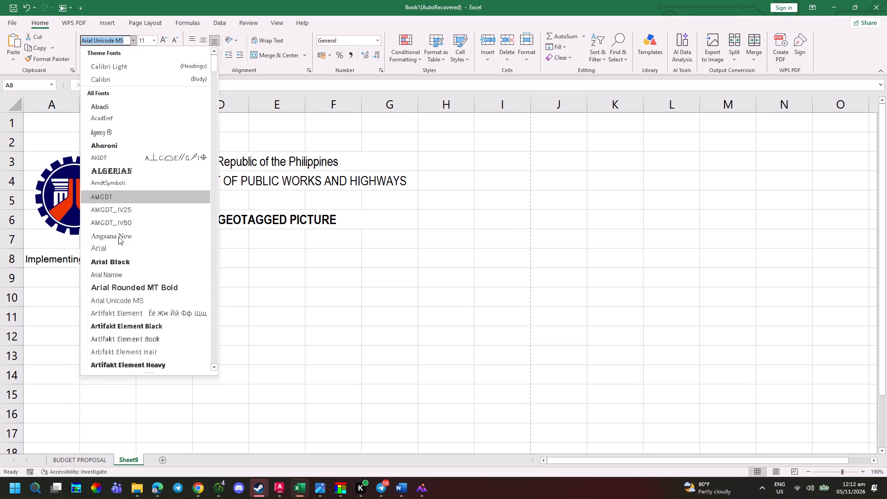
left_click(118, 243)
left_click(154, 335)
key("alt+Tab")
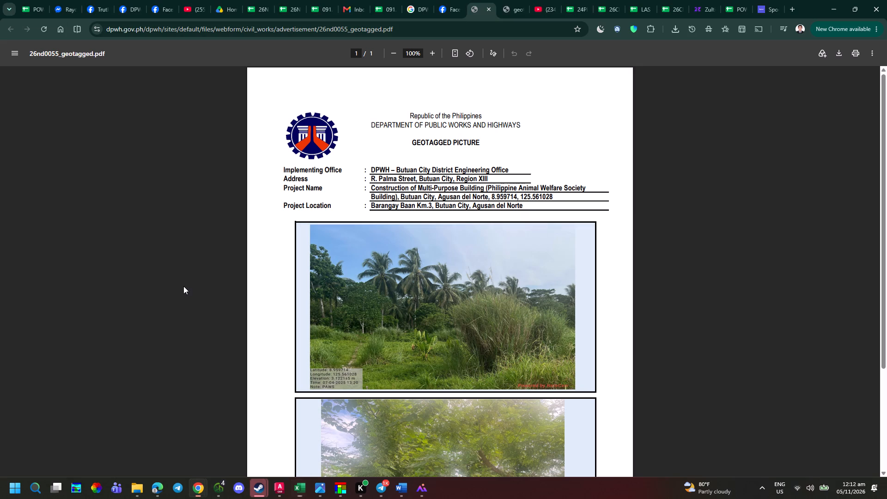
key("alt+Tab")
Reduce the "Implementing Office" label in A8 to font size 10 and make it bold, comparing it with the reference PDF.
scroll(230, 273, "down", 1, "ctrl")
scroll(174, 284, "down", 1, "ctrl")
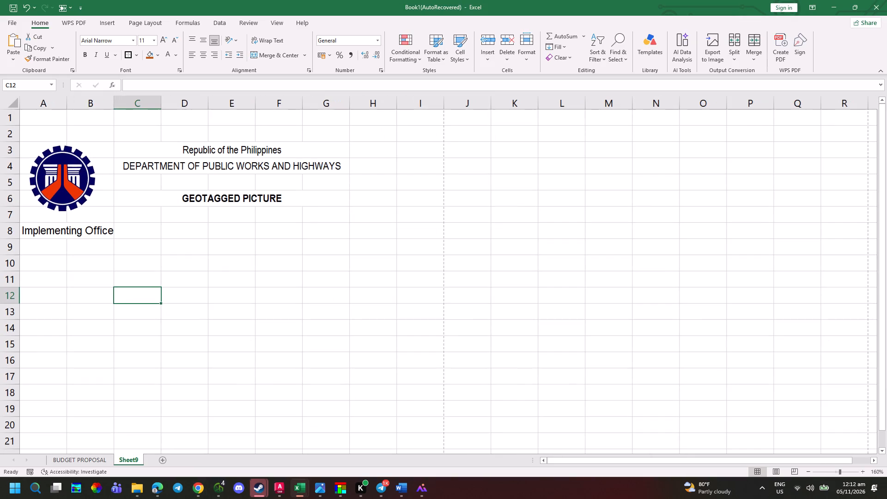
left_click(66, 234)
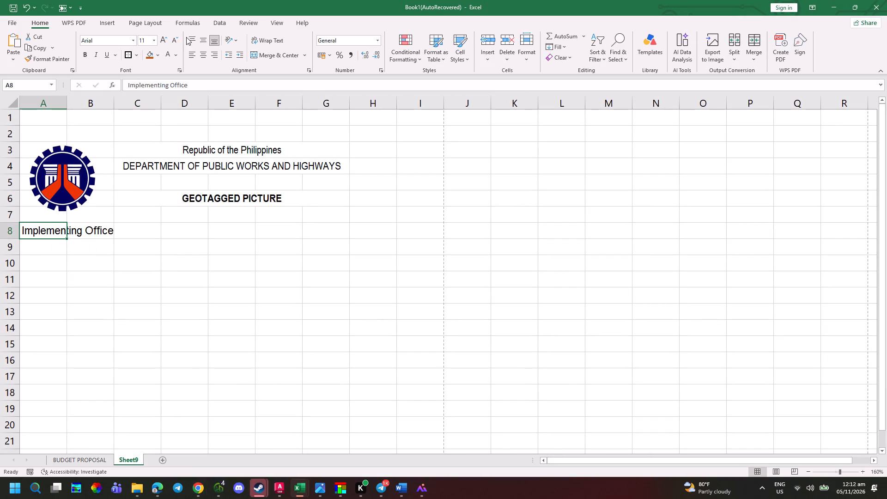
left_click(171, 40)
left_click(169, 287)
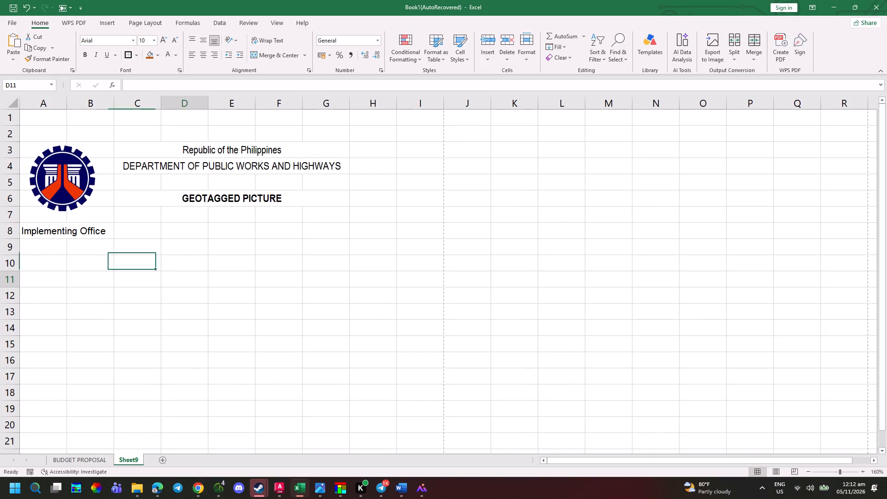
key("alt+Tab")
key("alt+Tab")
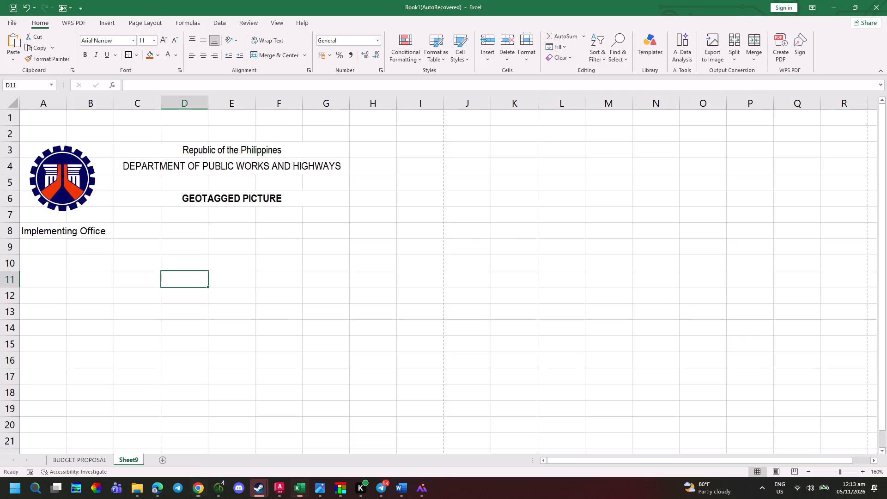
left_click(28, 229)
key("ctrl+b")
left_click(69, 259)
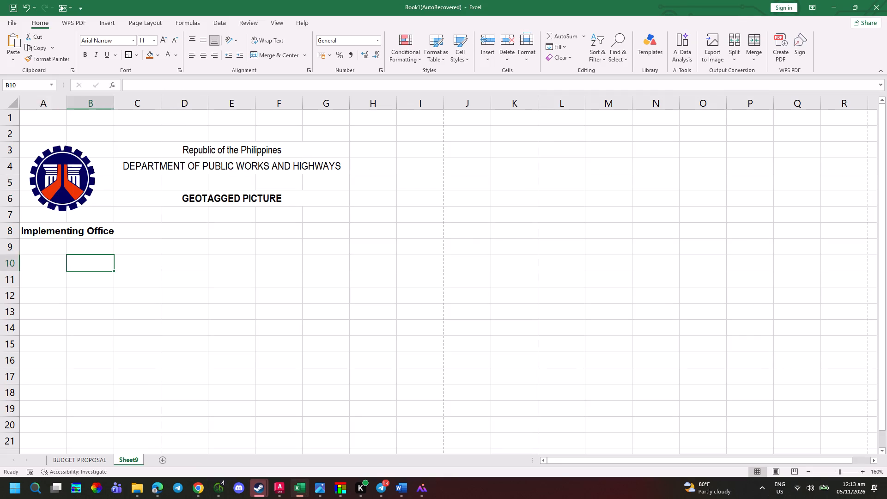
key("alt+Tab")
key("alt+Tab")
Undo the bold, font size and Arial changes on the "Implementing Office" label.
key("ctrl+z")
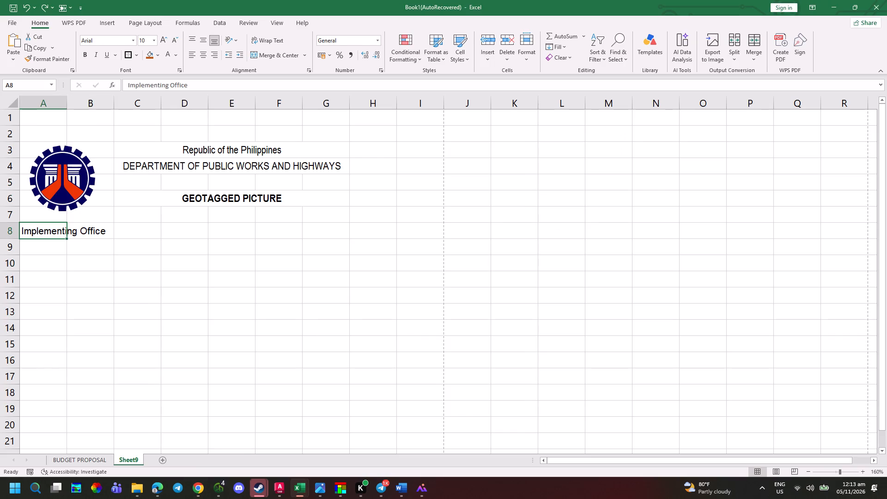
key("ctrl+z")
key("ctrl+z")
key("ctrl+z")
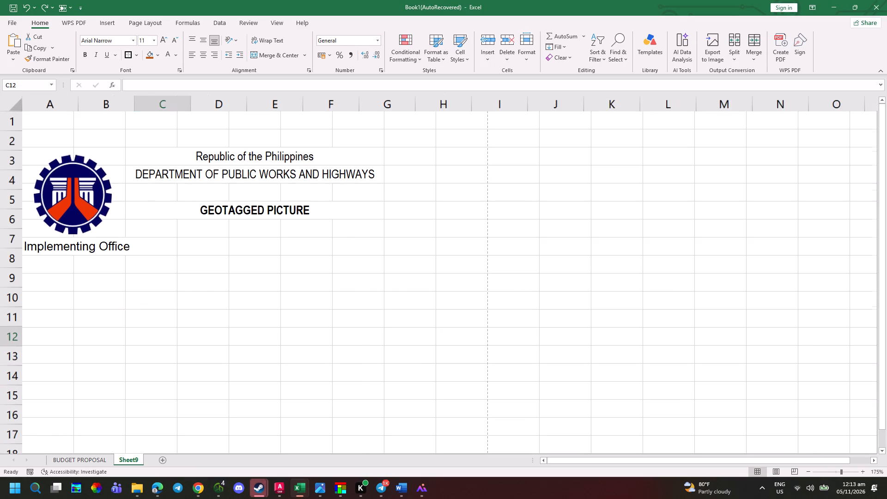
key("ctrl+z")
Make the "Implementing Office" label in A8 bold and compare it with the reference PDF.
left_click(52, 260)
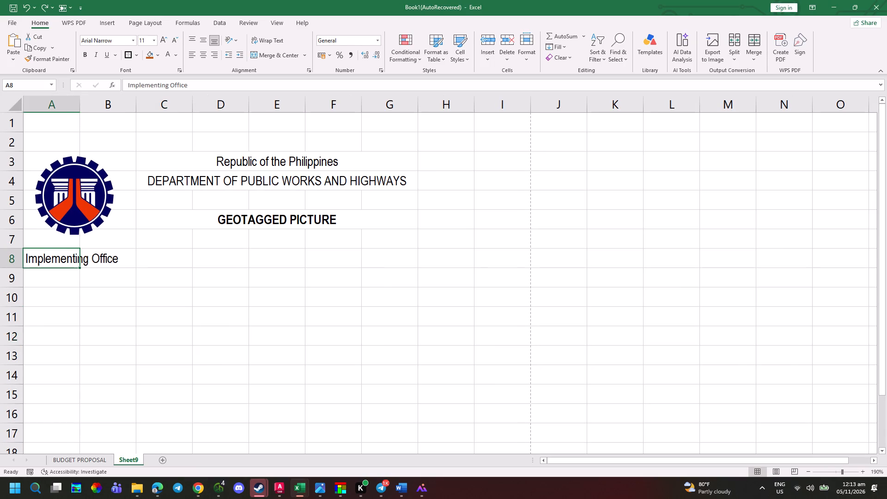
key("ctrl+b")
left_click(75, 304)
key("alt+Tab")
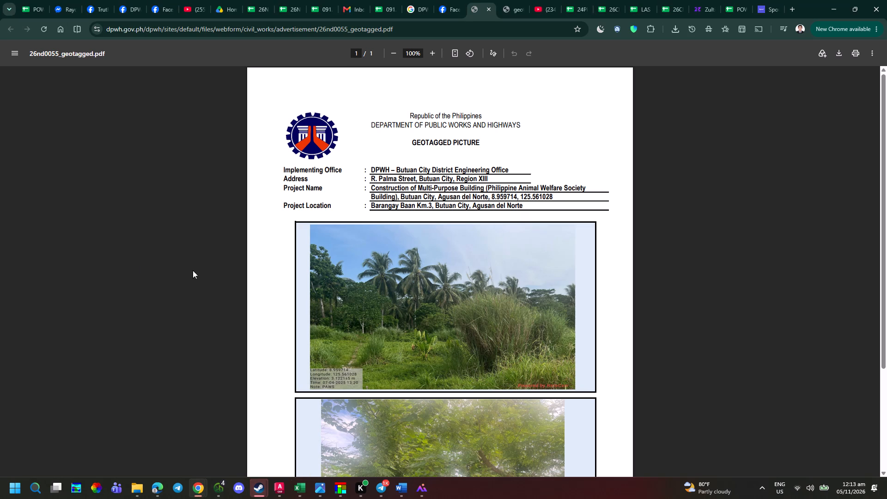
key("alt+Tab")
Enter ": DPWH" in D8 beside the "Implementing Office" label, with only DPWH in bold.
left_click(208, 262)
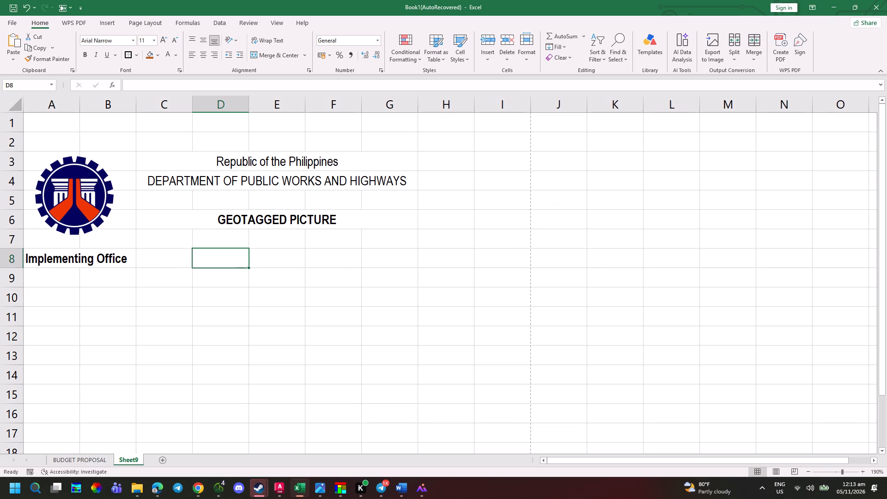
key("Up")
key("Down")
key("shift+colon")
key("alt+Tab")
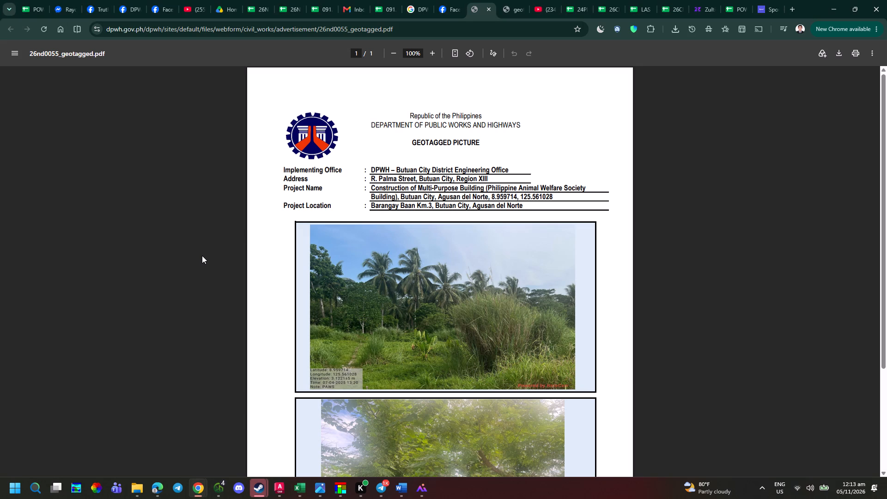
key("alt+Tab")
key("space")
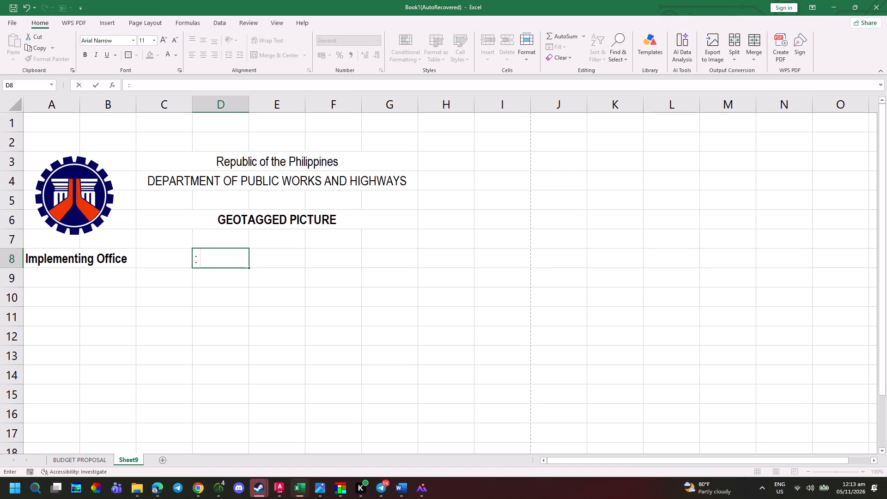
key("BackSpace")
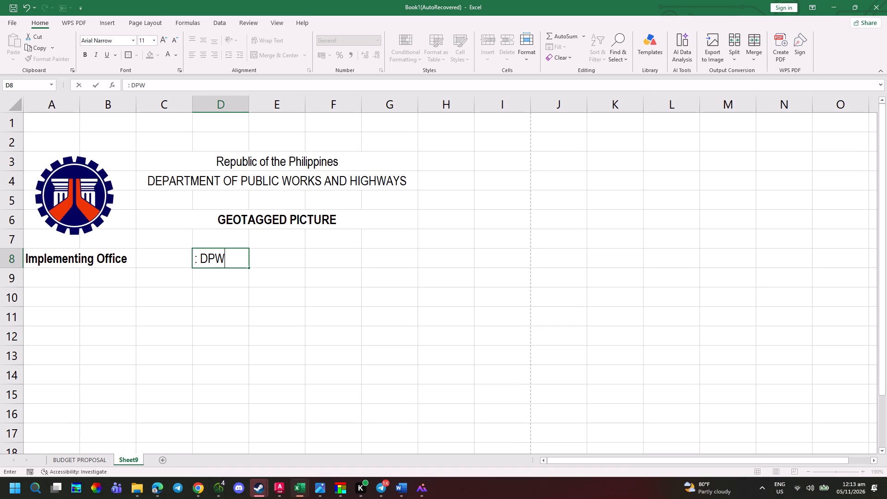
key("BackSpace")
key("BackSpace")
key("BackSpace")
key("BackSpace")
key("BackSpace")
key("ctrl+b")
type("DPWH")
key("space")
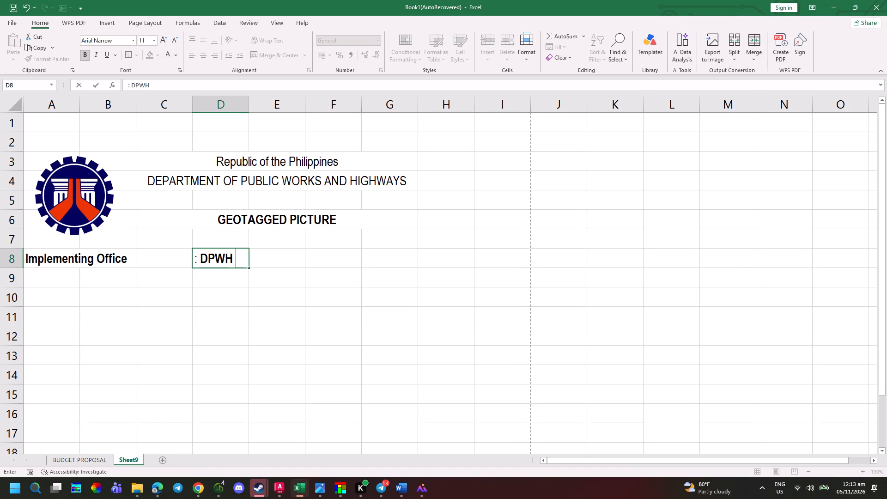
key("Tab")
key("Left")
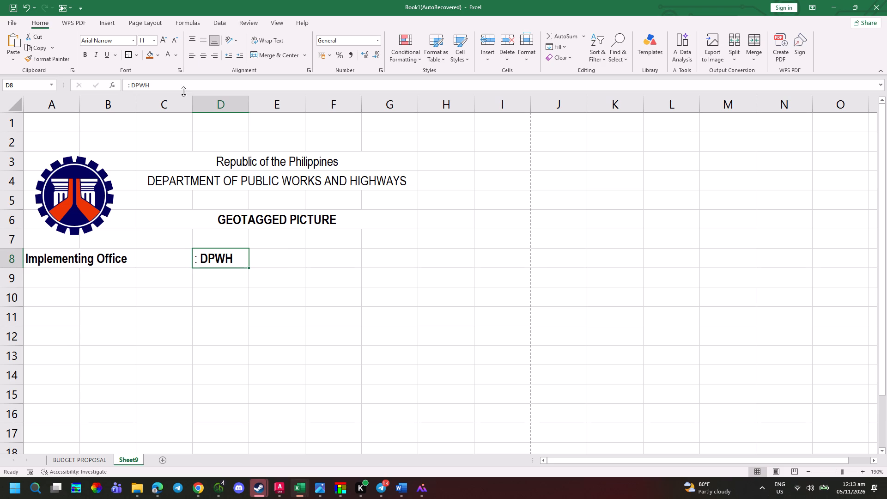
Complete the D8 entry with "- Butuan City District Engineering Office" after DPWH, following the reference PDF.
left_click(182, 88)
key("space")
key("BackSpace")
key("alt+Tab")
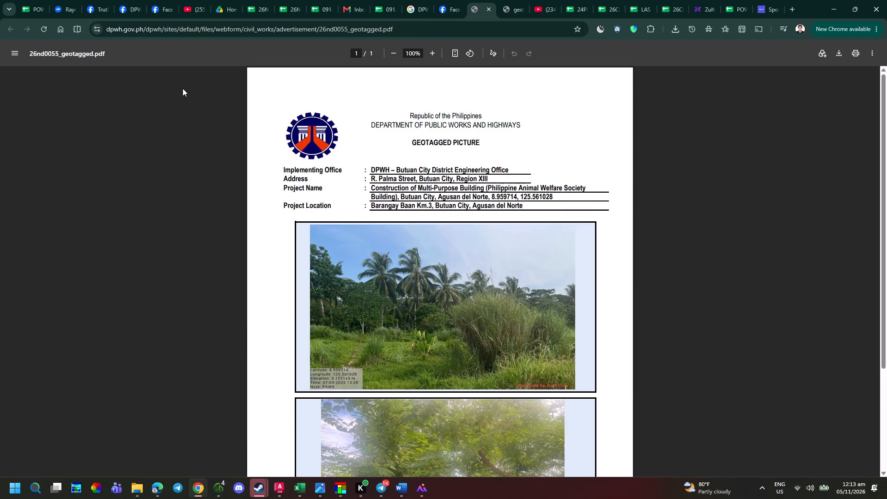
key("alt+Tab")
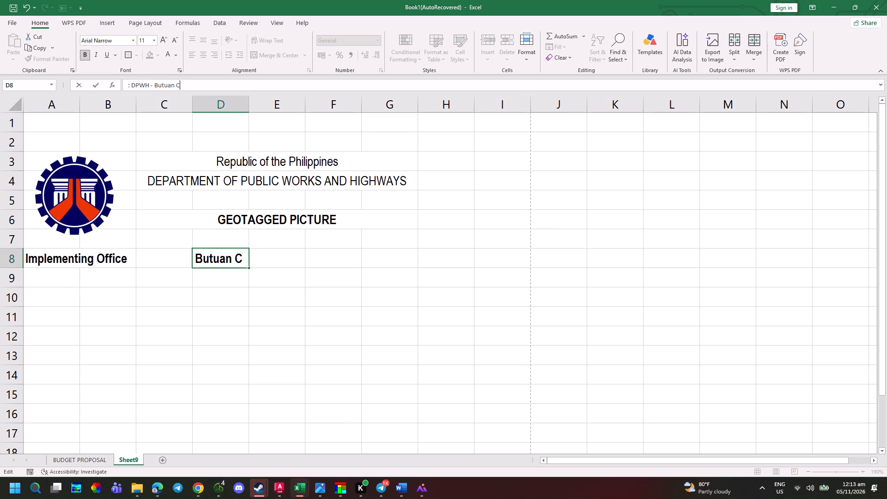
key("alt+Tab")
key("alt+Tab")
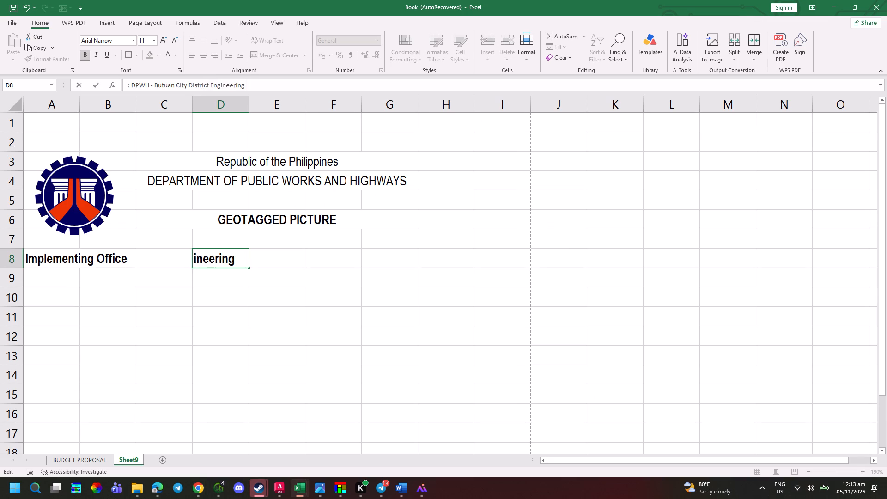
type("ffice")
key("Return")
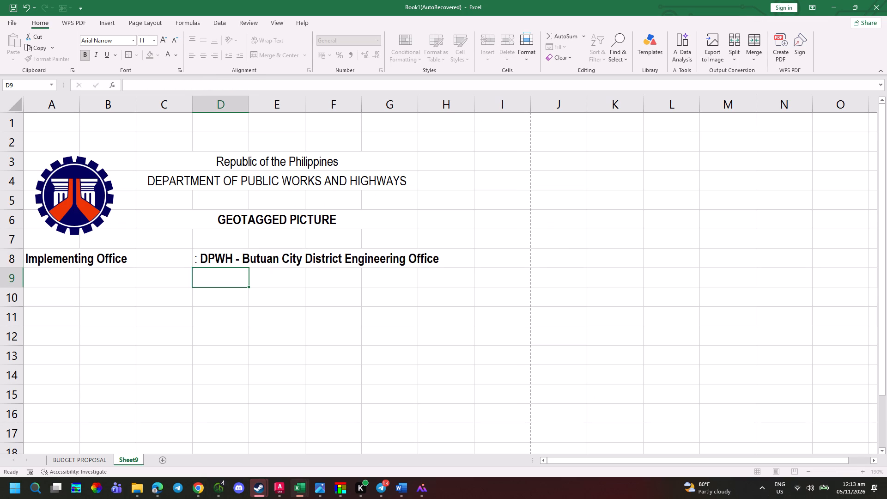
Add a bottom border under the implementing office entry across cells D8 to H8.
key("alt+Tab")
key("alt+Tab")
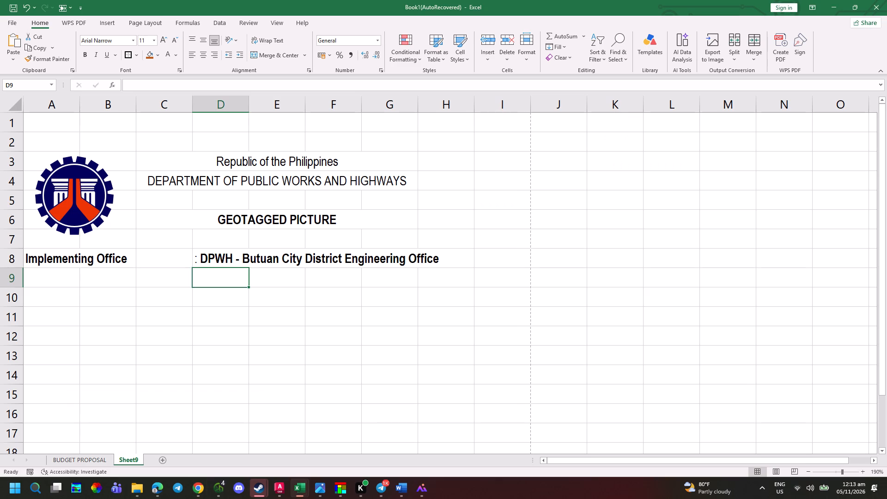
left_click_drag(209, 256, 428, 266)
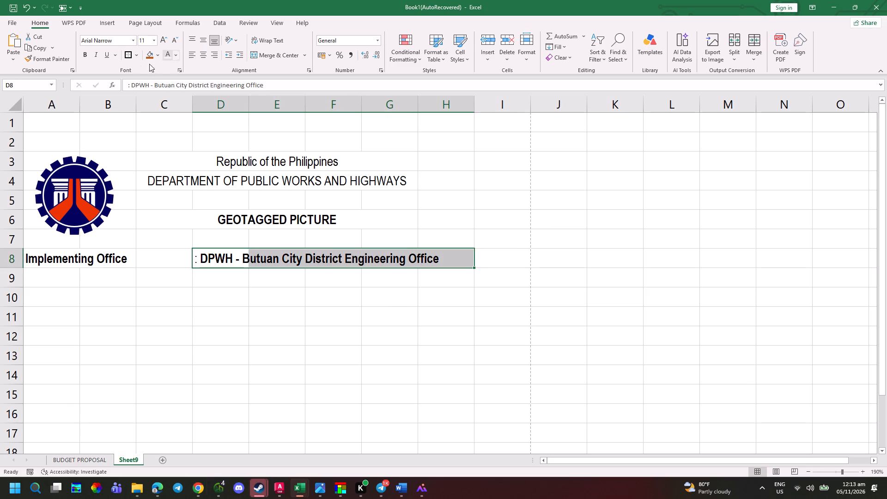
left_click(140, 59)
left_click(139, 57)
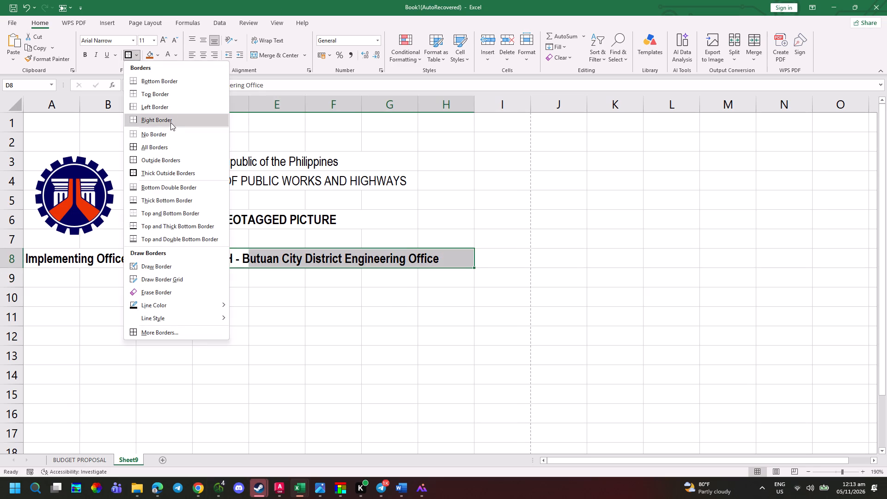
left_click(161, 80)
left_click_drag(289, 329, 292, 336)
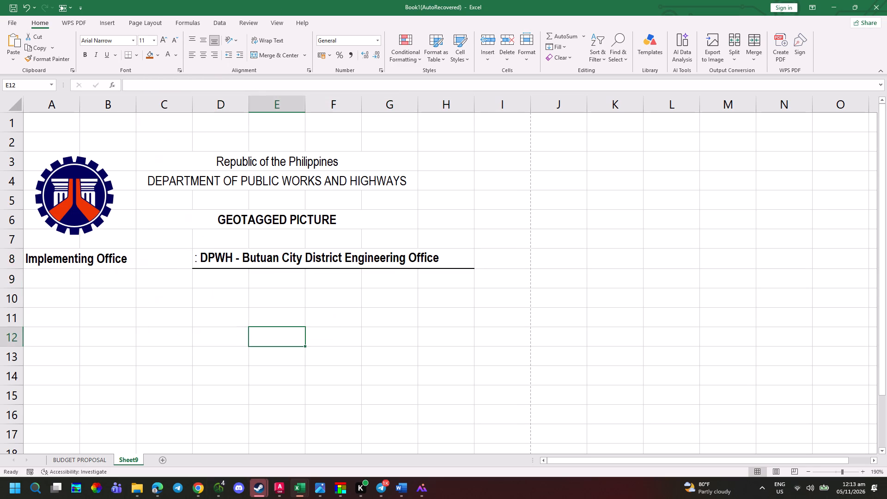
Enter the label "Address" in A9, following the reference PDF.
key("alt+Tab")
key("alt+Tab")
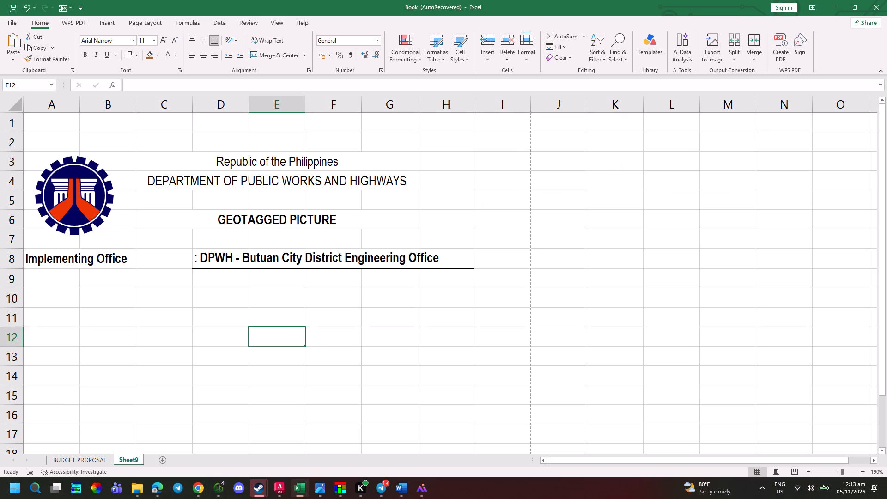
left_click(42, 280)
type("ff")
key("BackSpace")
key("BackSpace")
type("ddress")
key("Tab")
Start the office address in D9 with a colon and the street name from the reference PDF, in title case.
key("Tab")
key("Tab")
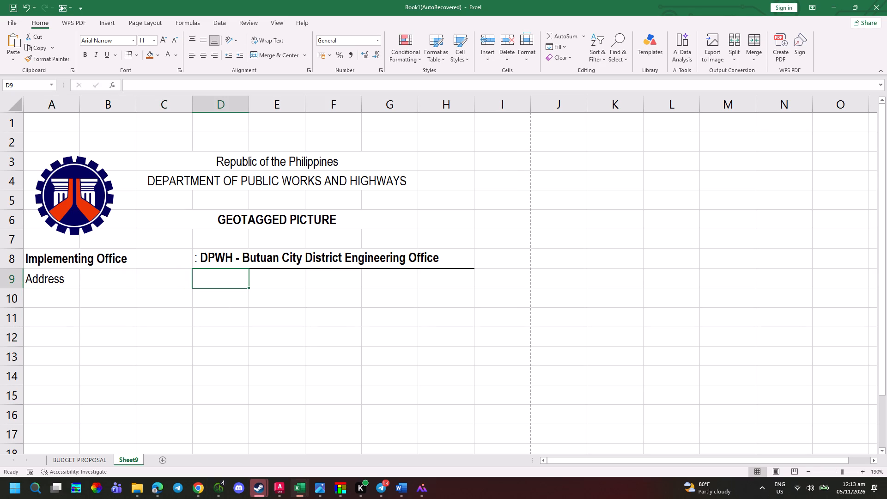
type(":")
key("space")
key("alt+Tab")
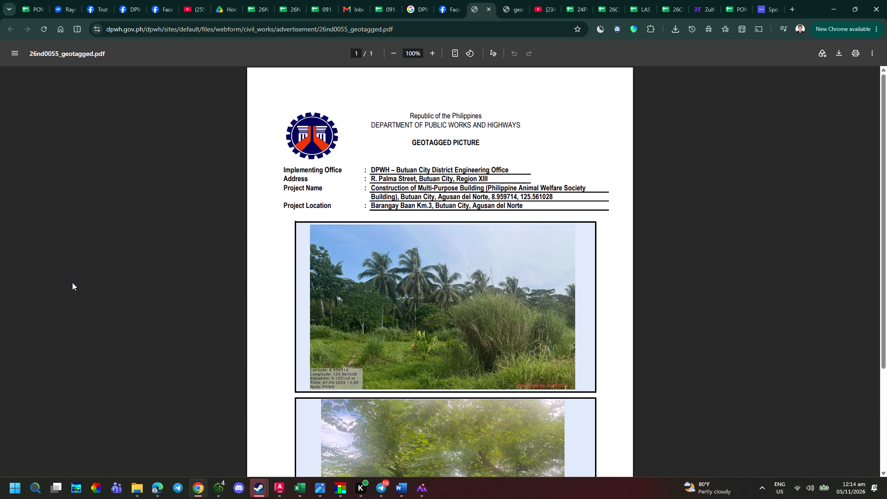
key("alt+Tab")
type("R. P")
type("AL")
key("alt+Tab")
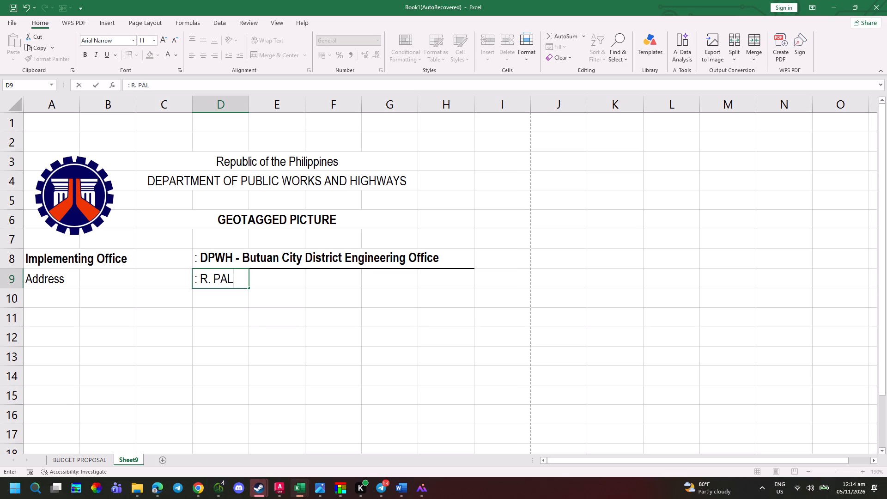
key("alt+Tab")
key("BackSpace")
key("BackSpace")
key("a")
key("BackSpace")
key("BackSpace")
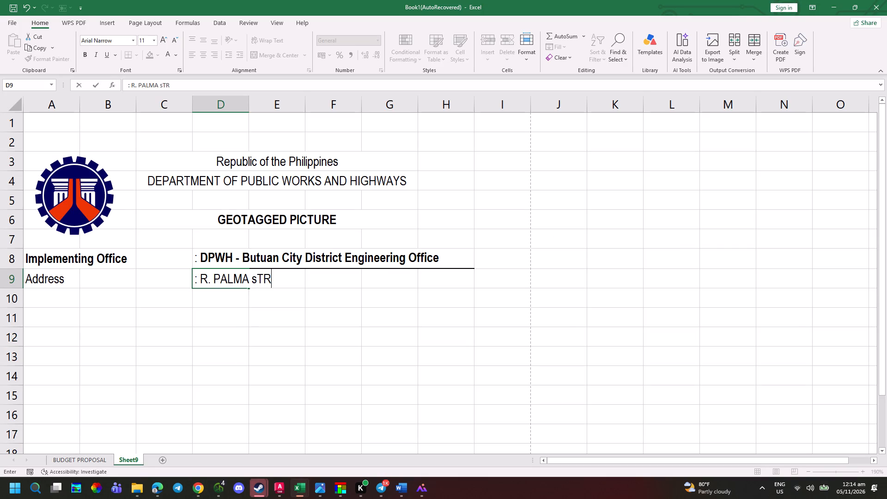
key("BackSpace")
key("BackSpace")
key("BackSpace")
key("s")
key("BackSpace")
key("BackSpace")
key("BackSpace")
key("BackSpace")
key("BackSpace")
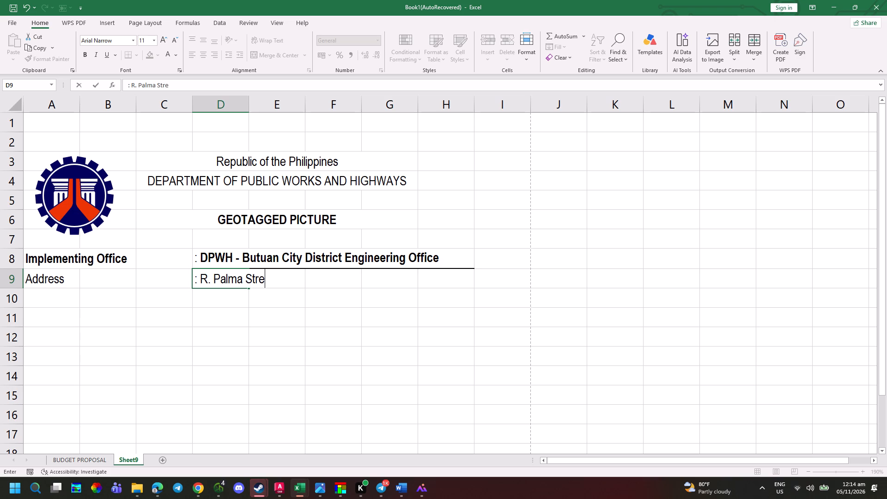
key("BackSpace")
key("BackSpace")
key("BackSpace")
Complete the D9 office address with the city and region as written in the reference PDF.
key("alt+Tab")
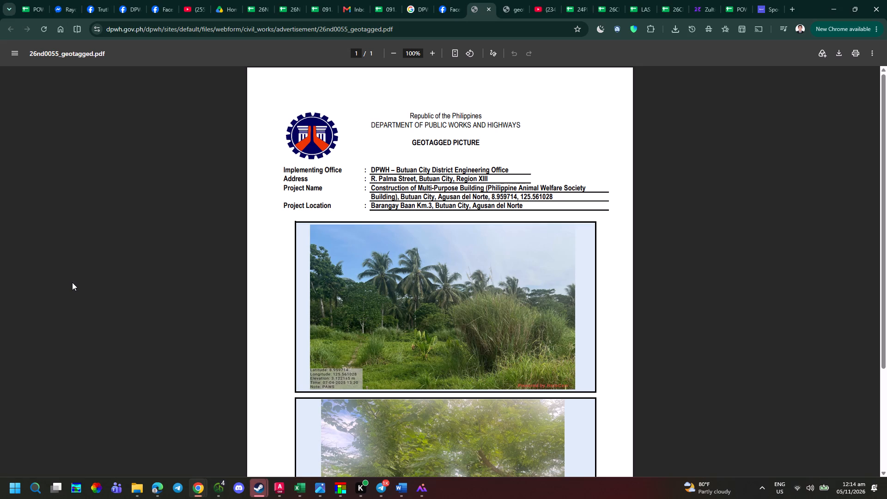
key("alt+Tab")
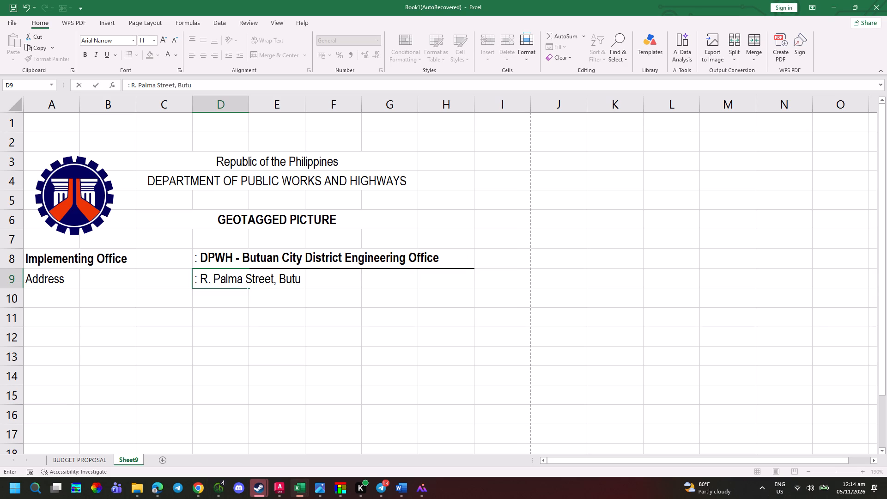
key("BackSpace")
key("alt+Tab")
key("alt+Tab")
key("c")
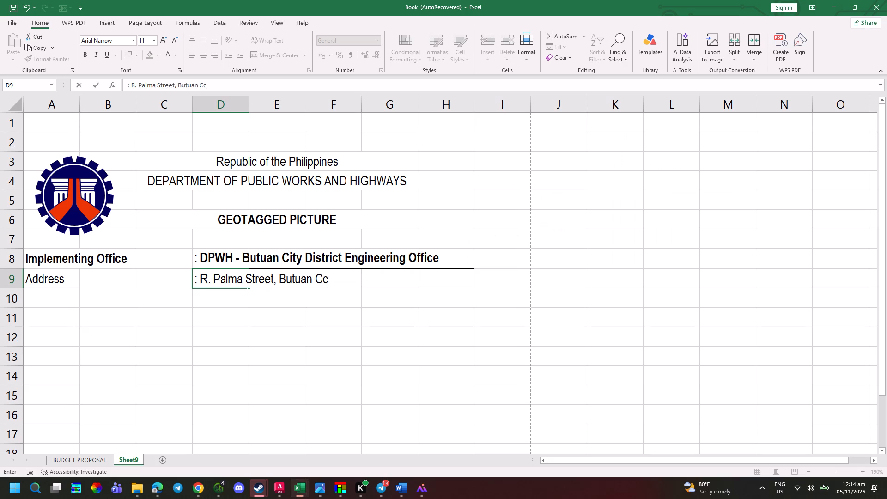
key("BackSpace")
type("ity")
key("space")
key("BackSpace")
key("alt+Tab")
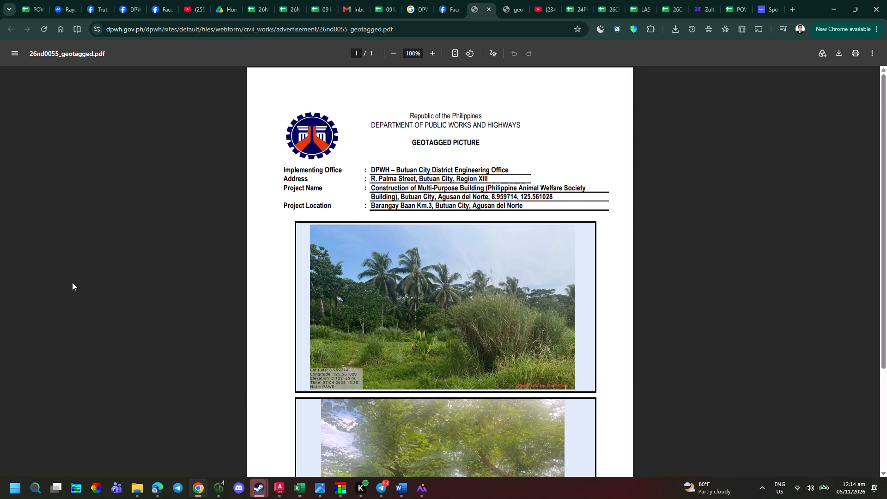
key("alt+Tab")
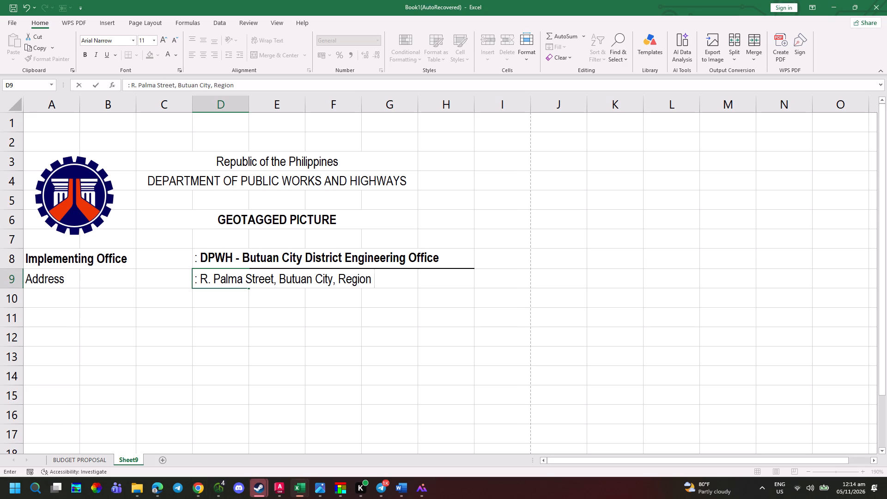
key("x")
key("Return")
Enter the label "Project Name" in A10, following the reference PDF.
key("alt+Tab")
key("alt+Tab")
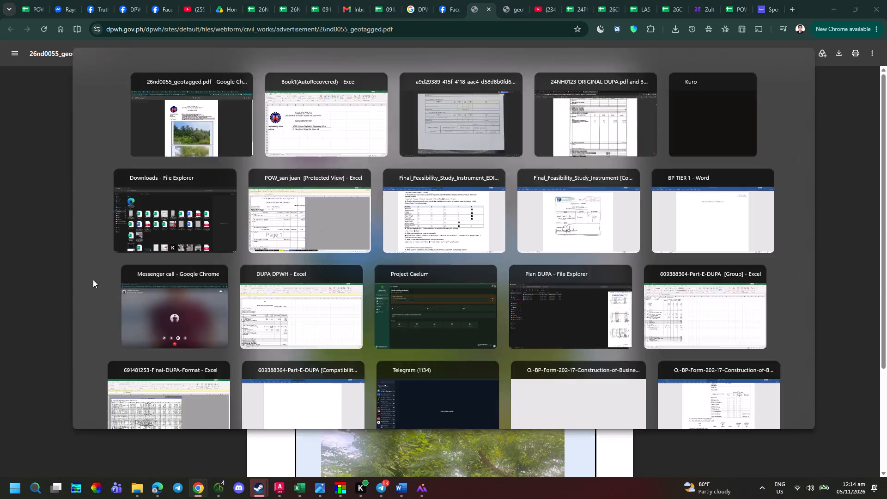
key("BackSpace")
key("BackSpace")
key("BackSpace")
key("BackSpace")
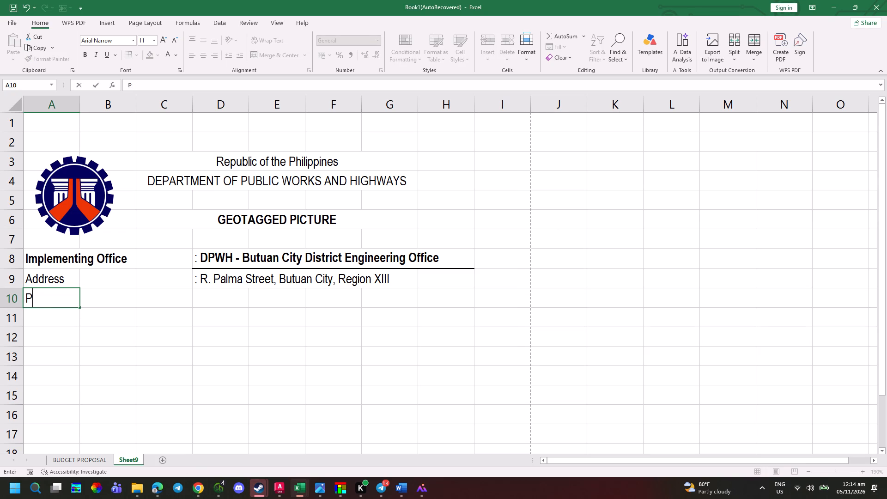
key("BackSpace")
key("BackSpace")
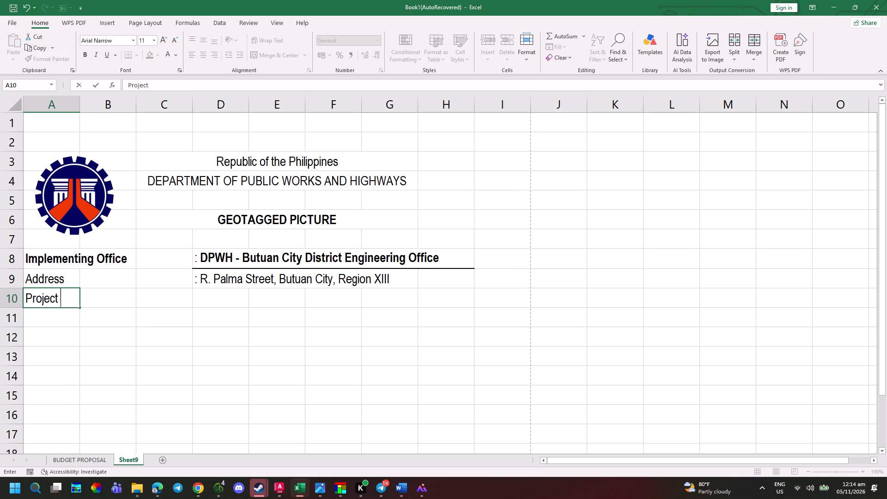
key("Tab")
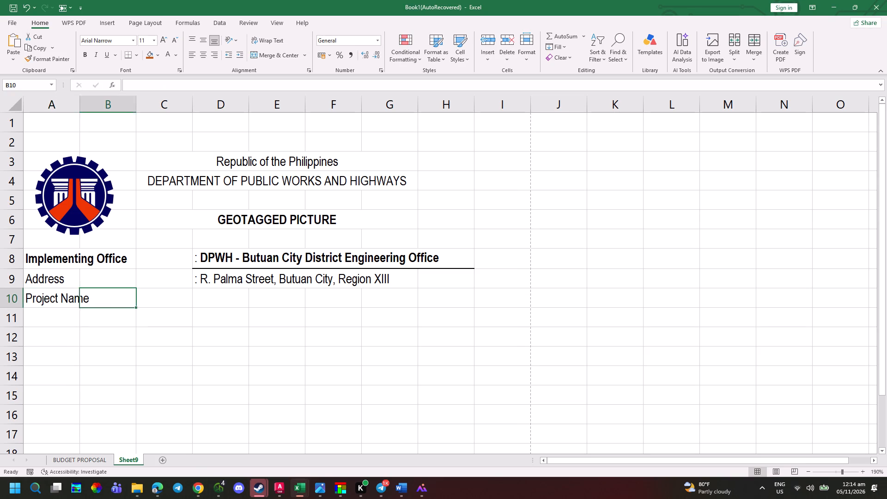
Start the project name value in D10 with a colon.
key("Tab")
key("Tab")
key("shift+colon")
Switch to Chrome and copy the project title from the top row of the DUPA 104(1)a sheet in POW_ROSARIO PII.
key("alt+Tab")
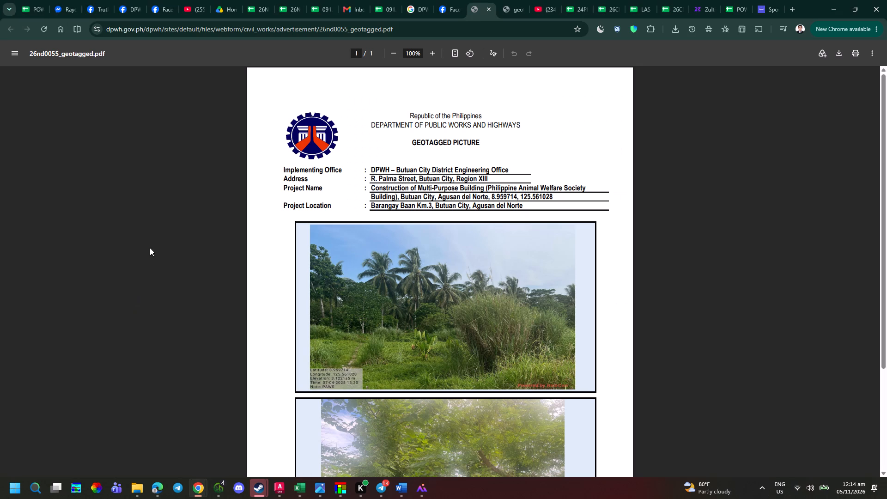
left_click(41, 0)
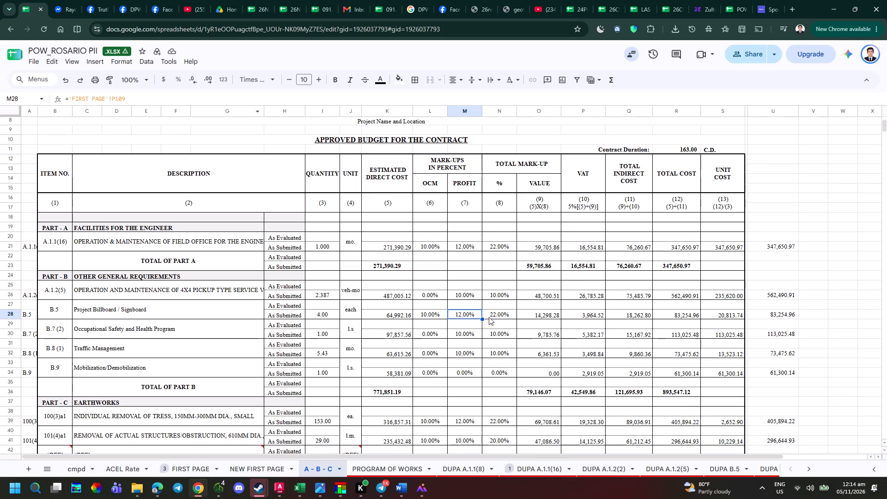
left_click(529, 335)
scroll(486, 357, "down", 2)
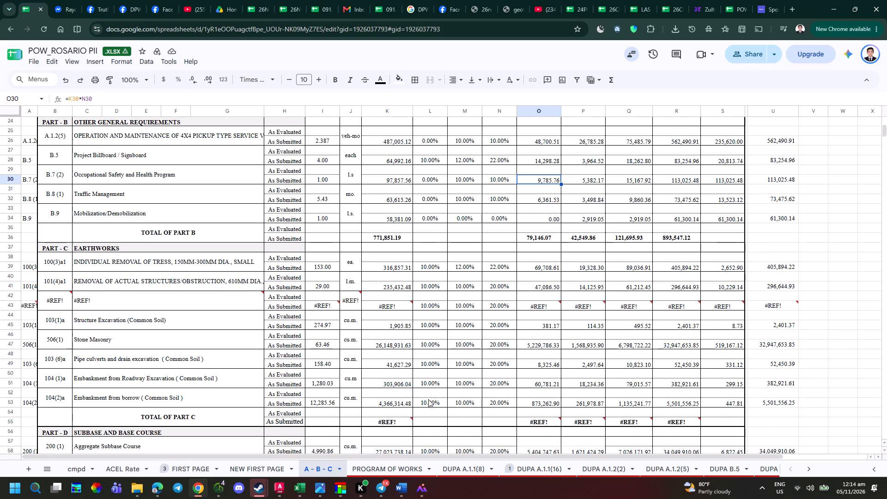
scroll(425, 409, "down", 1)
scroll(580, 469, "down", 10)
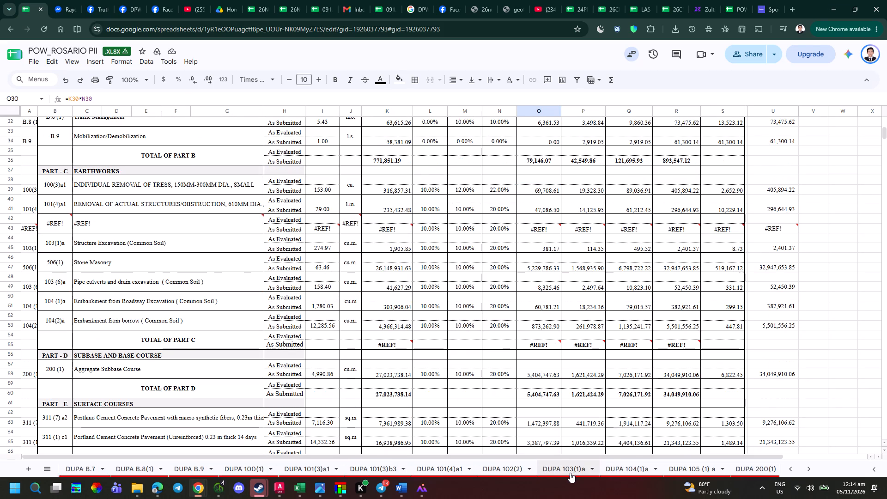
scroll(570, 473, "down", 4)
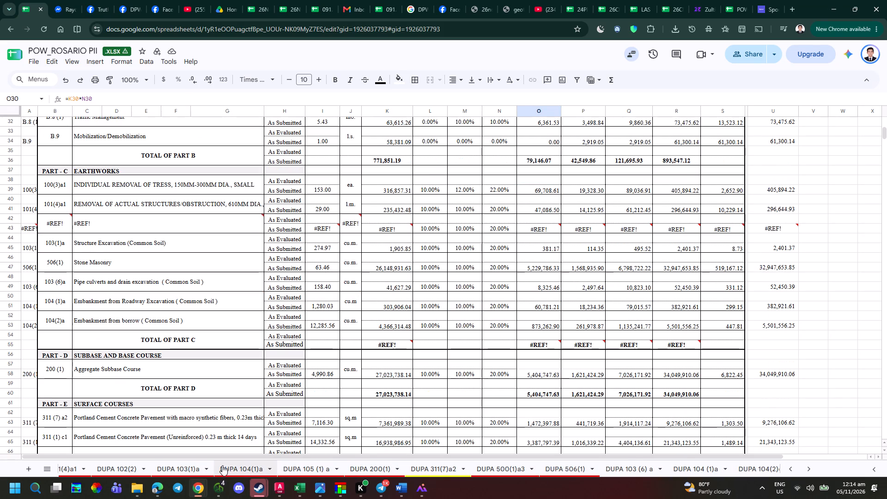
left_click(219, 465)
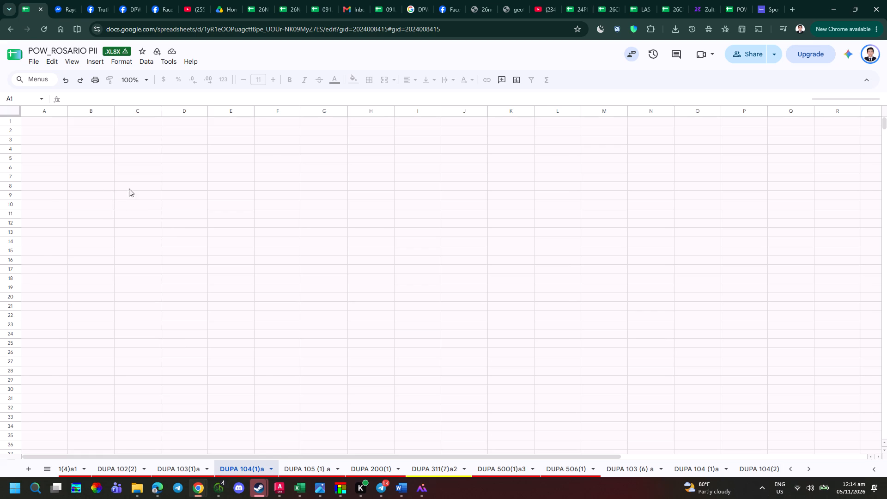
double_click(118, 135)
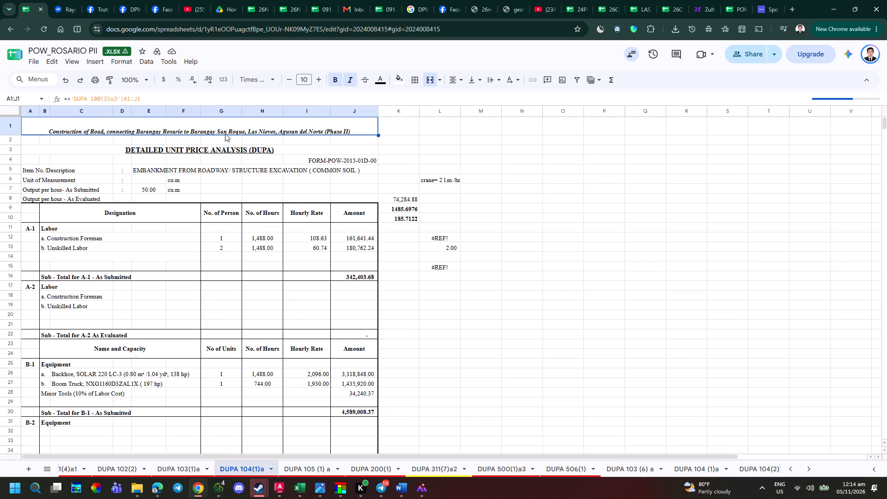
double_click(265, 129)
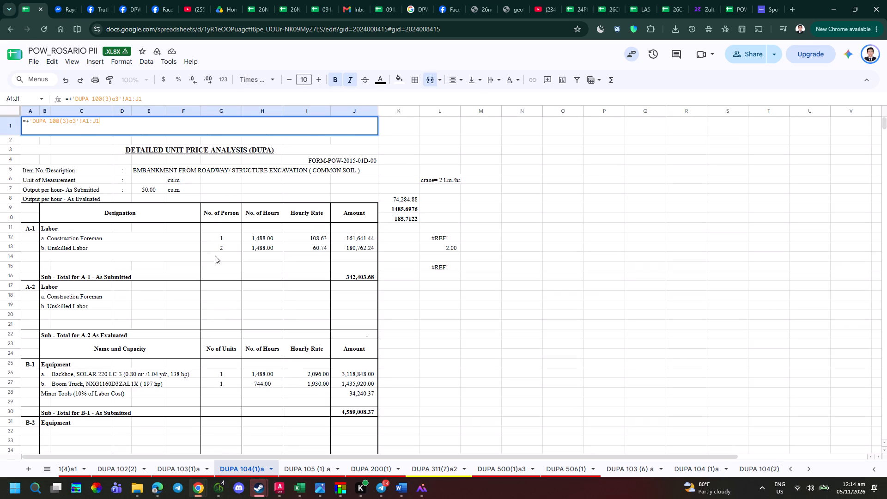
key("Escape")
key("ctrl+c")
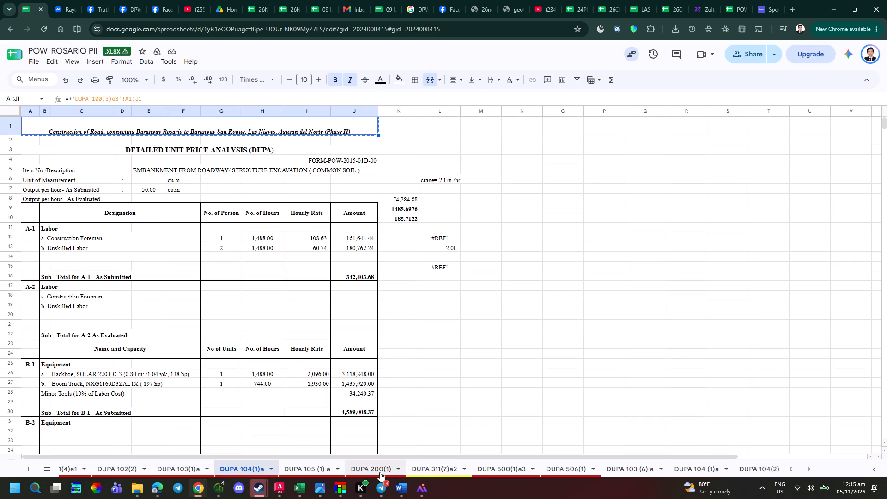
Back in Excel, paste the project title into K9 with the destination's formatting.
key("alt+Tab")
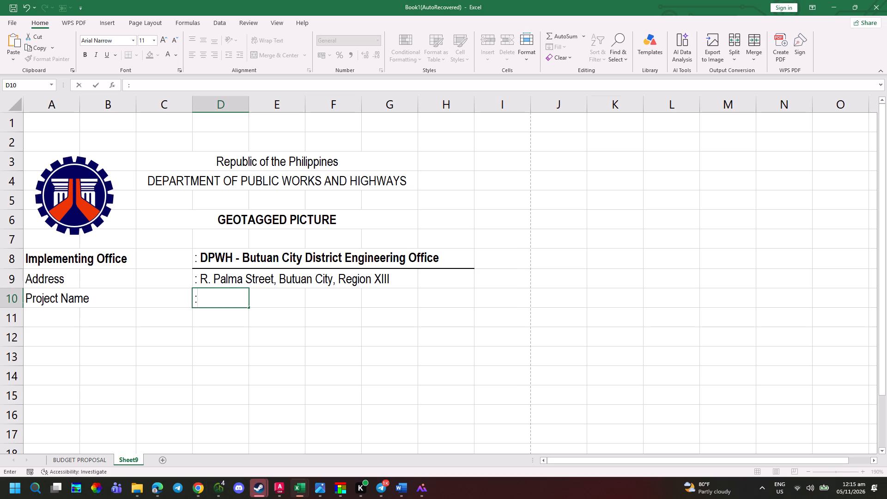
left_click(608, 272)
right_click(607, 272)
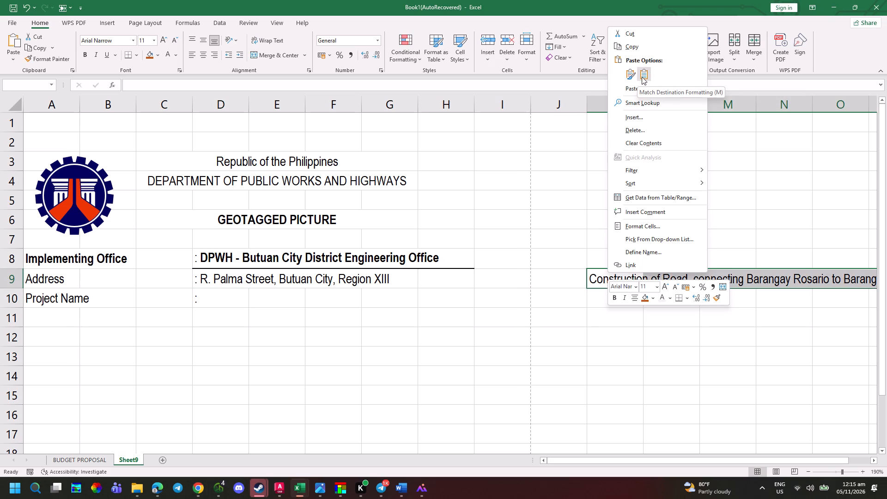
left_click(642, 77)
left_click(608, 305)
Copy the full project title text from inside K9, from "Construction of Road" through "(Phase II)".
left_click(620, 282)
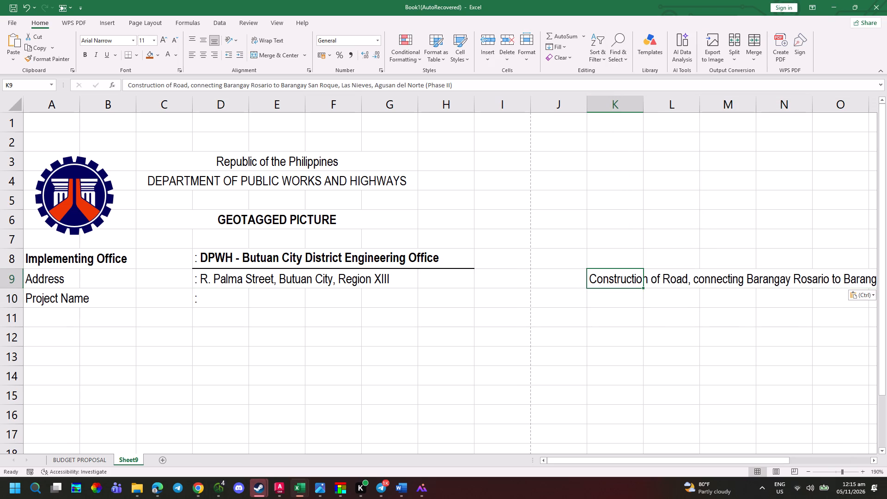
left_click_drag(476, 83, 362, 88)
left_click_drag(459, 82, 442, 83)
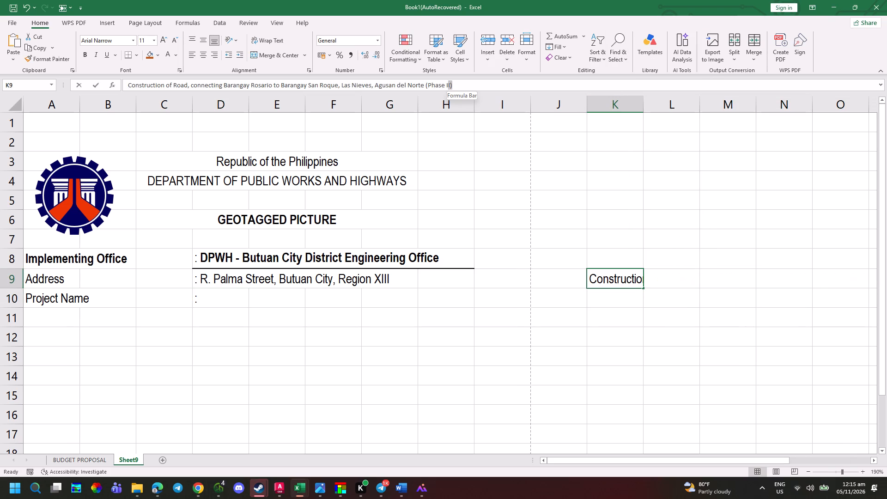
left_click_drag(442, 83, 117, 88)
key("ctrl+c")
key("ctrl+c")
Find the geotagged reference PDF again and examine how its project name is laid out.
key("alt+Tab")
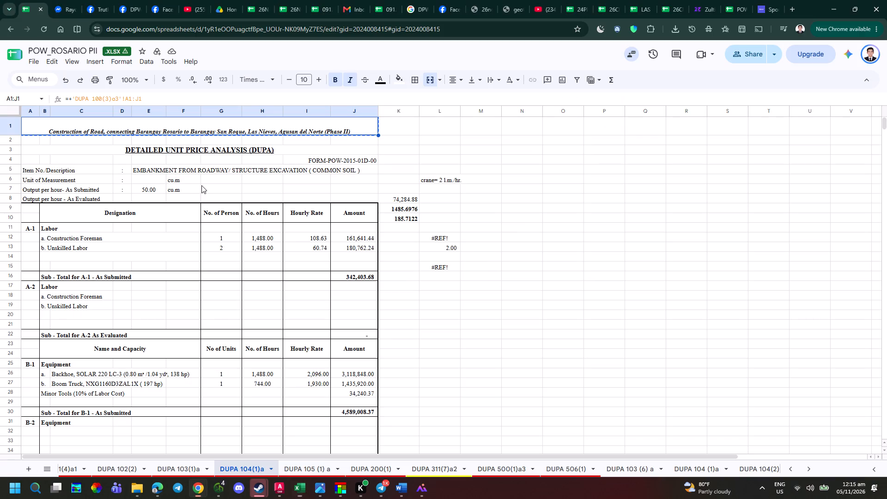
key("alt+Tab")
key("alt+Tab")
key("alt+Tab")
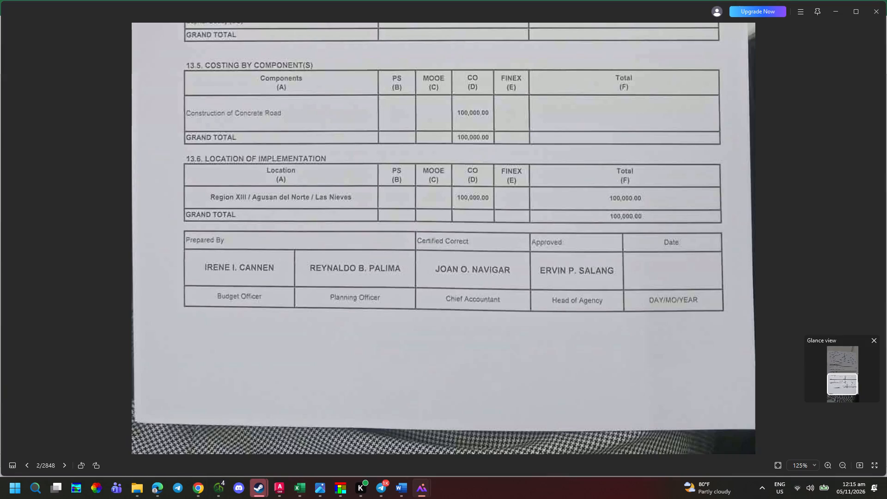
key("alt+Tab")
key("alt+Tab")
key("alt+Tab")
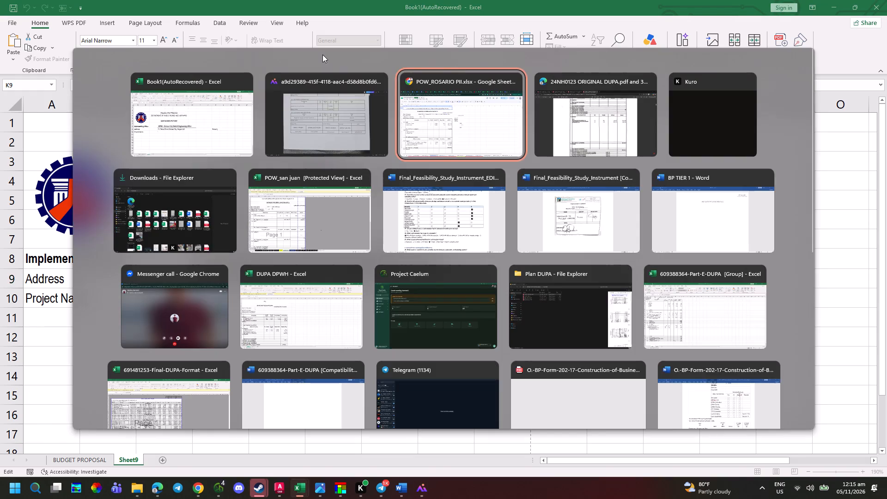
left_click(426, 0)
left_click(479, 0)
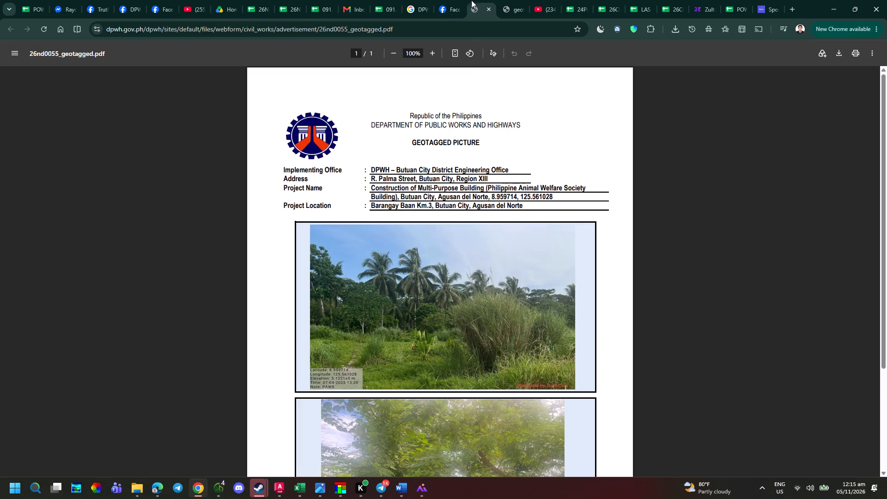
key("alt+Tab")
key("alt+Tab")
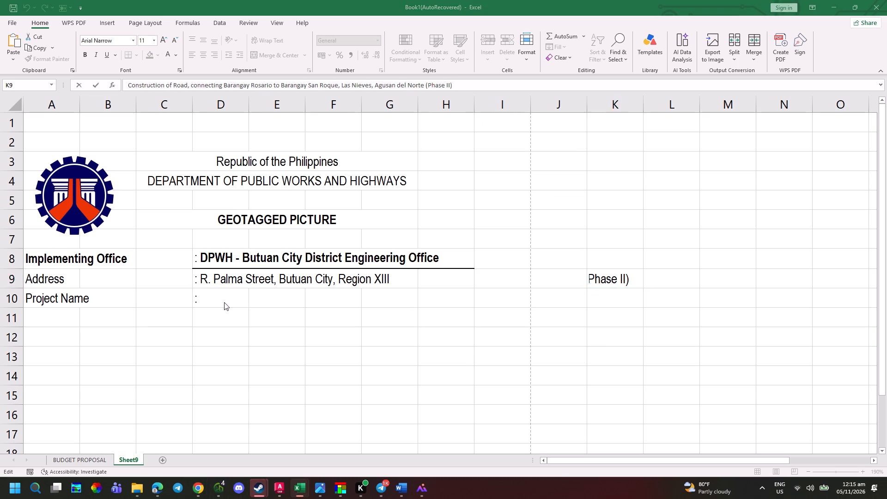
key("alt+Tab")
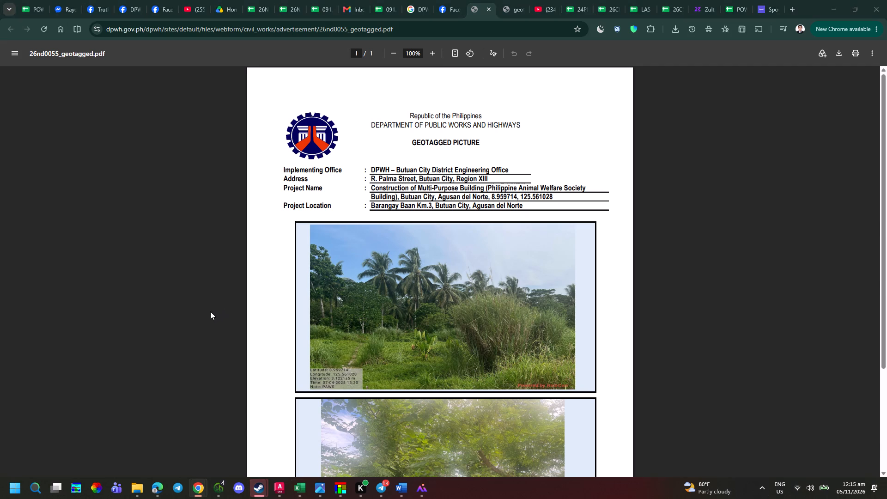
Add a space after the colon in D10 and paste the copied road construction project title.
left_click(212, 298)
left_click(160, 76)
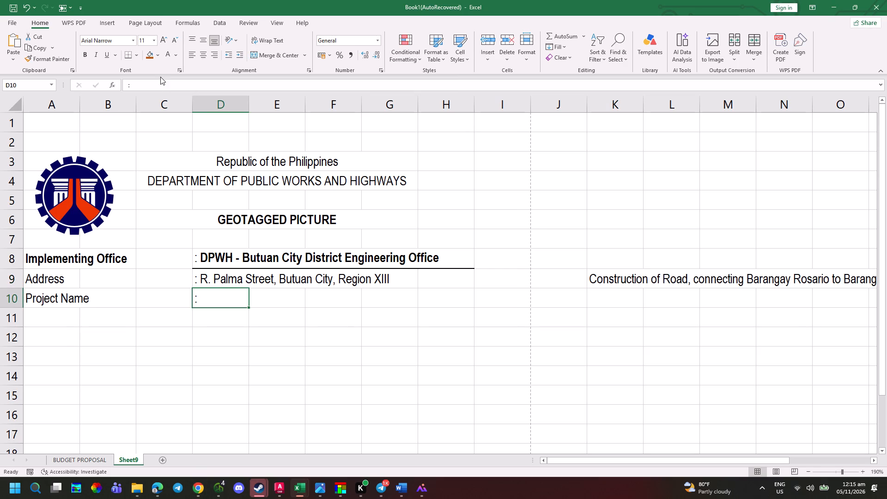
left_click(165, 83)
key("space")
key("ctrl+v")
left_click(316, 362)
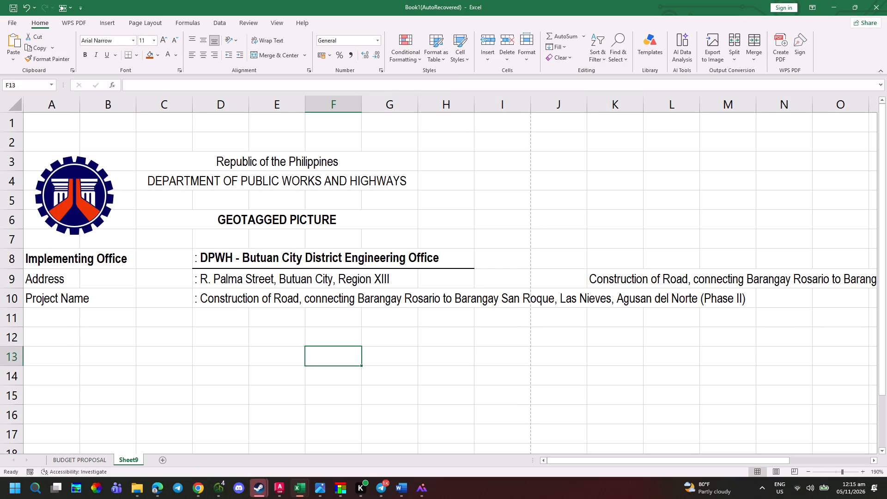
Move "San Roque, Las Nieves, Agusan del Norte (Phase II)" from the end of D10 to D11.
left_click(208, 302)
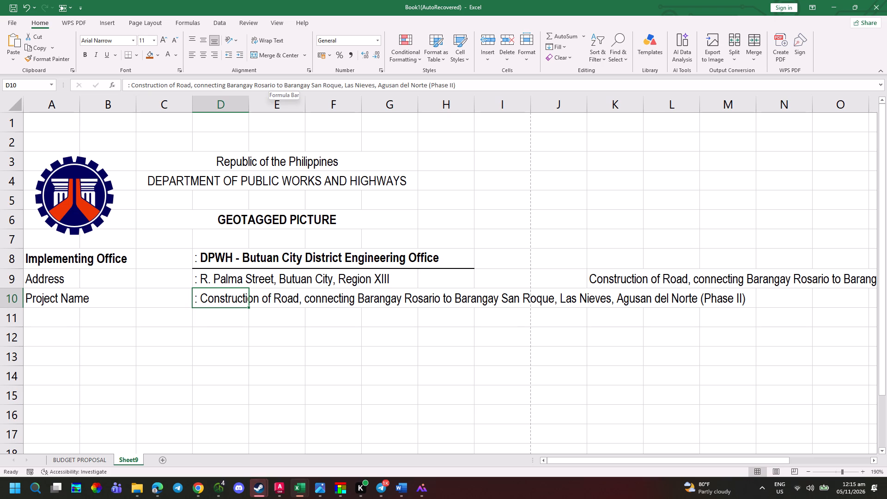
left_click_drag(313, 83, 460, 83)
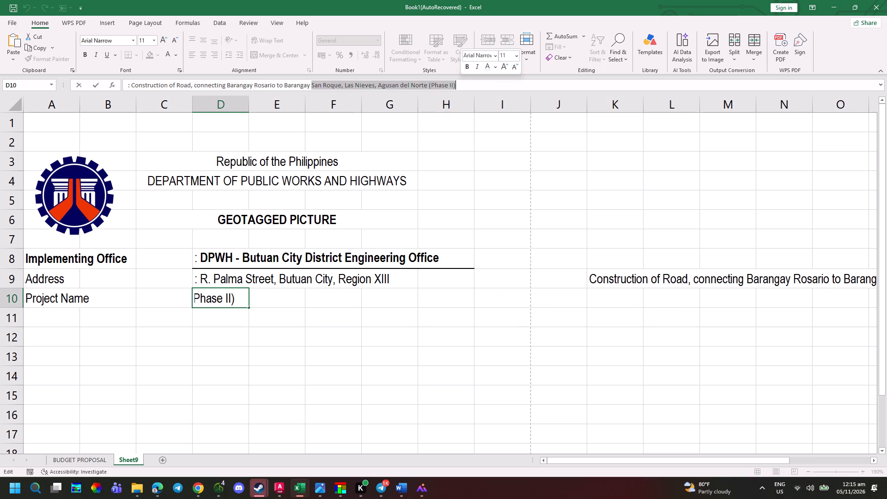
key("ctrl+x")
left_click(233, 356)
left_click(207, 314)
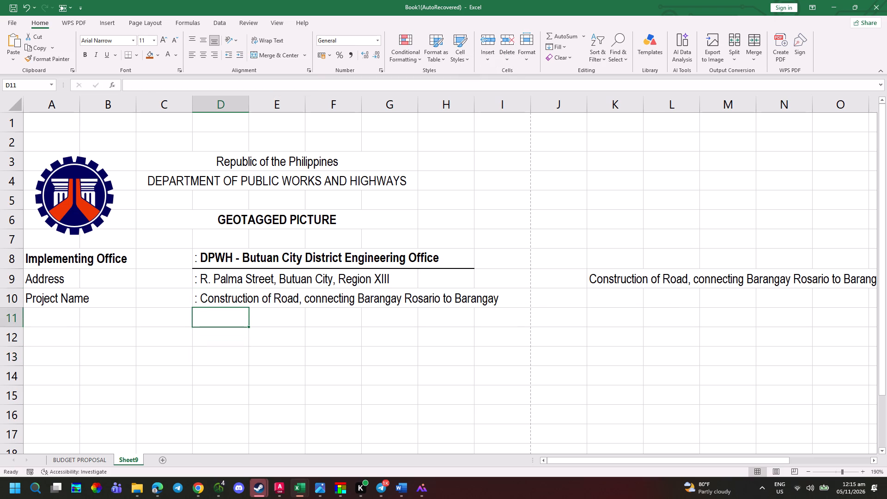
key("ctrl+v")
left_click(328, 401)
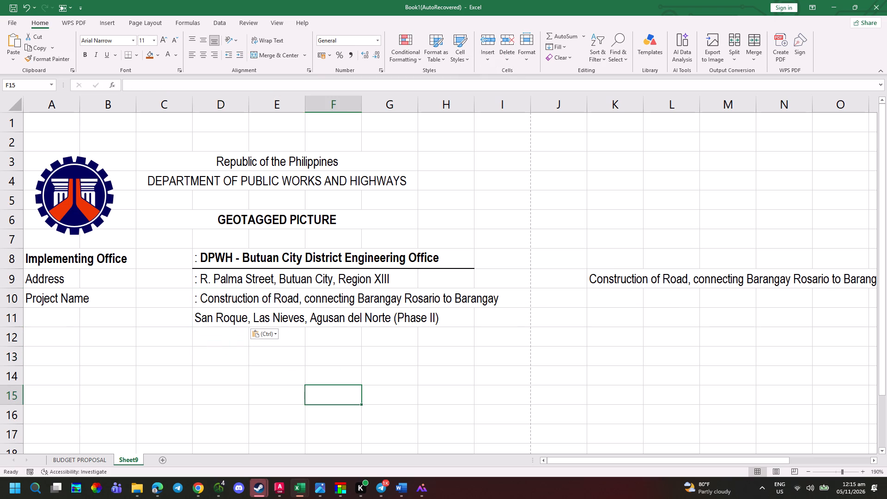
Indent the D11 text with two leading spaces so it aligns with the project name above, as in the reference PDF.
key("alt+Tab")
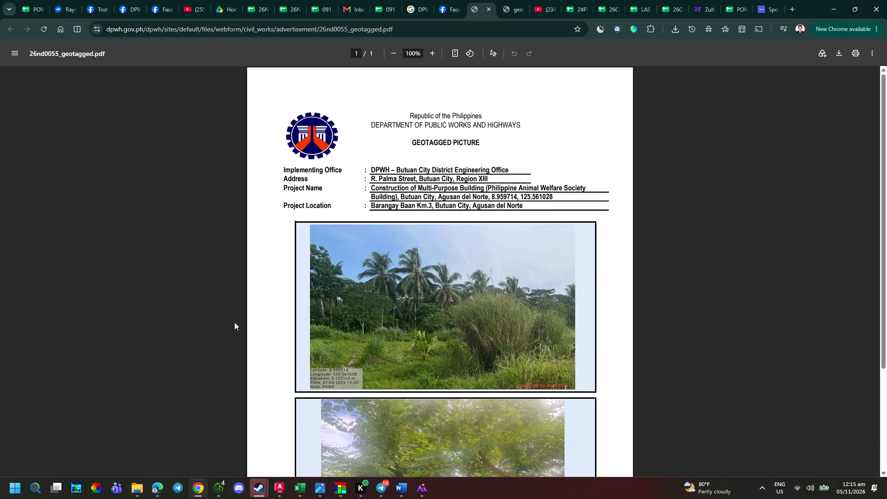
key("alt+Tab")
double_click(205, 322)
left_click(198, 320)
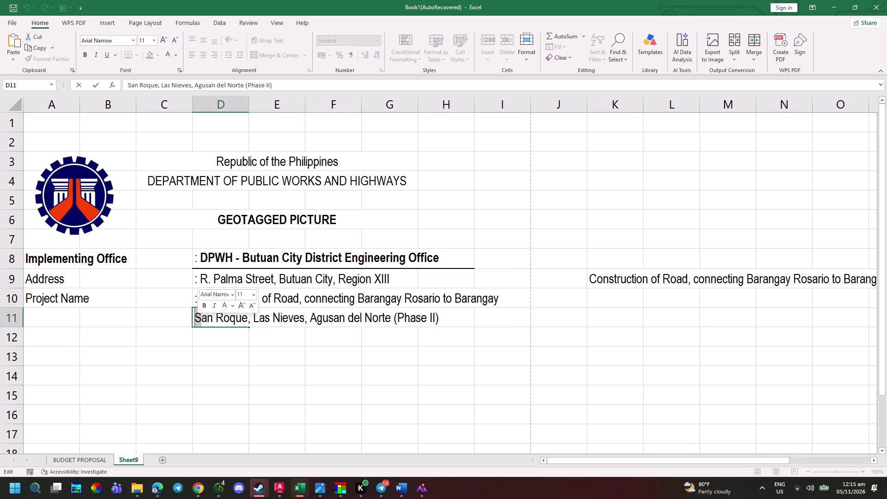
key("space")
key("space")
key("ctrl+z")
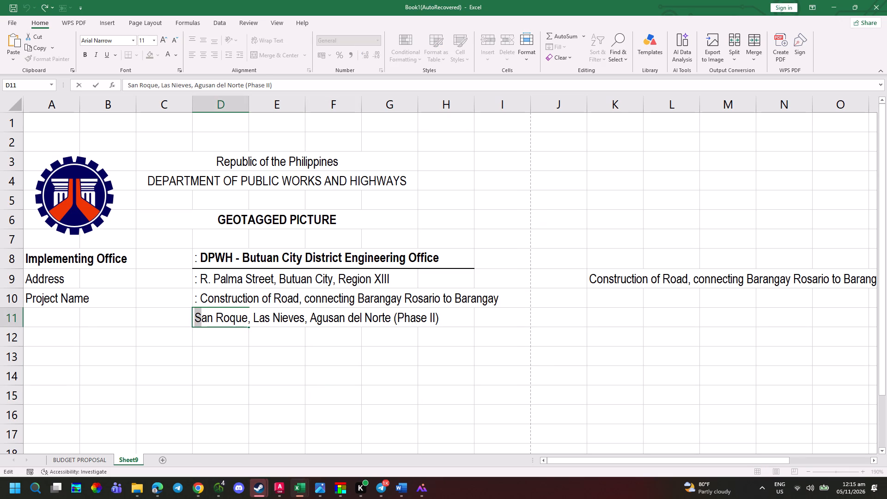
left_click(197, 321)
key("space")
key("space")
left_click(229, 342)
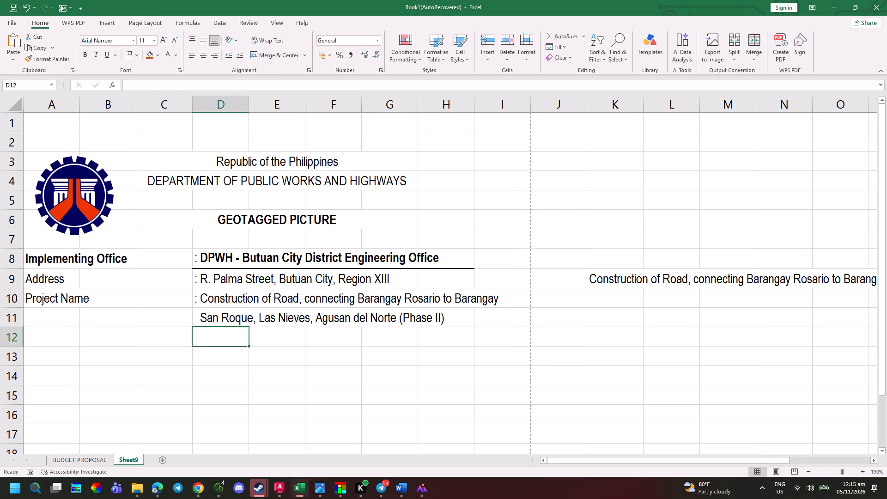
Make the project information values in D8:H11 bold.
left_click_drag(217, 300, 313, 302)
left_click_drag(204, 277, 264, 301)
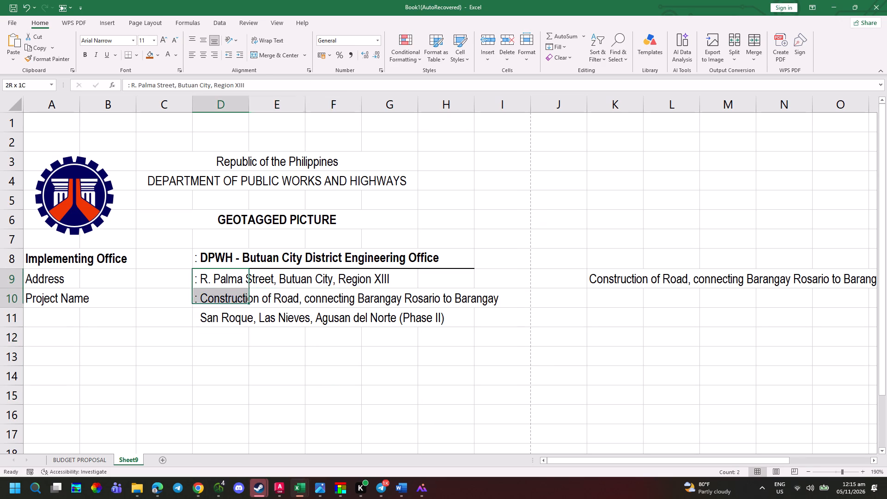
left_click_drag(264, 301, 433, 311)
left_click_drag(195, 260, 302, 314)
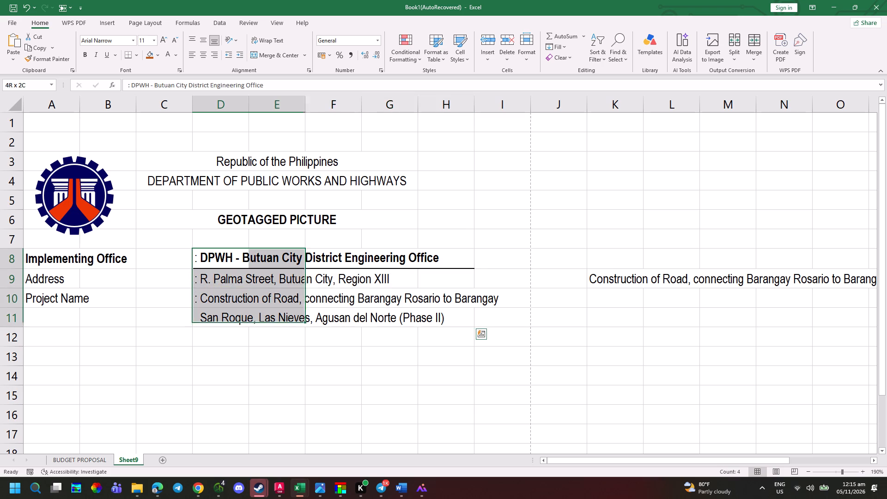
left_click_drag(302, 314, 442, 317)
key("ctrl+b")
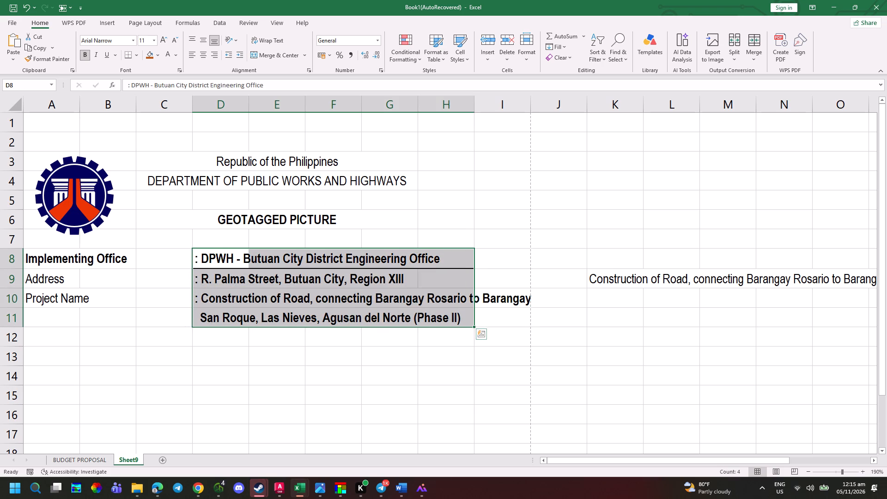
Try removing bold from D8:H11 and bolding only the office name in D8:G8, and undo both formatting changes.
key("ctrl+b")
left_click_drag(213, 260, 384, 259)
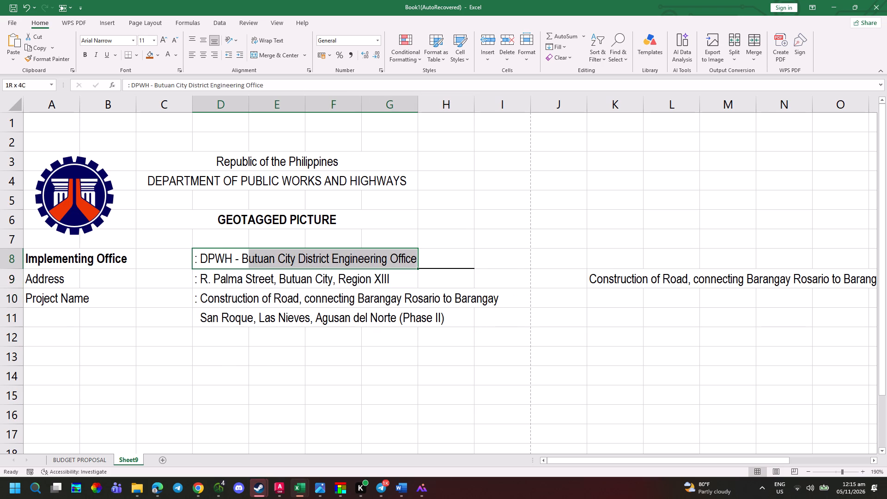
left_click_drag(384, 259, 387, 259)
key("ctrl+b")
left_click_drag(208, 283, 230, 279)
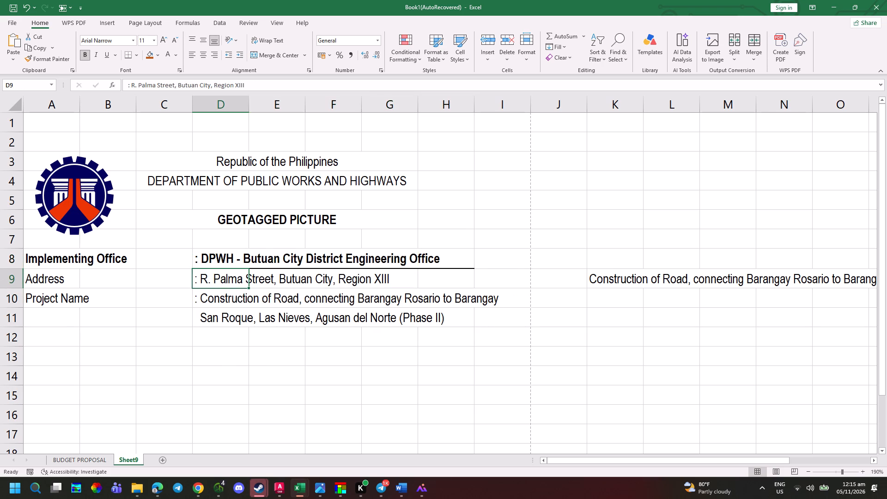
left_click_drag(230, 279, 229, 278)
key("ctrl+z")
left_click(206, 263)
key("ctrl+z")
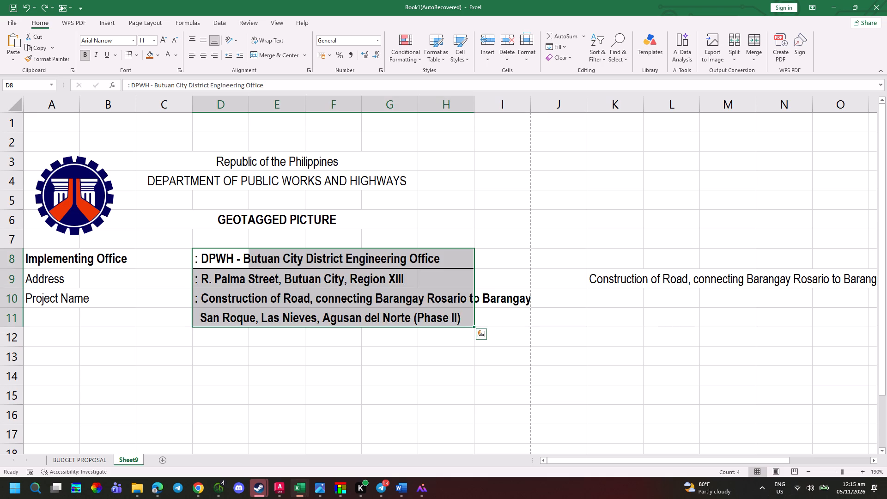
Undo the bold formatting applied to the whole D8:H11 range.
key("ctrl+z")
Bold the address text in D9 and the project name text in D10 and D11, leaving the leading colons regular.
double_click(211, 280)
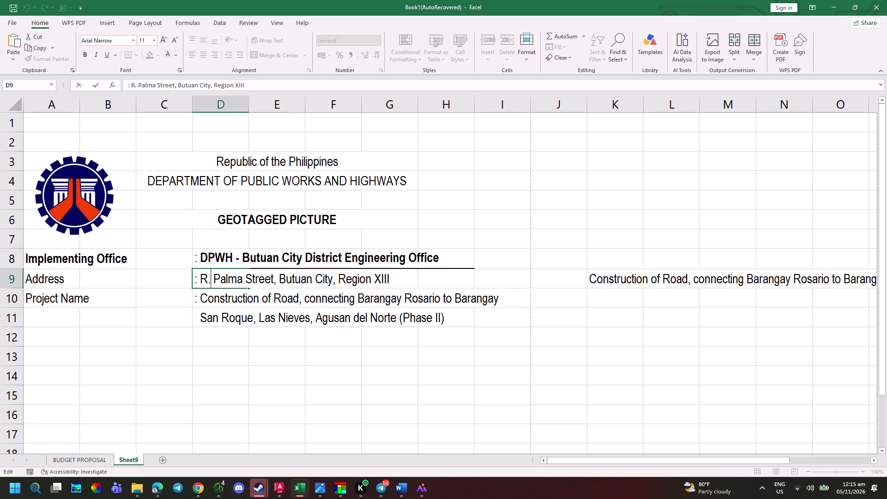
left_click_drag(204, 278, 416, 277)
key("ctrl+b")
left_click(316, 352)
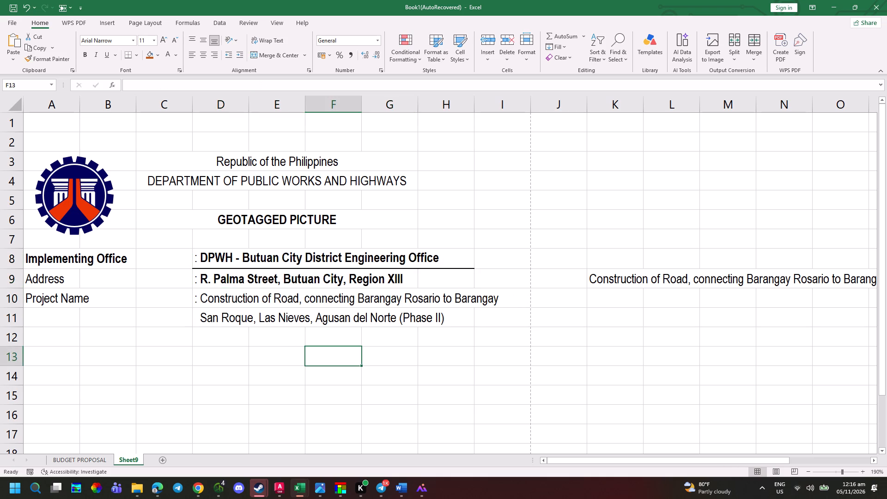
double_click(207, 298)
left_click_drag(202, 301, 452, 302)
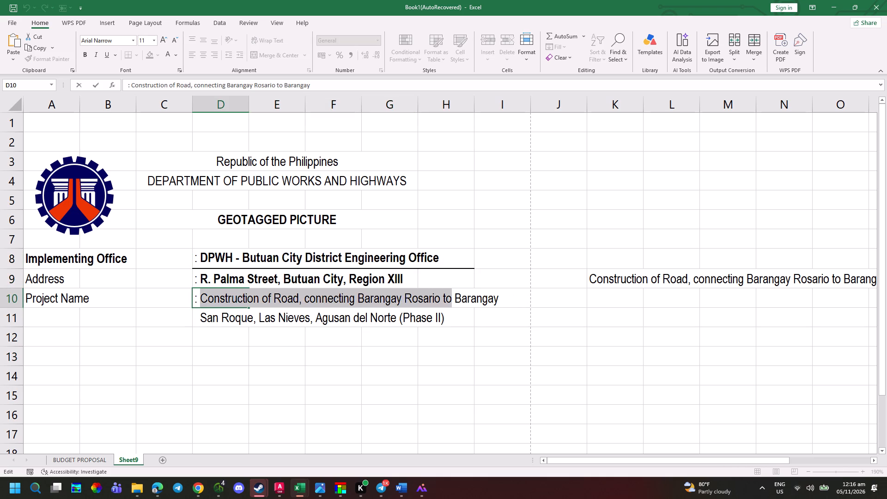
left_click_drag(452, 302, 502, 305)
key("ctrl+b")
left_click(235, 335)
double_click(202, 314)
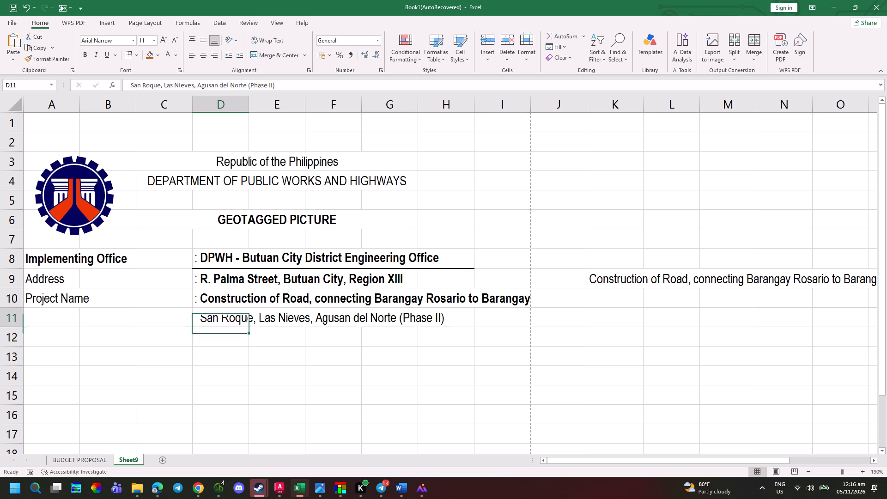
left_click_drag(203, 315, 447, 320)
key("ctrl+b")
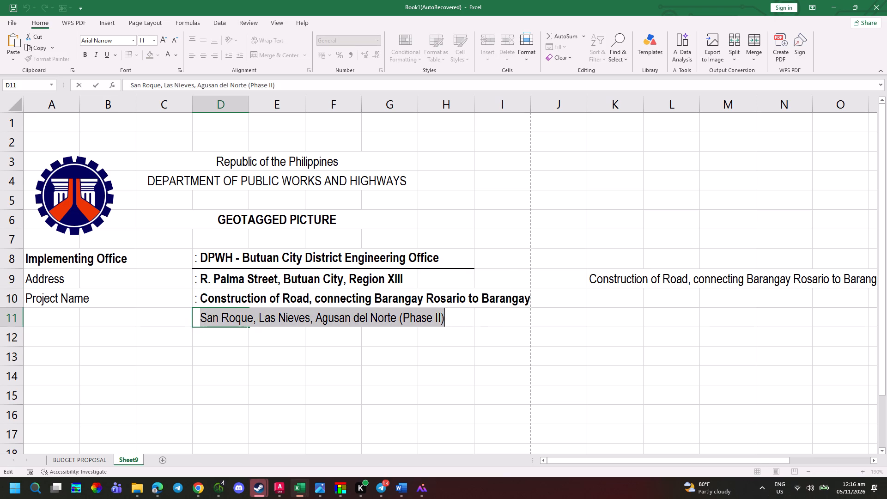
left_click(337, 349)
left_click(224, 319)
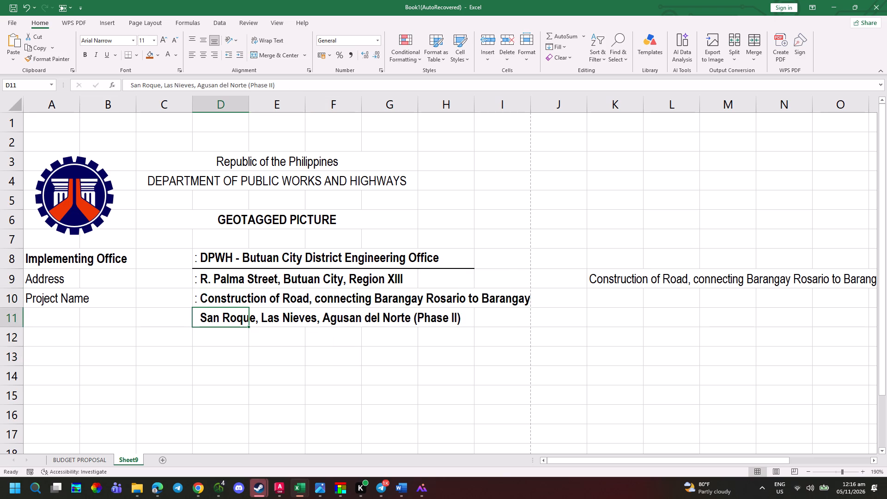
Add bottom borders under the address in D9:H9 and under the two project name lines in D10:I10 and D11:I11.
left_click_drag(212, 283, 466, 285)
left_click(128, 60)
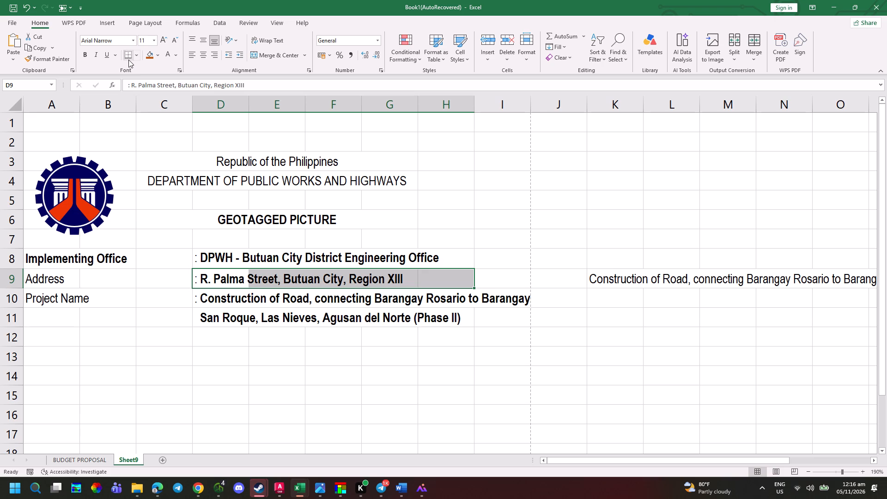
key("alt+Tab")
key("alt+Tab")
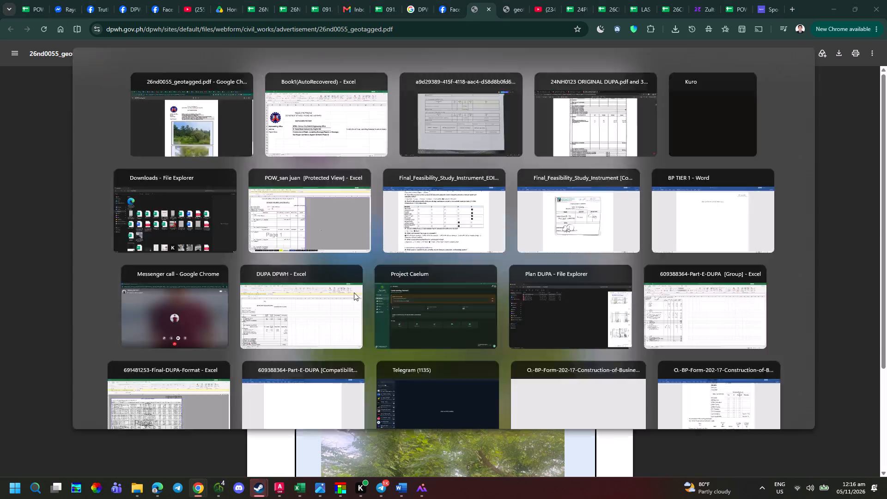
left_click(413, 357)
left_click_drag(201, 302, 544, 303)
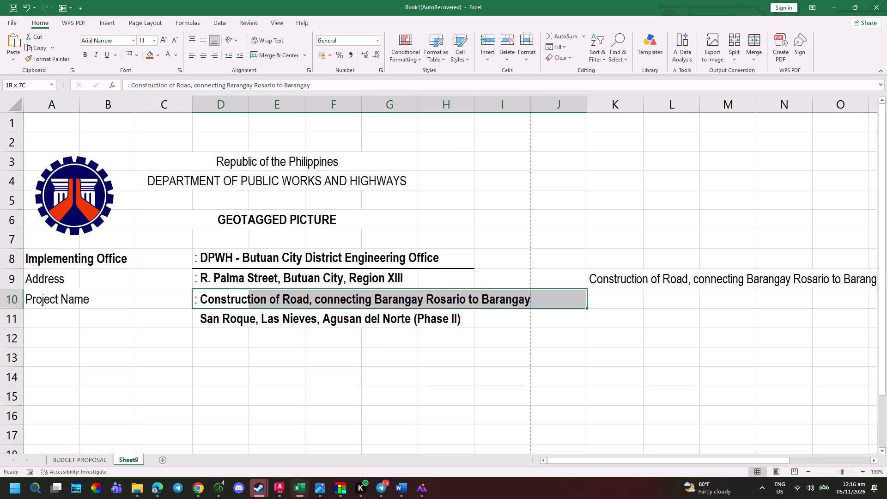
left_click_drag(544, 303, 517, 301)
left_click(124, 56)
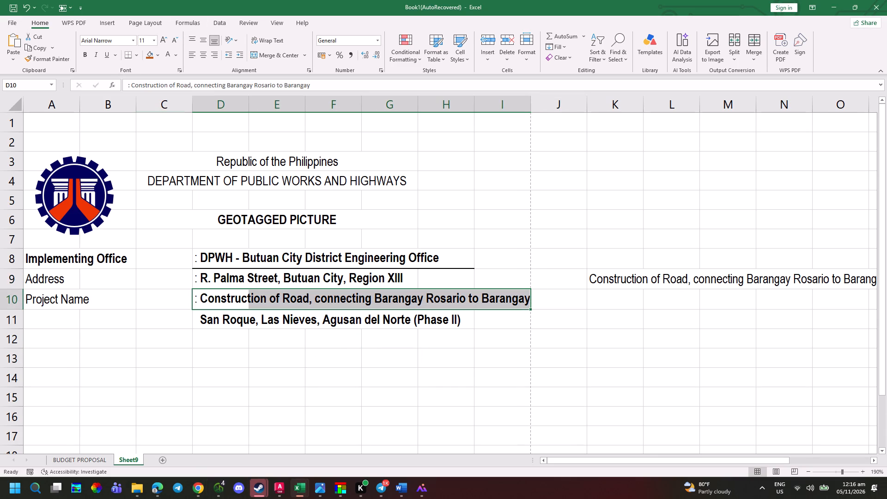
left_click_drag(213, 320, 500, 326)
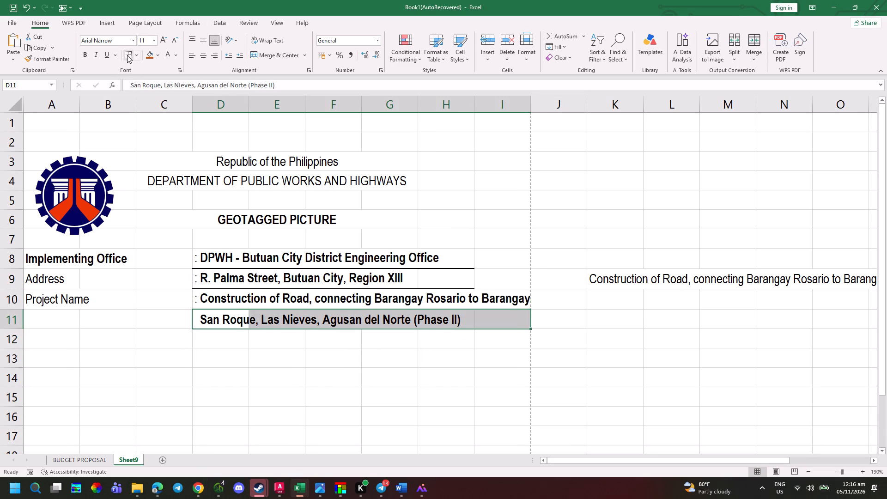
left_click(127, 55)
left_click(360, 429)
Bold the Address and Project Name labels in A9 and A10.
scroll(187, 352, "down", 1)
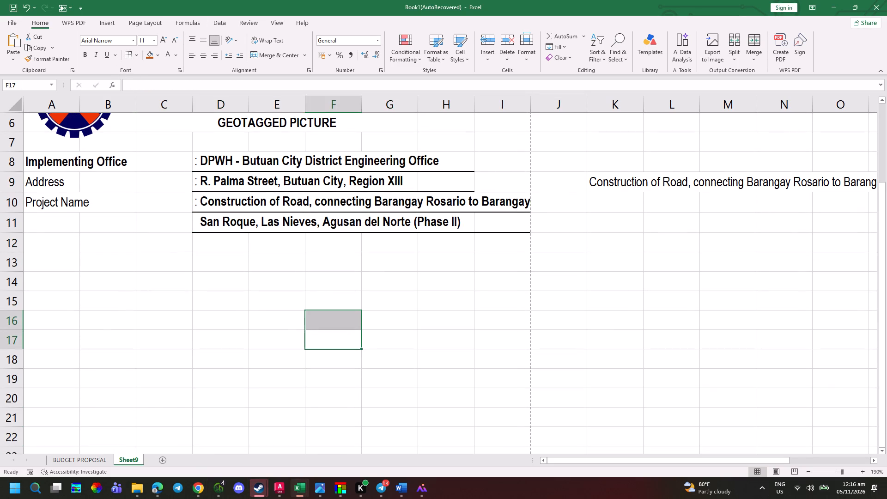
left_click(49, 186)
key("ctrl+b")
left_click(48, 206)
key("ctrl+b")
Enter the label "Project Location" in A12 and start its value in D12 with a colon and a space, following the reference PDF.
left_click(43, 239)
key("alt+Tab")
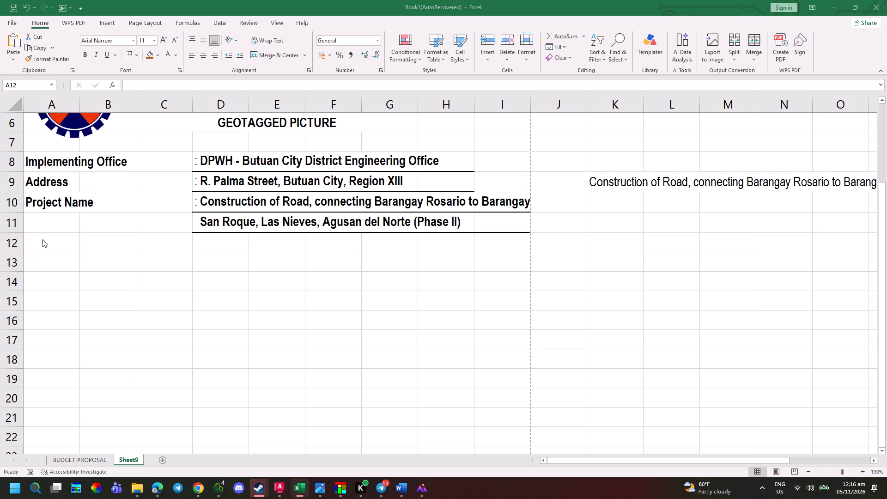
key("alt+Tab")
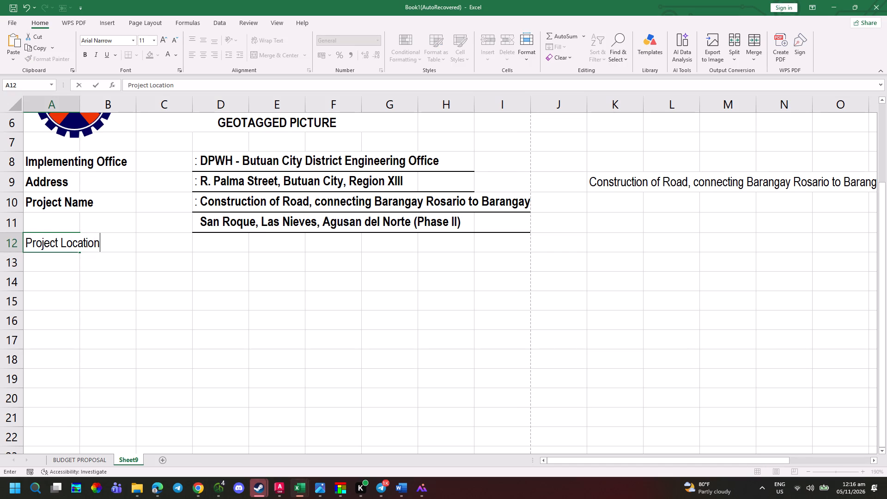
key("Tab")
key("Tab")
key("Tab")
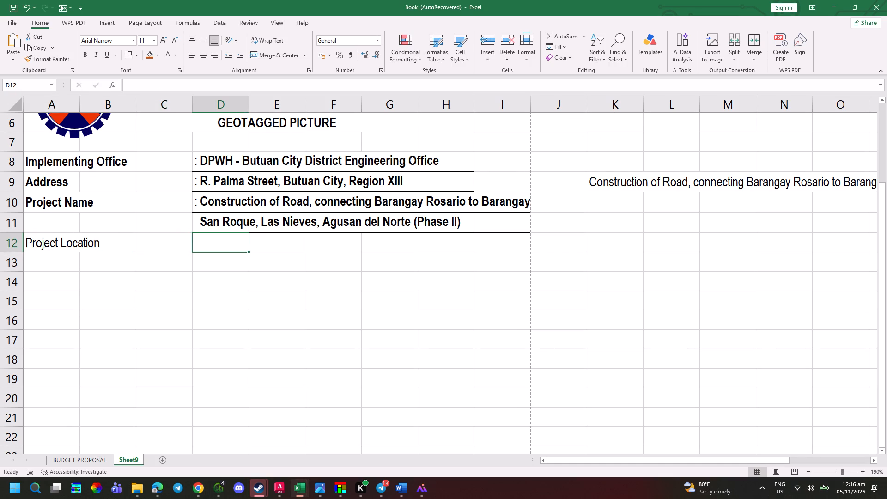
type(":")
key("space")
key("alt+Tab")
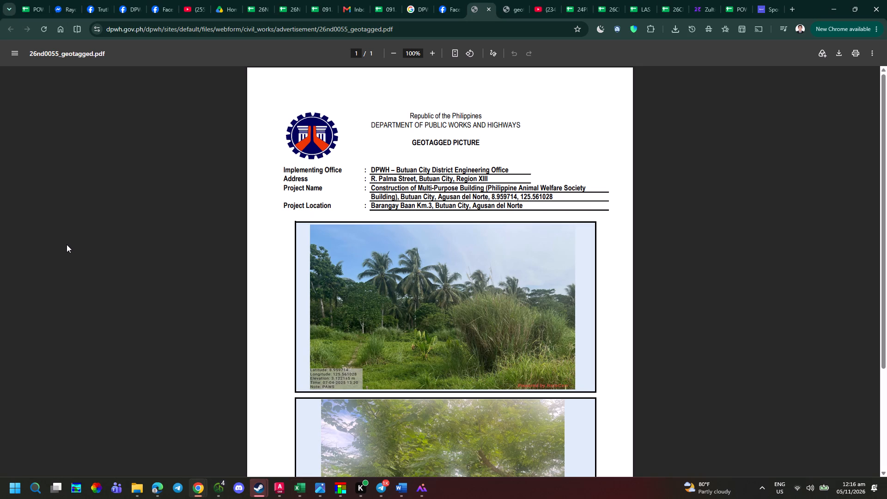
key("alt+Tab")
Look for the project location in the POW_ROSARIO PII spreadsheet and on the cover page of the 26NA0012-AR - LAS NIEVES DIRECT COST spreadsheet.
key("alt+Tab")
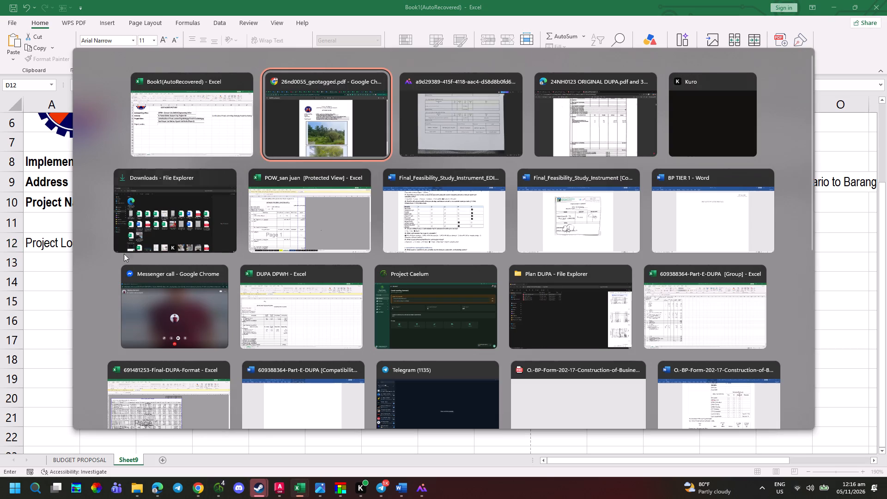
left_click(44, 0)
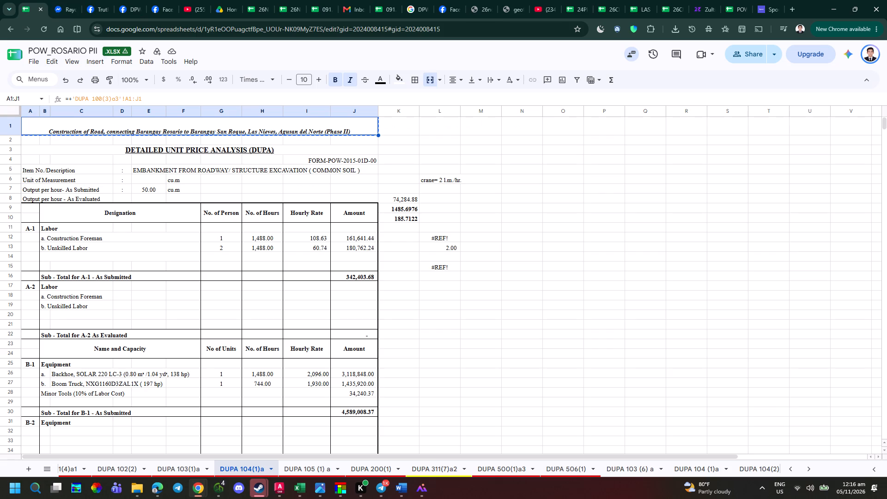
key("Escape")
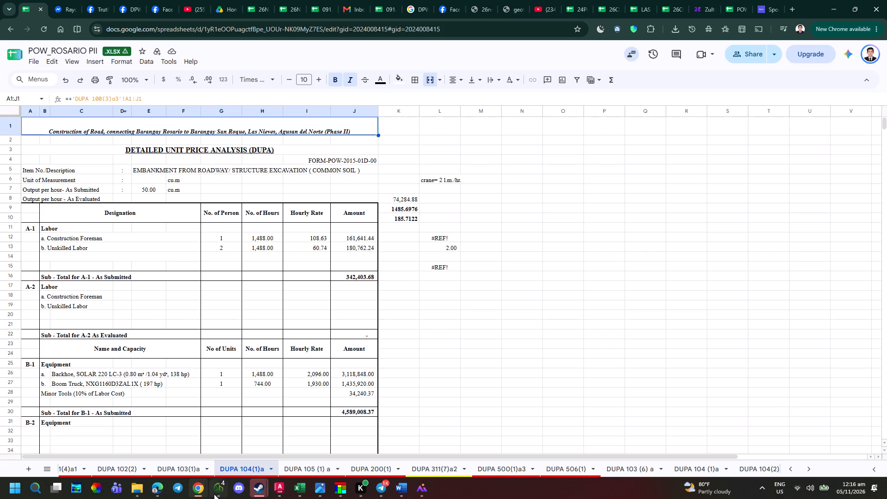
scroll(176, 472, "up", 9)
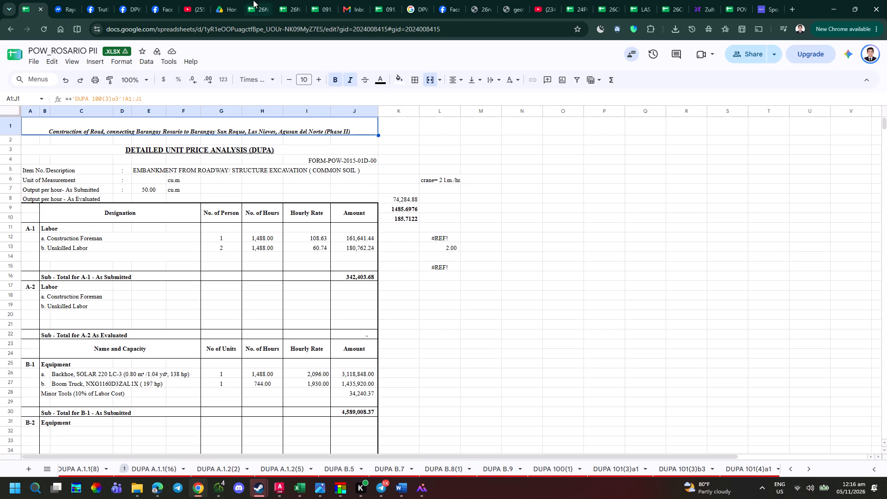
left_click(241, 0)
left_click(253, 0)
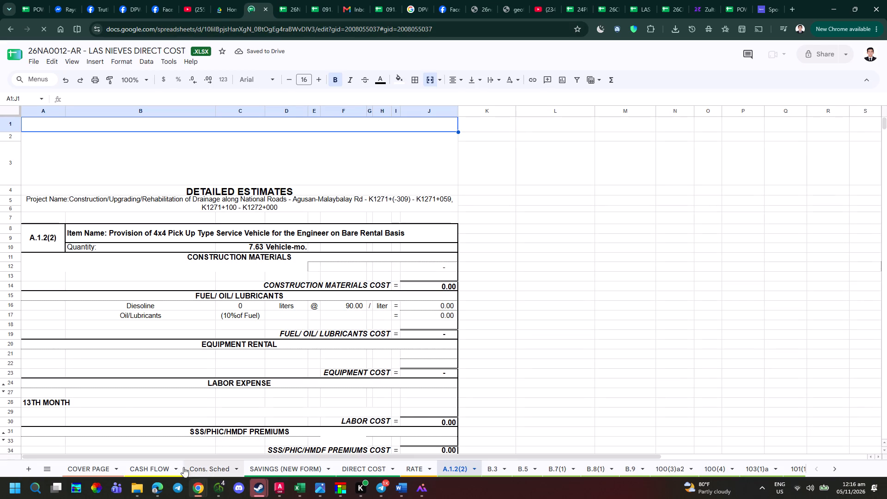
left_click(87, 471)
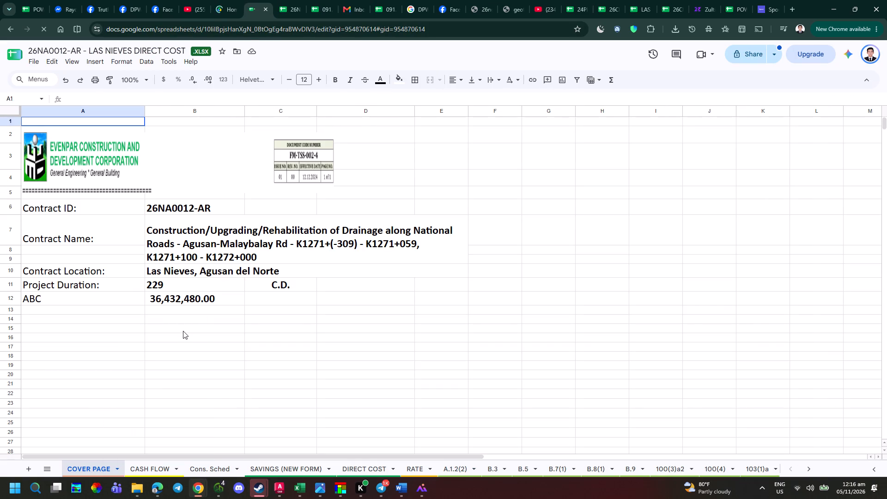
key("alt+Tab")
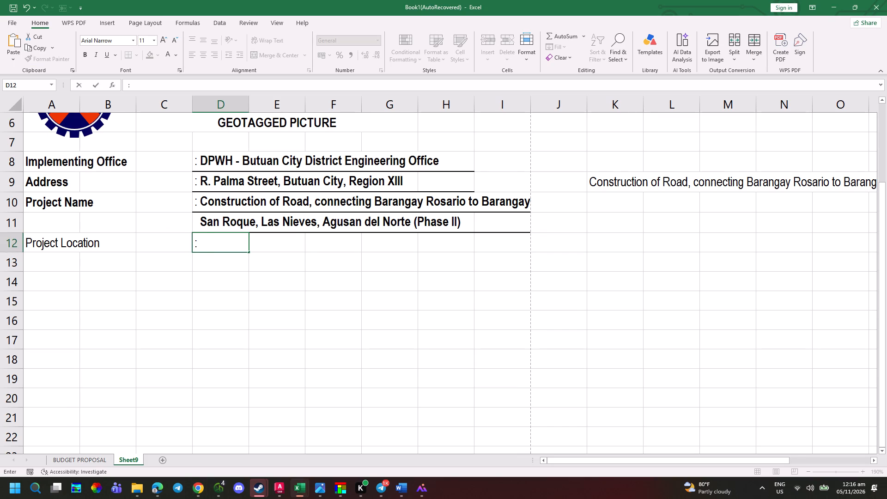
In the Excel form, complete D12 with "Las Nieves, Agusan del Norte" in bold after the regular colon.
key("BackSpace")
key("BackSpace")
key("BackSpace")
key("ctrl+b")
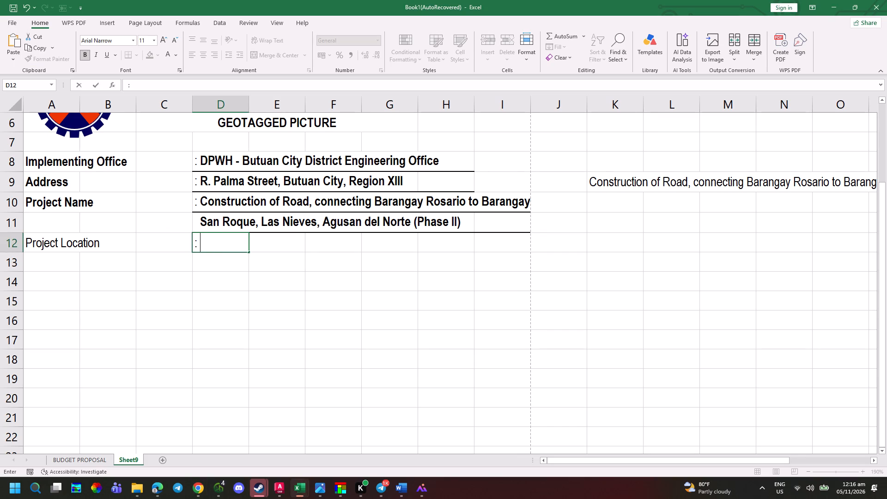
key("l")
key("BackSpace")
key("BackSpace")
key("BackSpace")
key("ctrl+b")
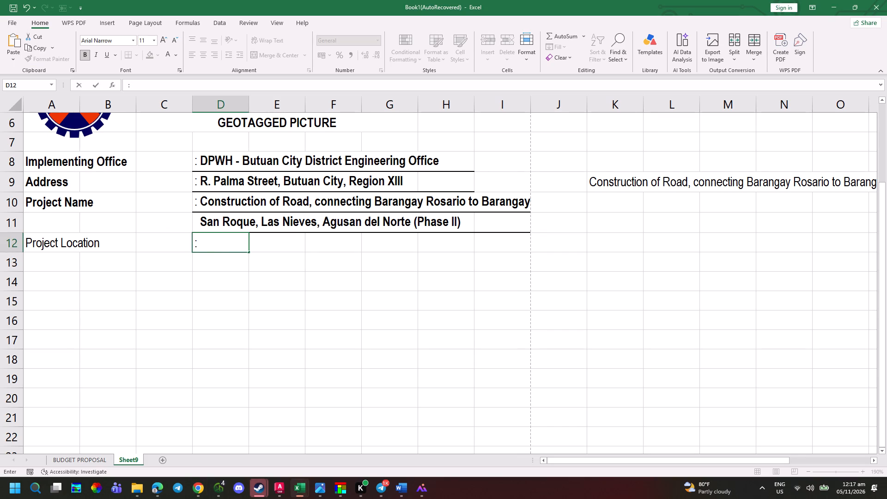
type("as n")
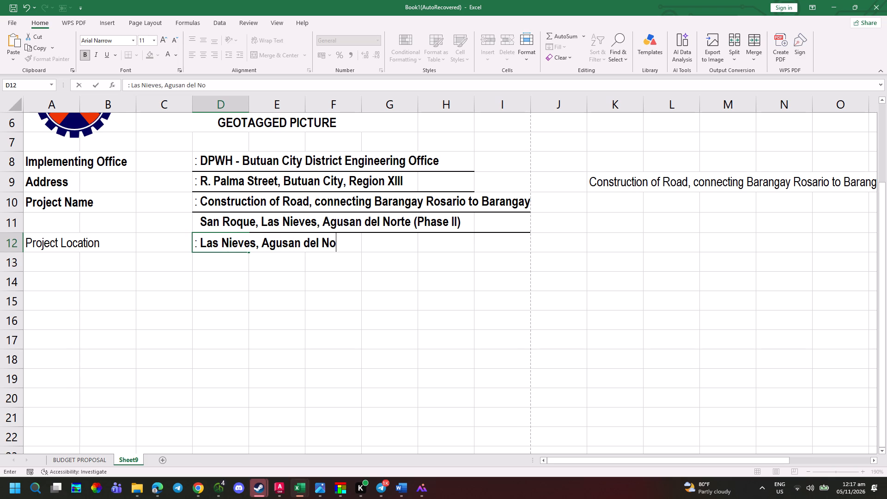
left_click(228, 298)
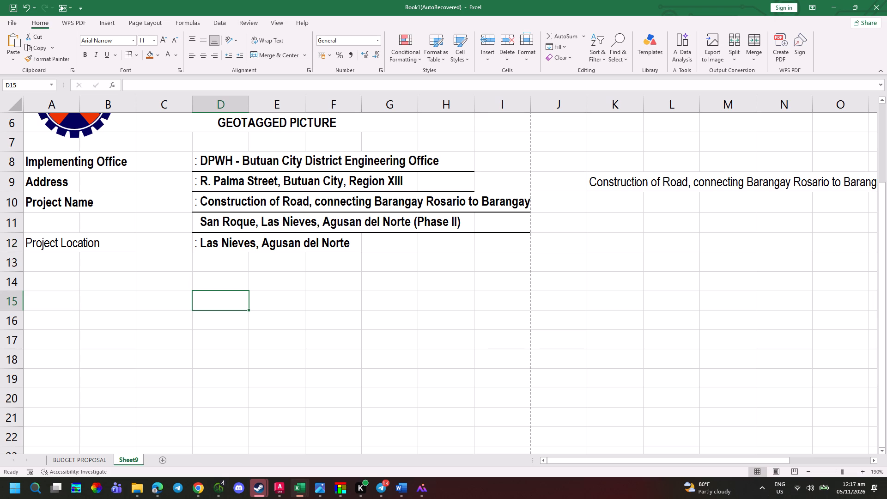
Add a bottom border under the project location value in D12:I12.
left_click_drag(205, 244, 519, 243)
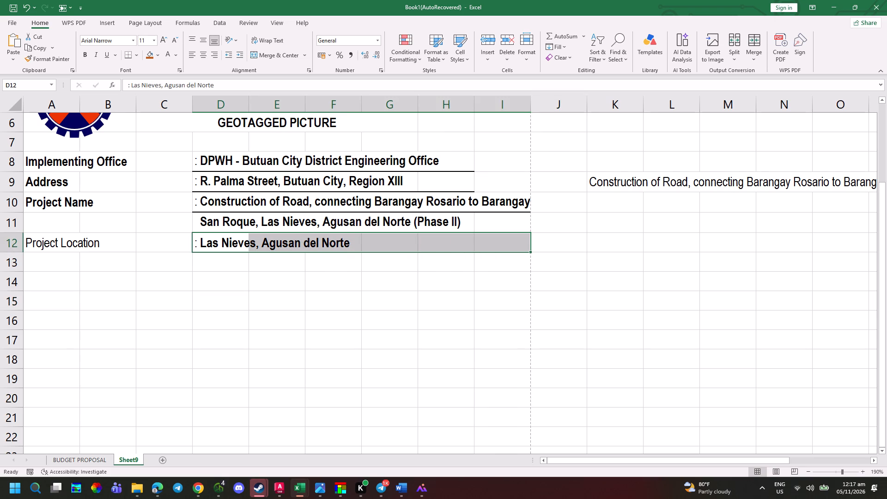
left_click(128, 51)
left_click_drag(257, 239, 263, 250)
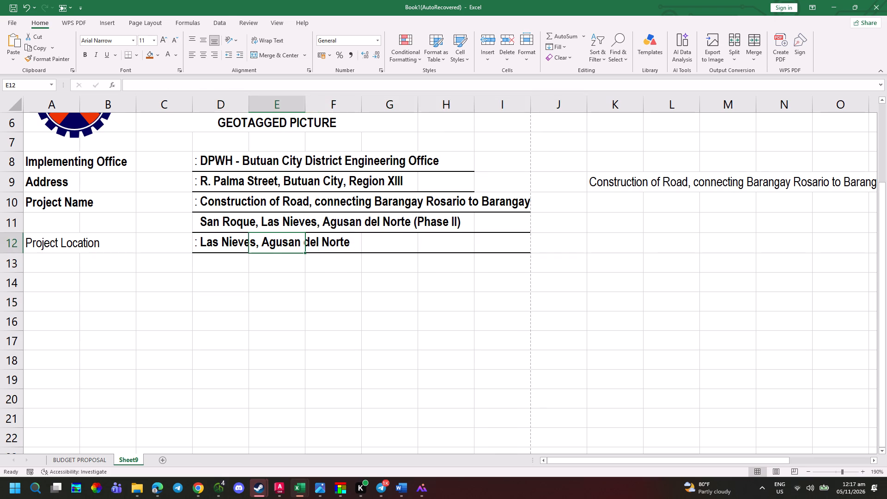
scroll(255, 303, "down", 1, "ctrl")
left_click(254, 302)
left_click(211, 369, "ctrl")
Bold the Project Location label in A12.
scroll(215, 353, "down", 1)
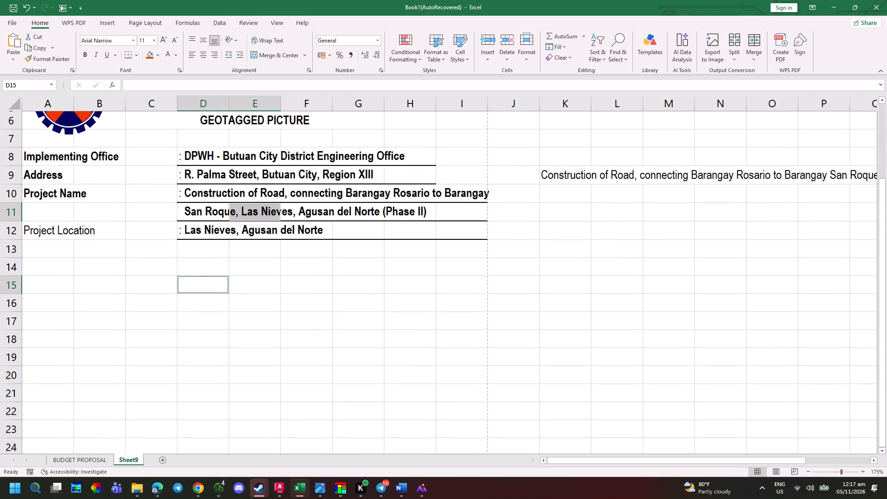
left_click(36, 237)
key("ctrl+b")
left_click_drag(82, 268, 85, 276)
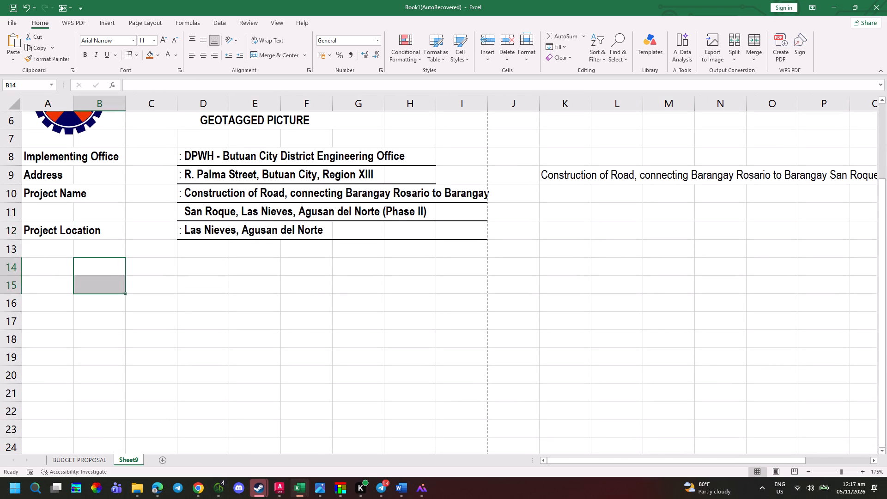
Delete the leftover copy of the full project name in K9.
scroll(104, 292, "down", 3, "ctrl")
scroll(114, 318, "down", 2)
scroll(480, 156, "up", 2)
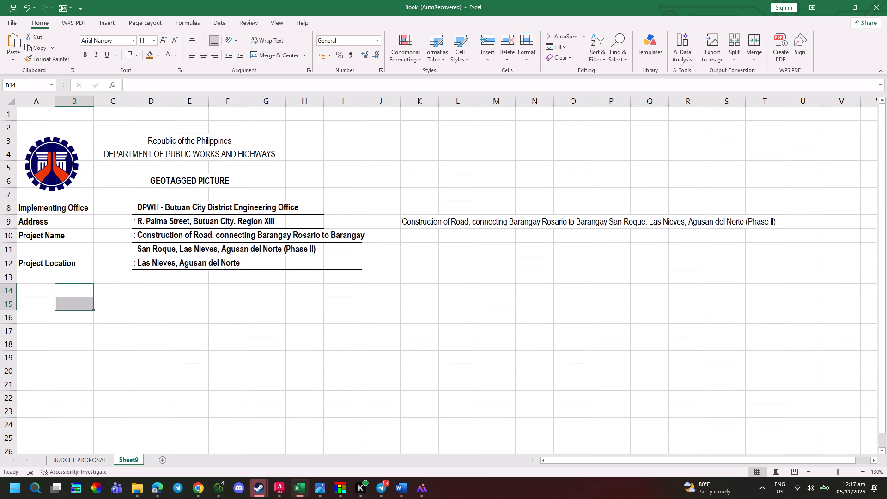
left_click(443, 230)
left_click(422, 221)
key("Delete")
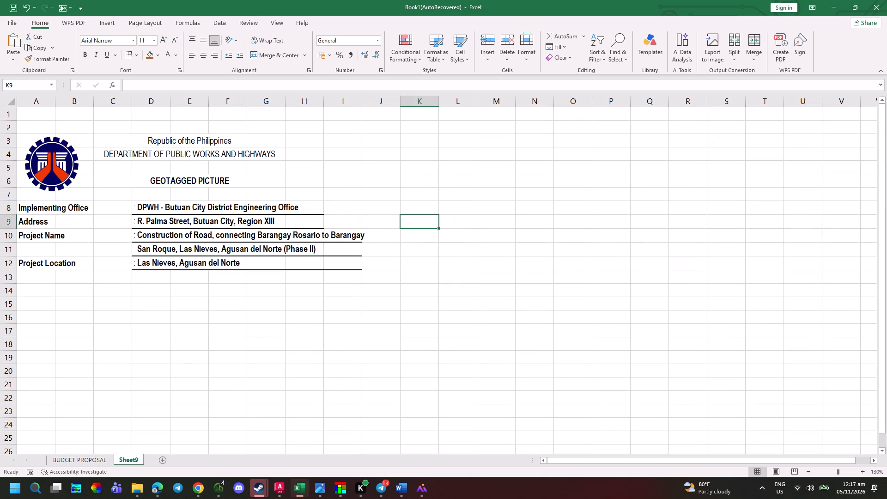
Widen column I slightly so the bottom borders extend to the end of the project name line.
left_click_drag(364, 104, 366, 108)
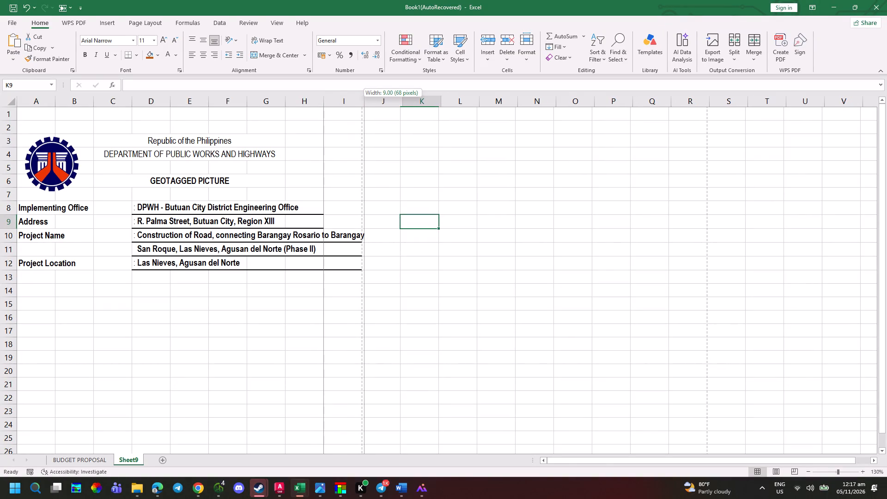
left_click_drag(366, 108, 368, 109)
left_click(396, 224)
left_click(368, 307)
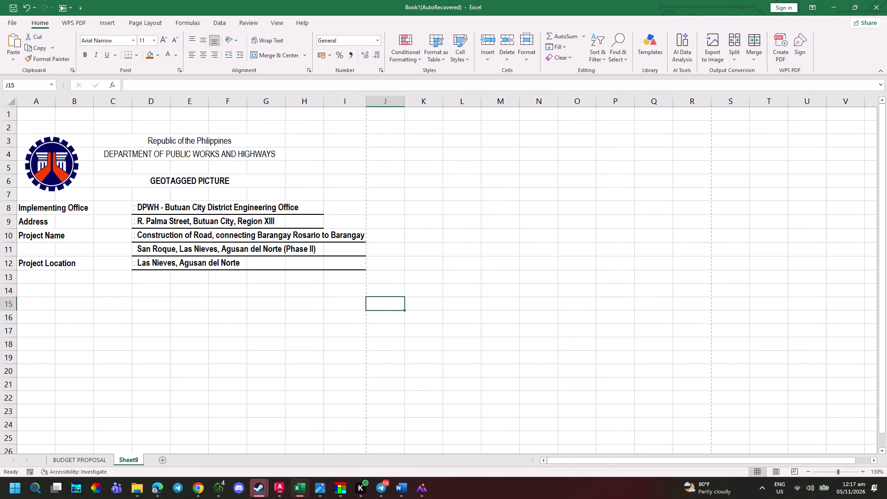
Switch to Chrome and run a Google image search for "dpwh geotagged photo dimension" in place of the DPWH logo search.
scroll(72, 273, "down", 1)
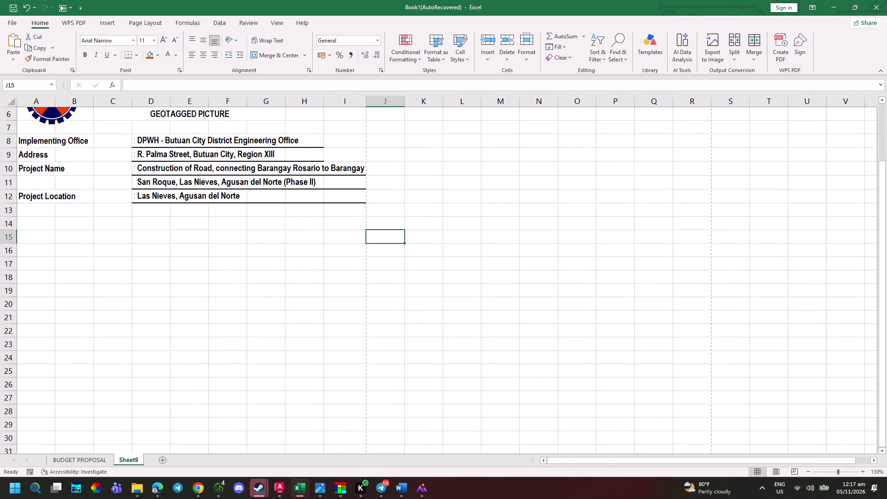
scroll(73, 280, "down", 1)
key("alt+Tab")
key("alt+Tab")
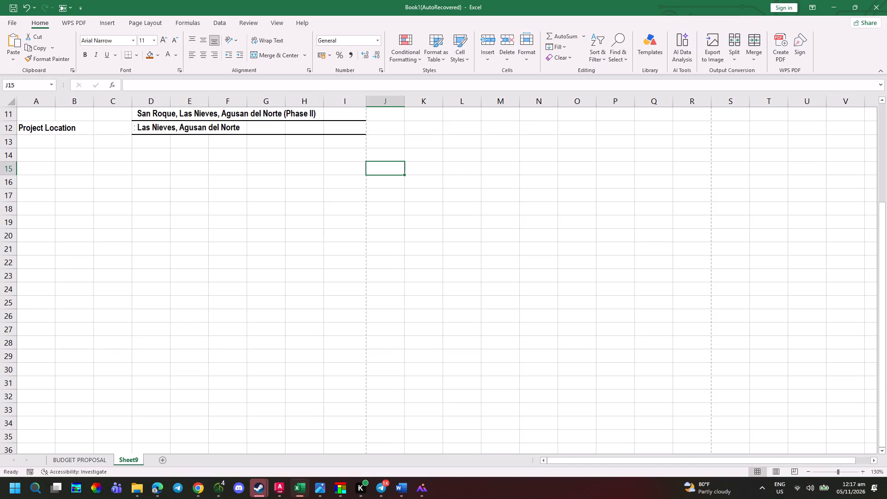
key("alt+Tab")
key("alt+Tab")
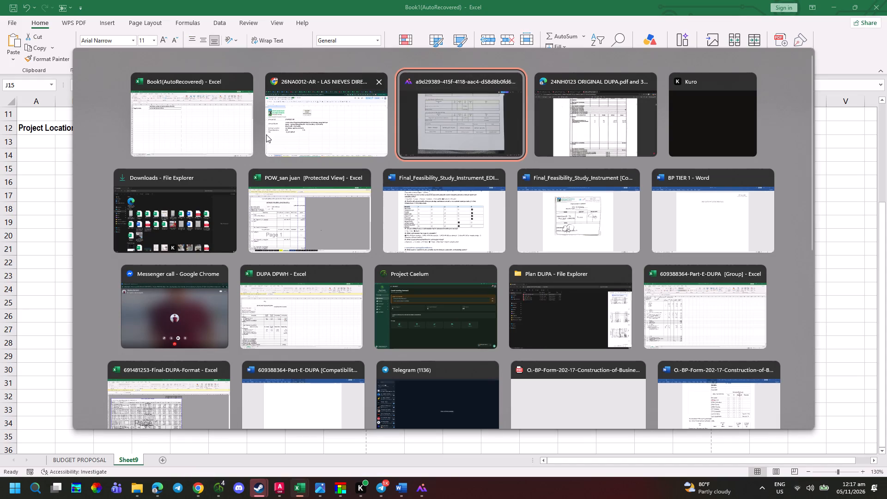
left_click(282, 130, "alt")
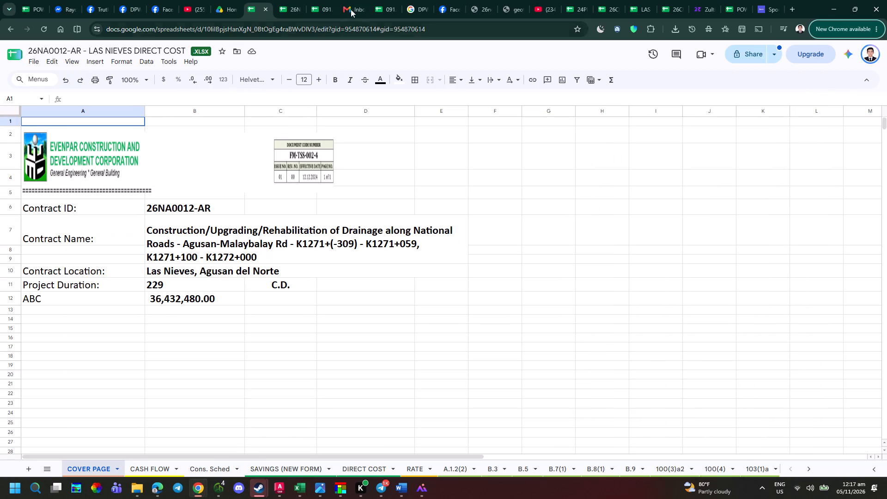
left_click(407, 0)
left_click_drag(279, 50, 61, 49)
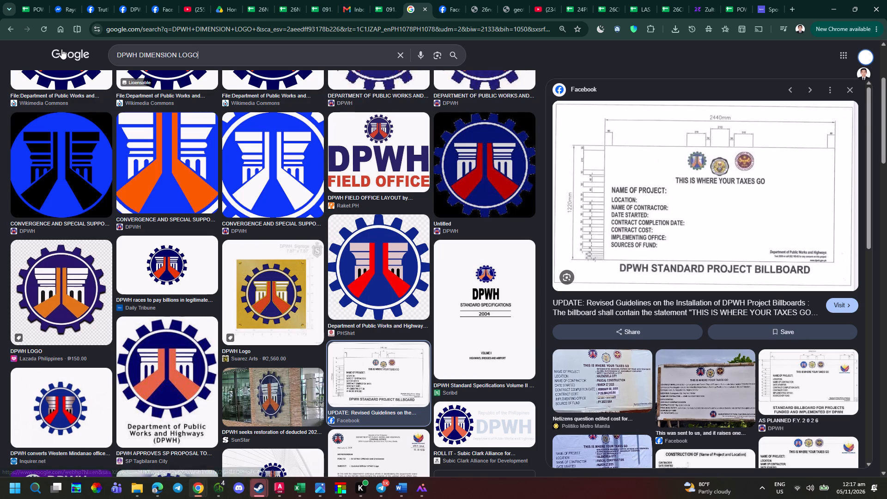
left_click_drag(61, 49, 87, 61)
left_click(209, 53)
left_click_drag(209, 53, 69, 54)
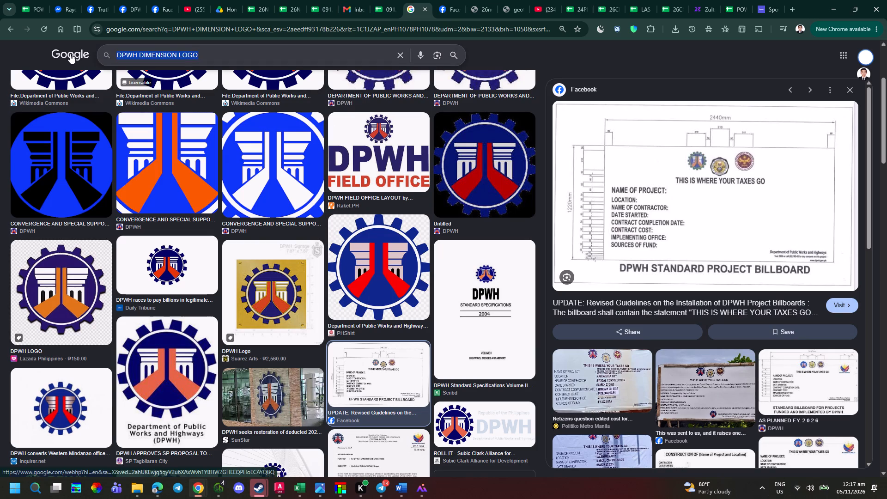
type("dpwh geotagged photo dimension")
key("Return")
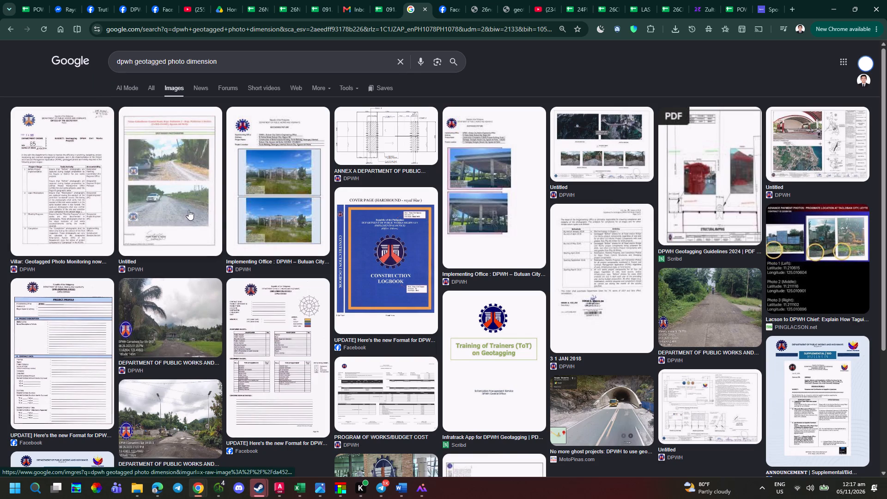
Examine the image results for sample geotagged picture layouts and photo dimensions, including the DPWH Geotagging Guidelines 2024 result.
left_click(190, 214)
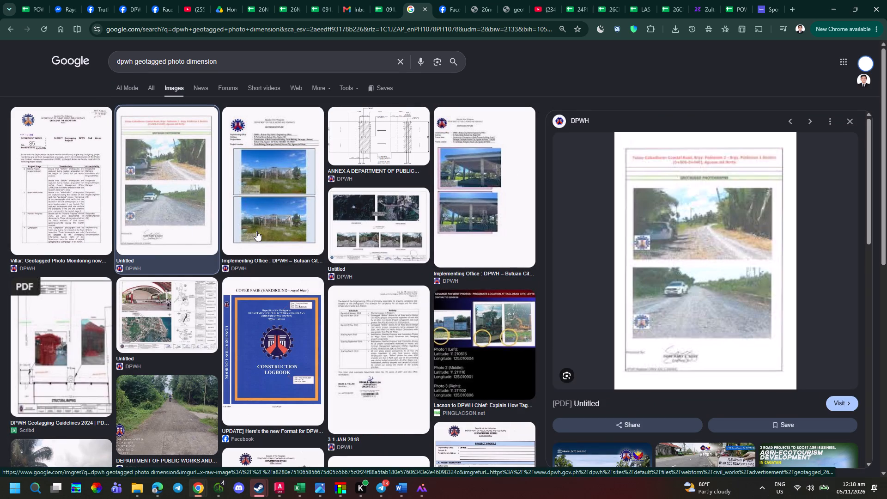
left_click(265, 222)
left_click(454, 191)
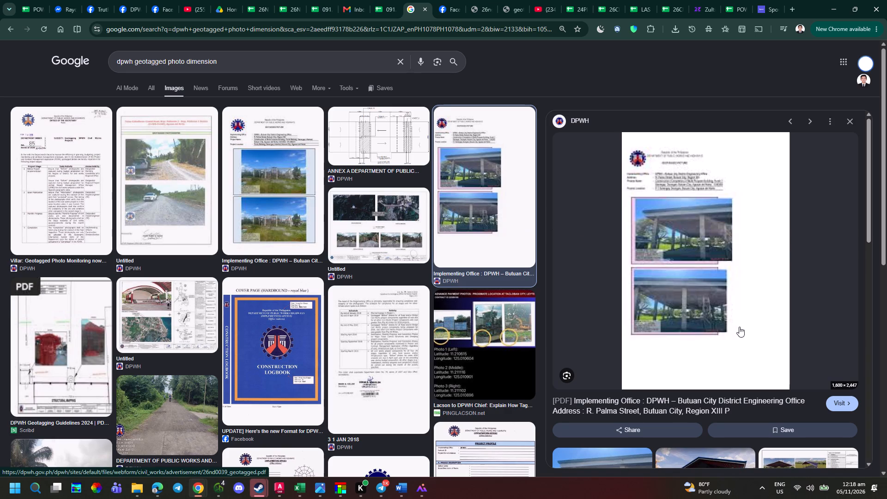
scroll(734, 329, "left", 1)
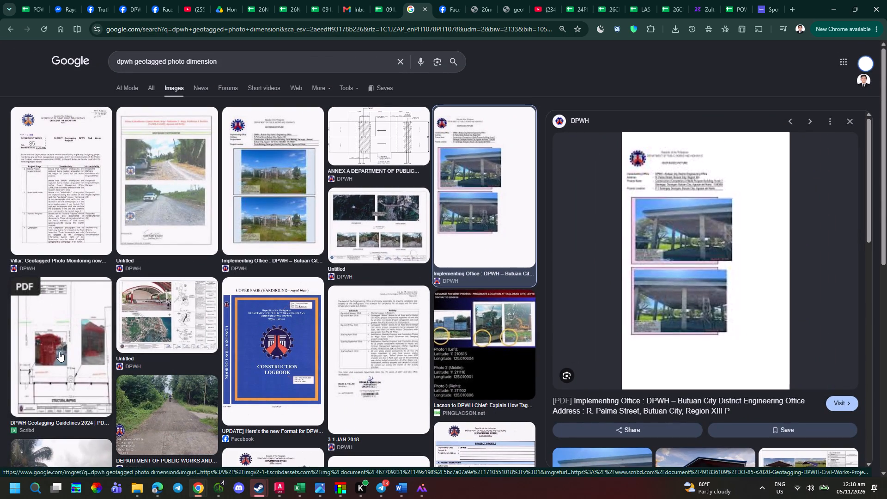
left_click(59, 352)
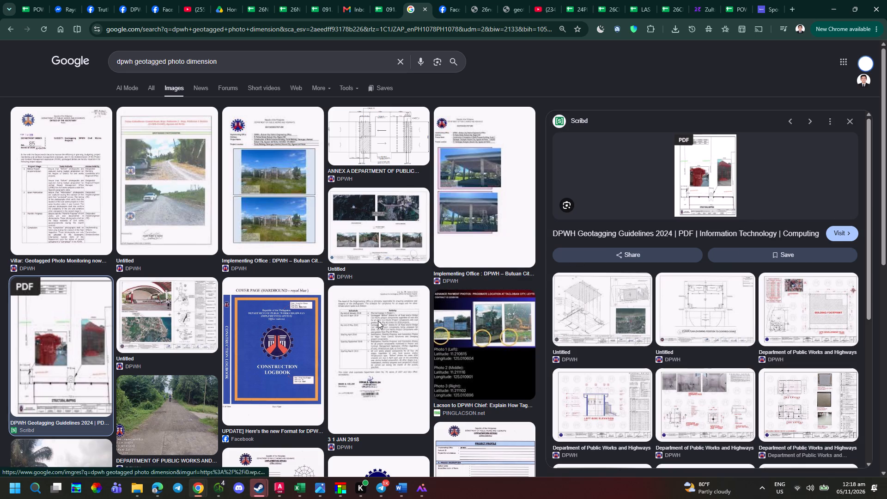
scroll(170, 337, "down", 1)
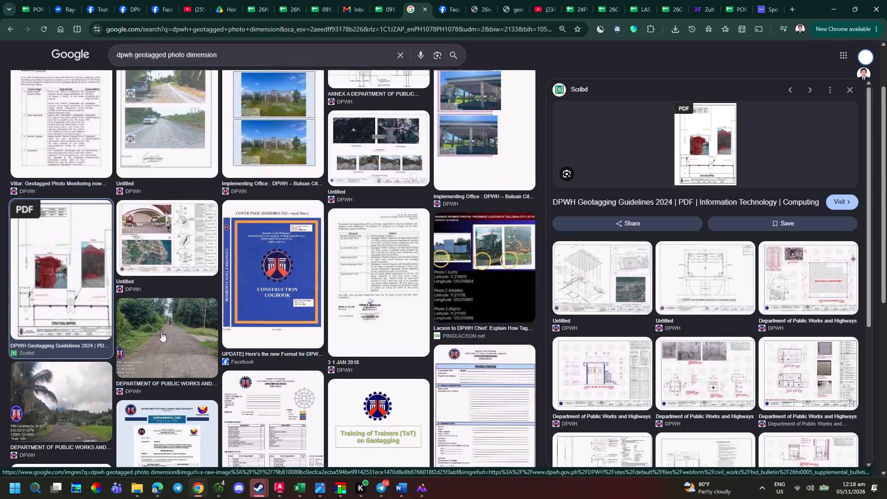
scroll(161, 332, "down", 7)
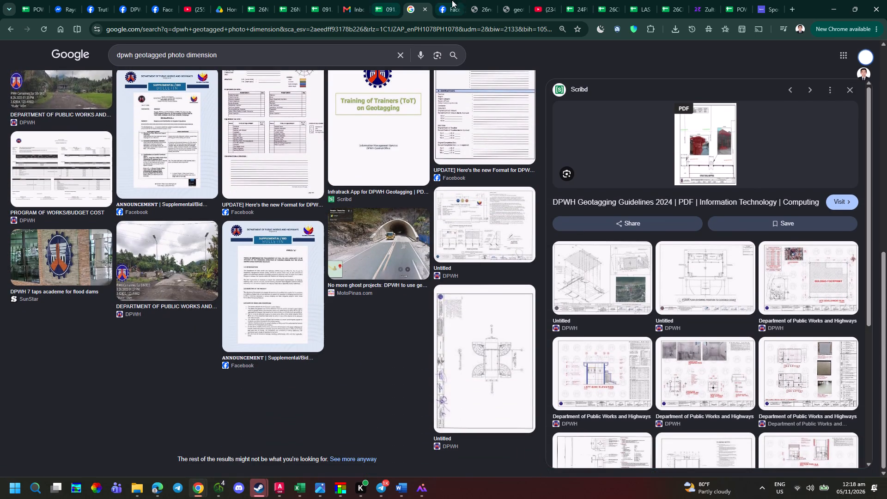
left_click(494, 0)
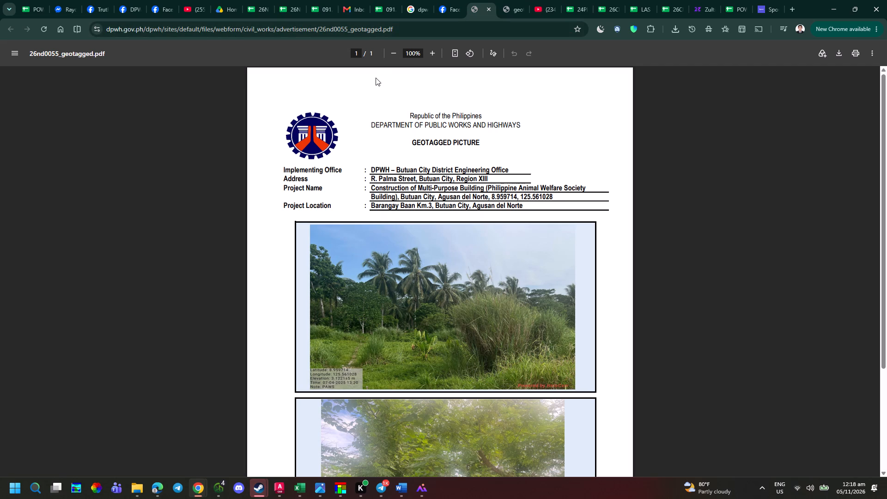
scroll(376, 77, "down", 1)
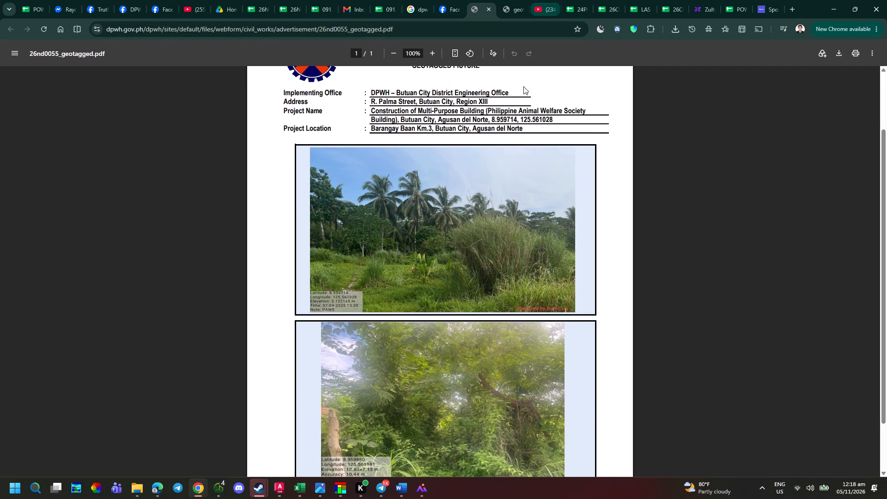
scroll(519, 106, "down", 3)
scroll(485, 206, "down", 3)
scroll(515, 222, "down", 2, "ctrl")
scroll(486, 250, "up", 1)
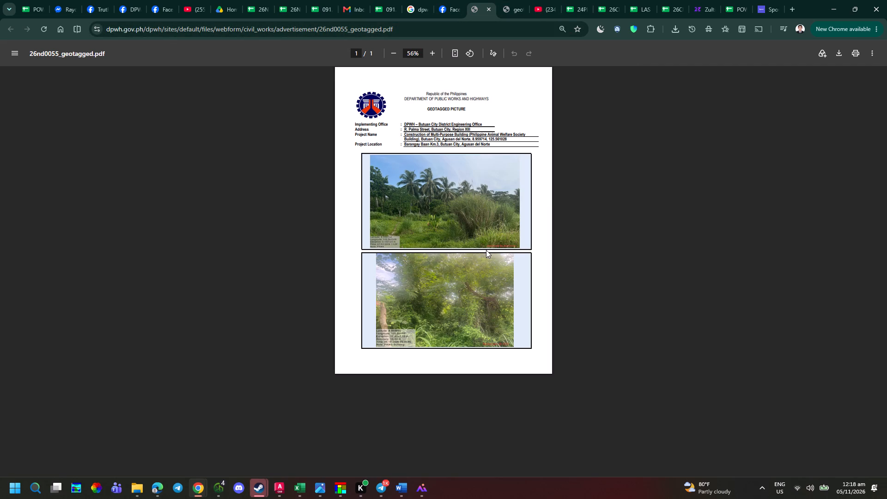
scroll(486, 250, "up", 1)
scroll(542, 154, "up", 1, "ctrl")
left_click(513, 0)
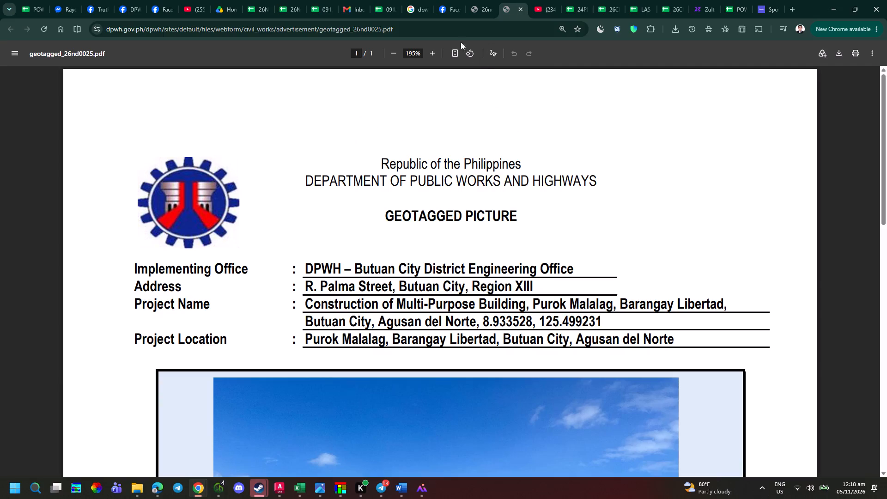
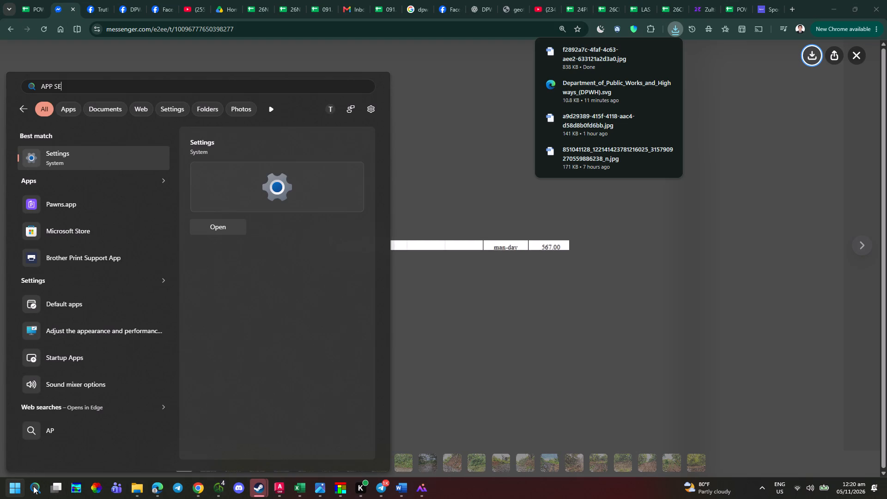
Complete the Windows search for "APP SETTINGS" and open the best-matching settings page.
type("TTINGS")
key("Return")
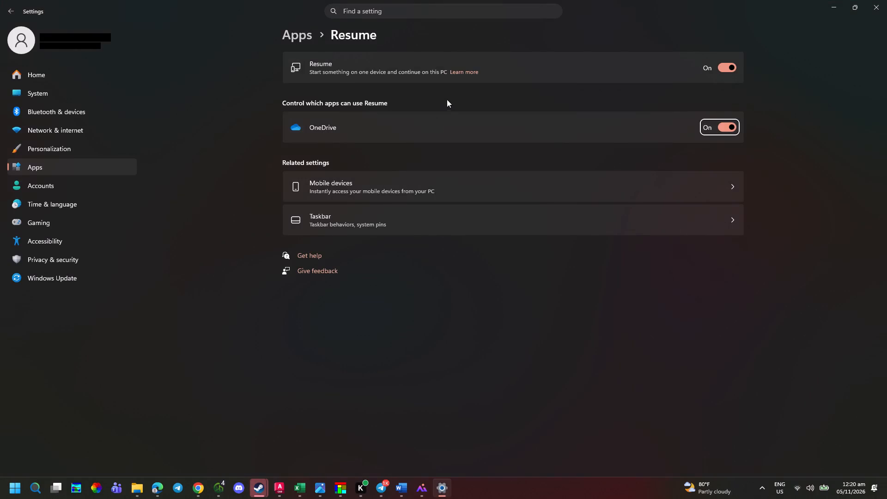
Go from the Resume settings page to the list of installed apps in Settings.
left_click(322, 33)
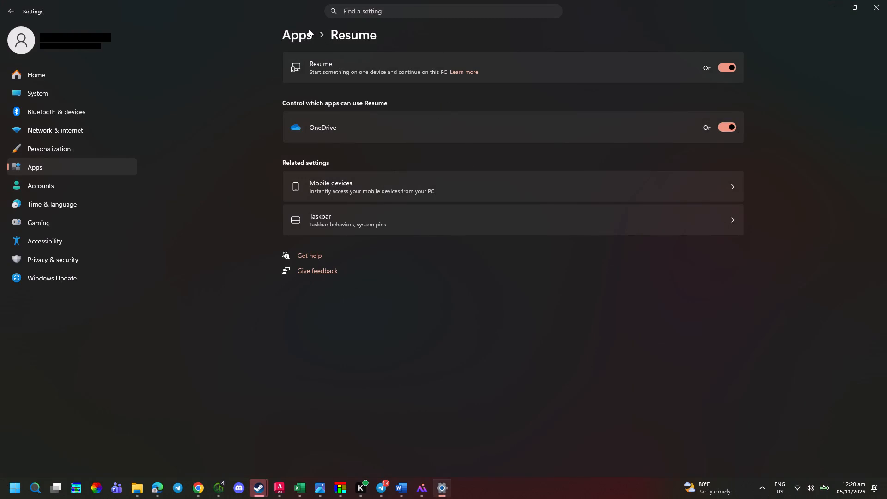
left_click(309, 29)
left_click(306, 34)
left_click(383, 77)
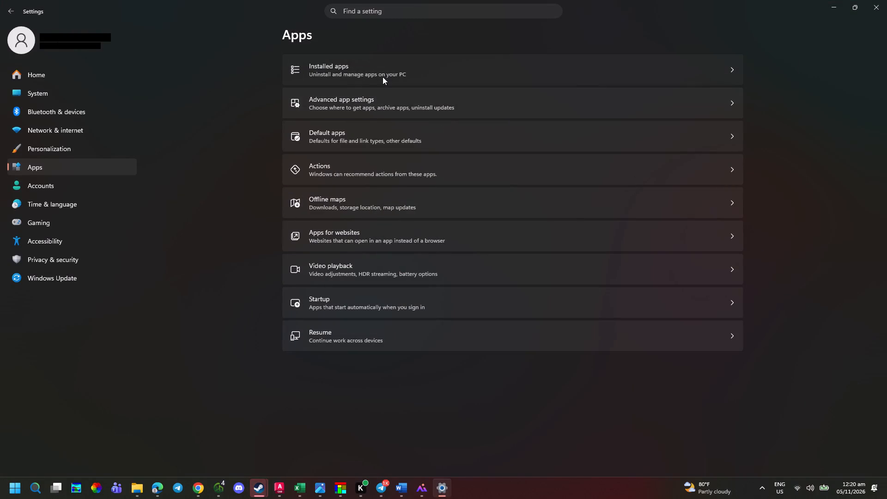
left_click(407, 76)
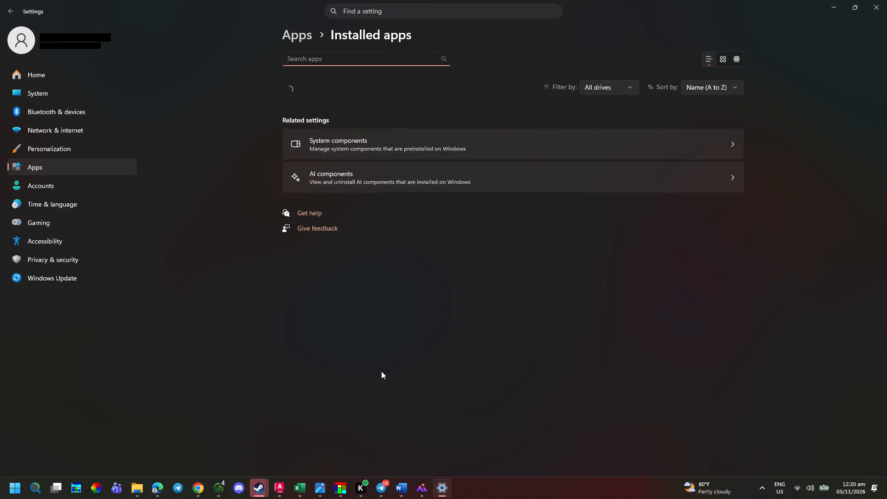
Close both open WPS Photos picture windows.
left_click(423, 482)
left_click(416, 412)
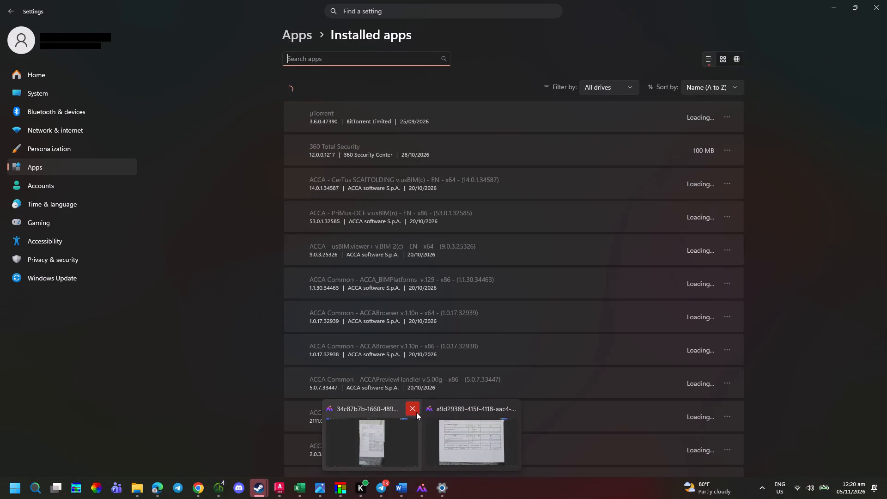
left_click(463, 408)
Look through the whole list of installed apps for the programs that handle pictures.
scroll(451, 284, "down", 3)
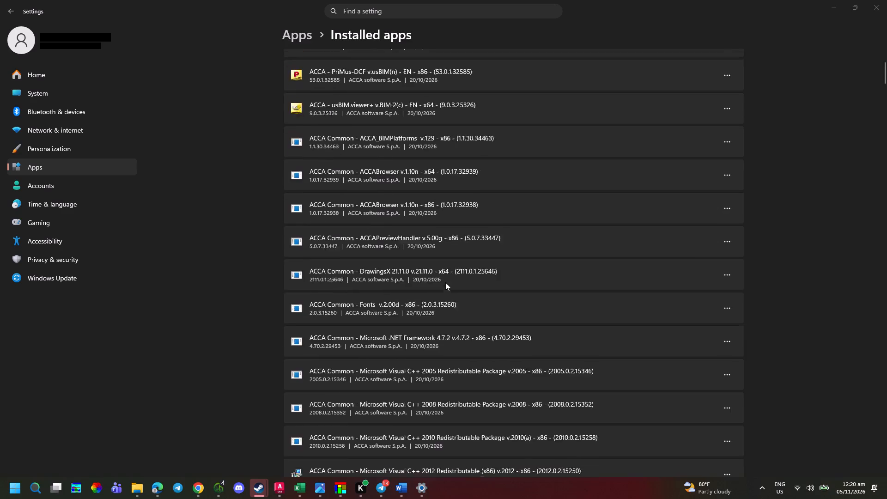
scroll(445, 282, "down", 8)
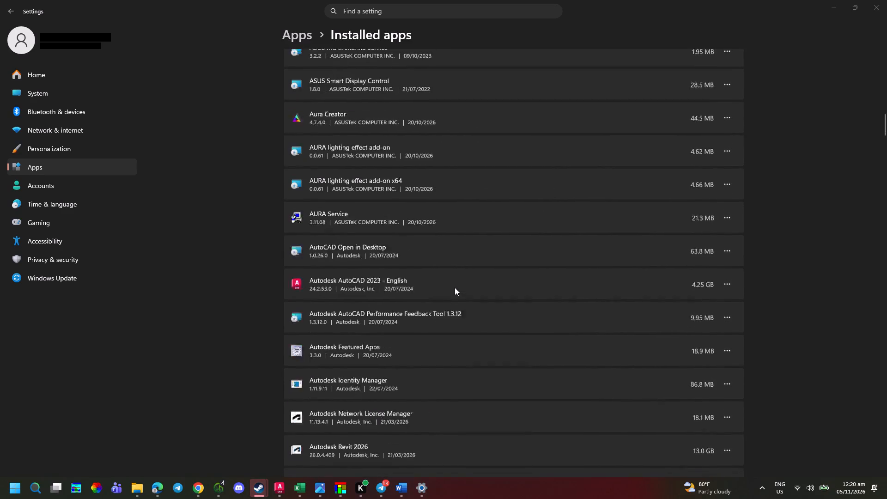
scroll(440, 281, "down", 3)
scroll(441, 281, "up", 1)
scroll(441, 282, "down", 2)
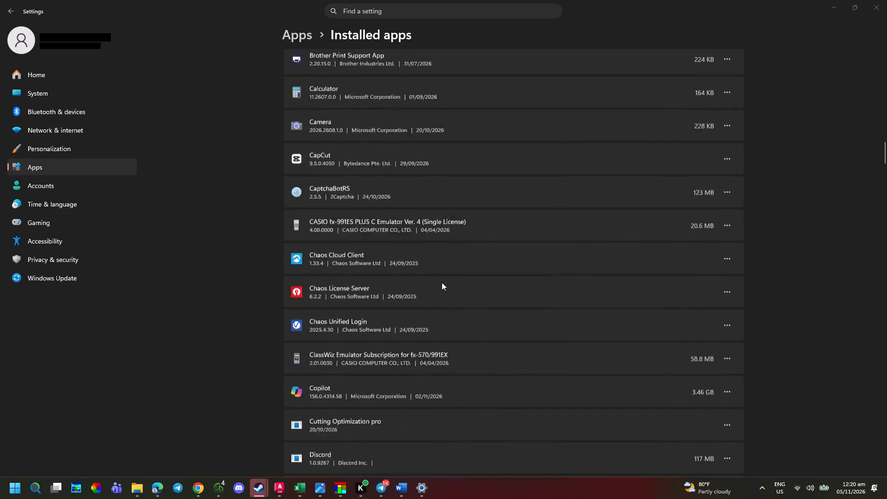
scroll(434, 279, "down", 4)
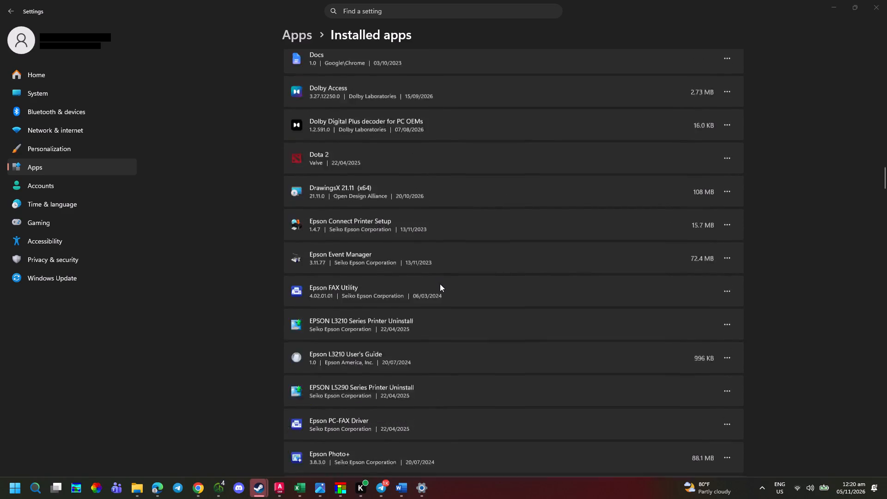
scroll(434, 279, "down", 6)
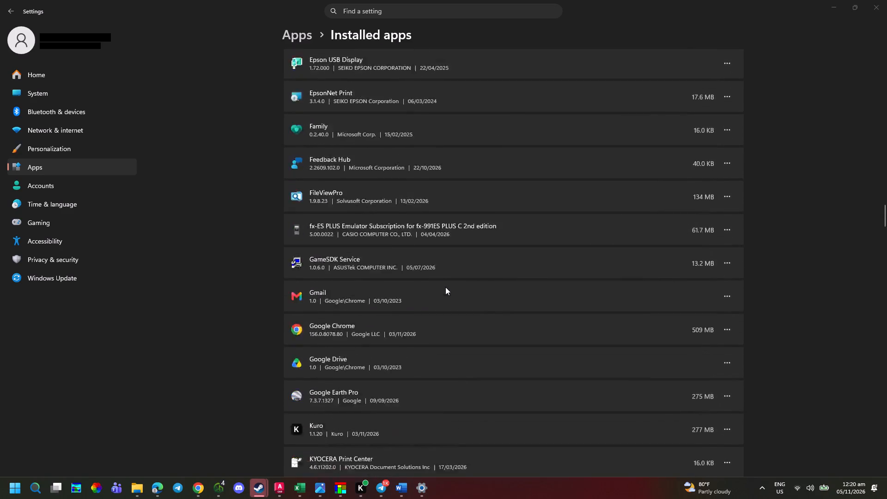
scroll(445, 287, "down", 5)
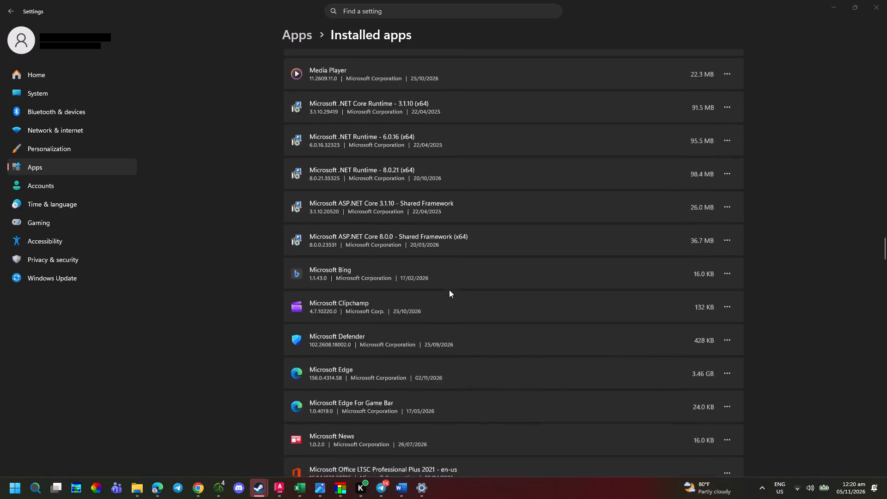
scroll(449, 290, "down", 6)
scroll(450, 289, "up", 3)
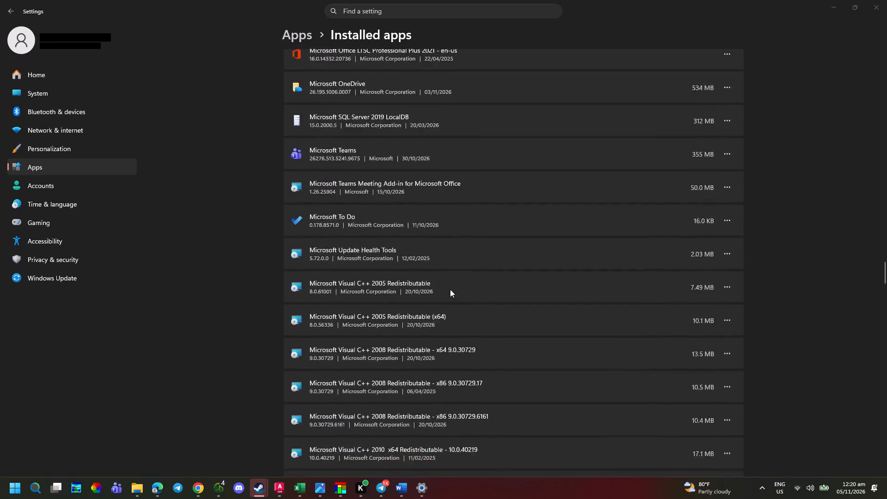
scroll(450, 289, "down", 10)
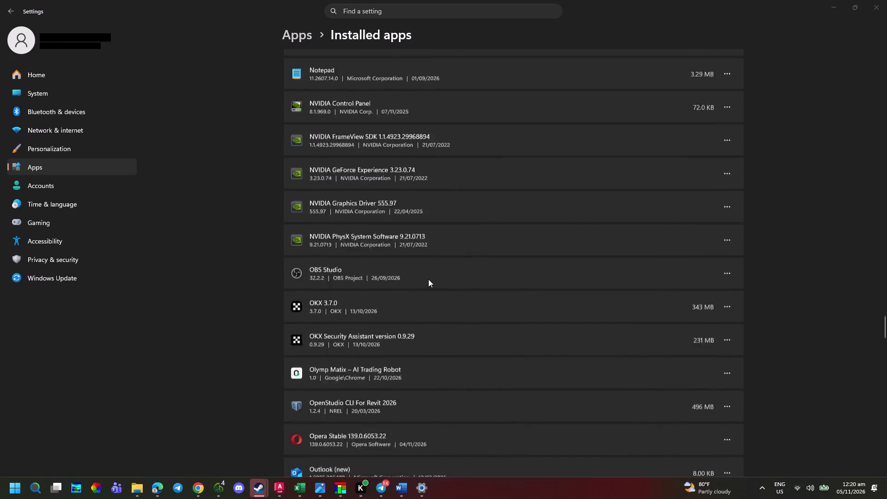
scroll(429, 280, "down", 4)
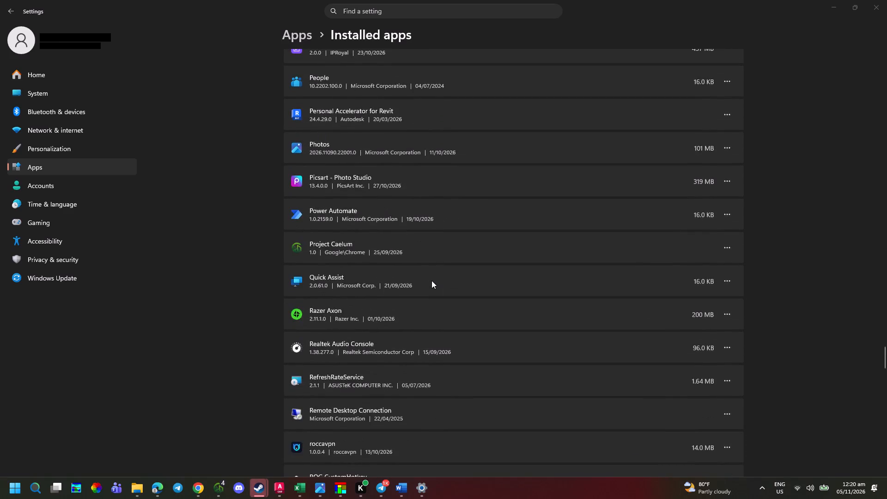
scroll(433, 281, "down", 3)
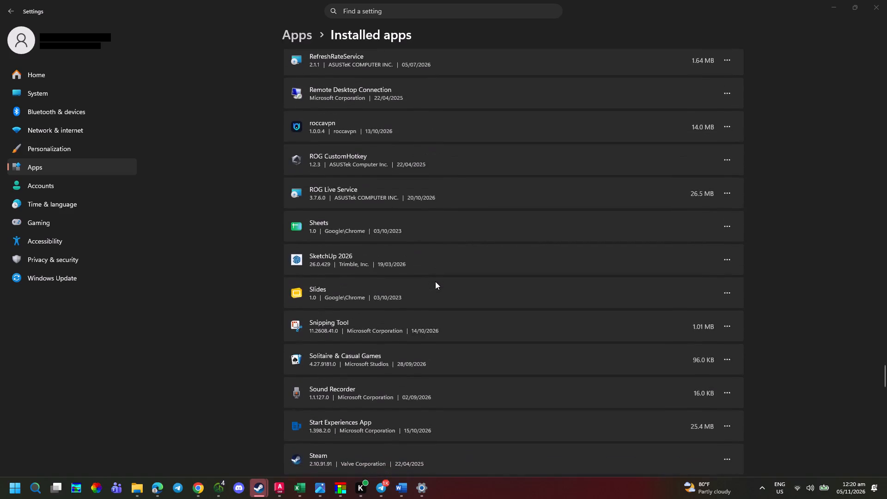
scroll(436, 284, "down", 8)
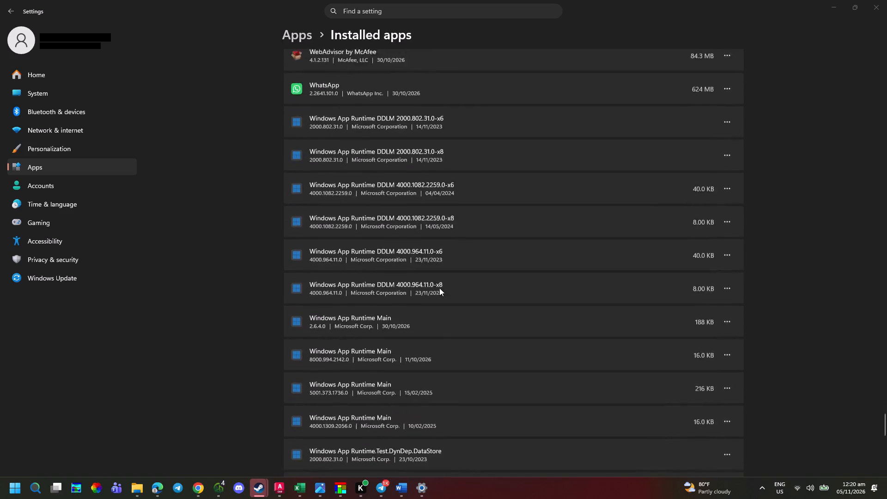
scroll(441, 288, "up", 2)
scroll(443, 288, "down", 5)
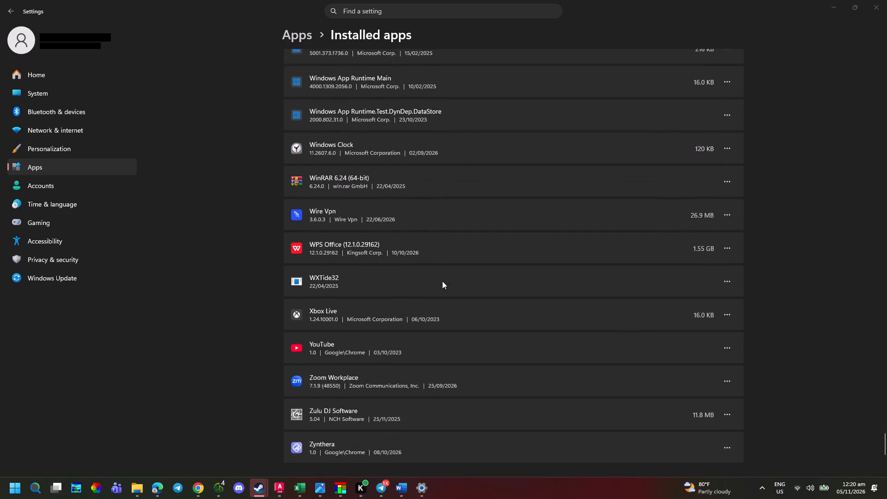
scroll(442, 281, "down", 2)
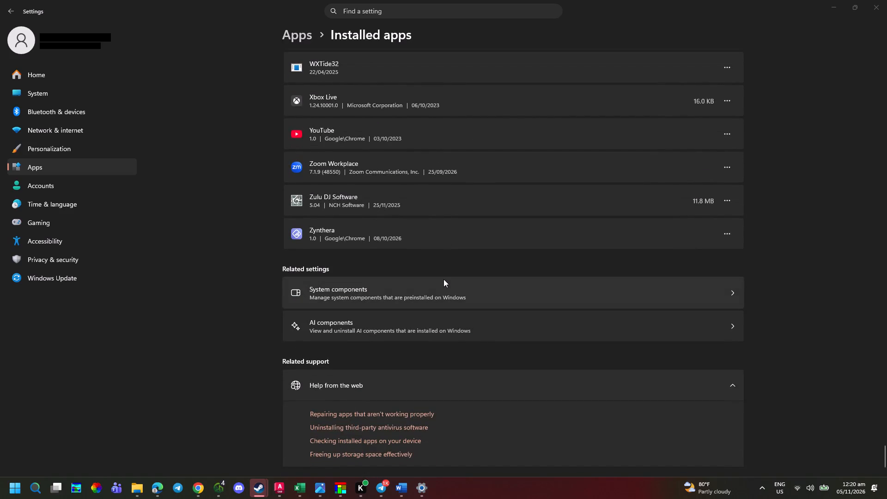
scroll(449, 274, "up", 2)
scroll(432, 316, "up", 2)
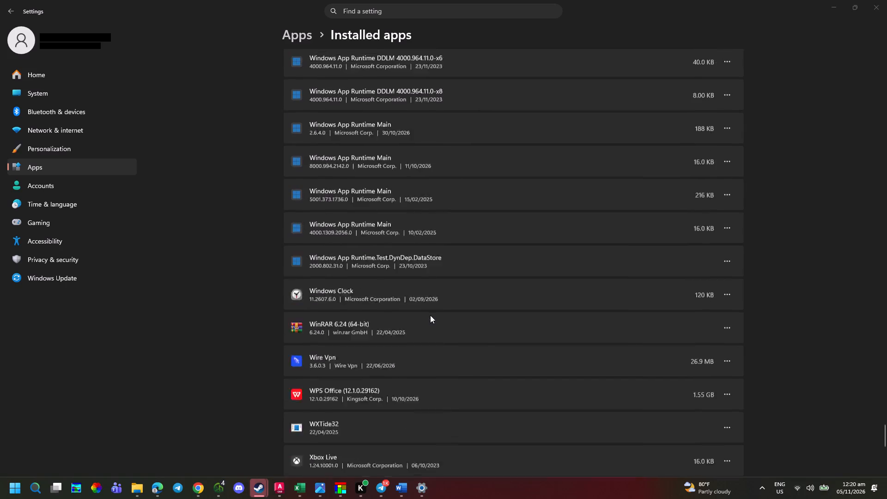
scroll(414, 318, "up", 3)
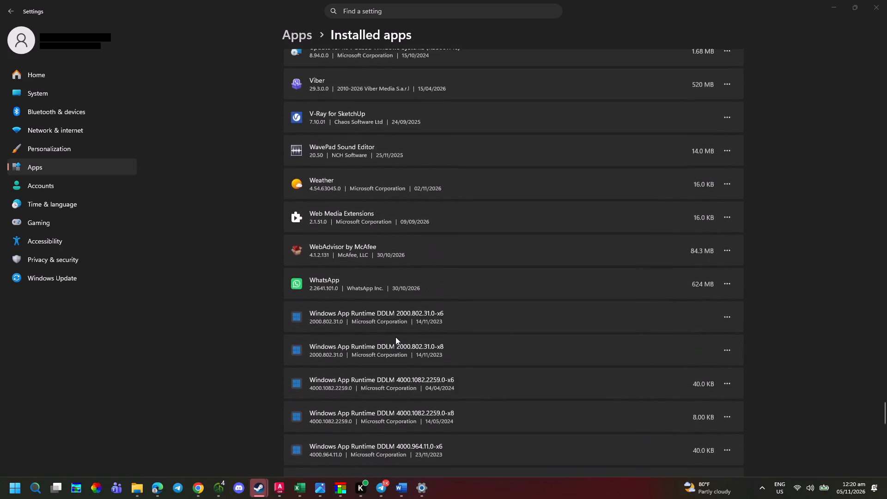
scroll(395, 337, "up", 2)
scroll(350, 355, "up", 1)
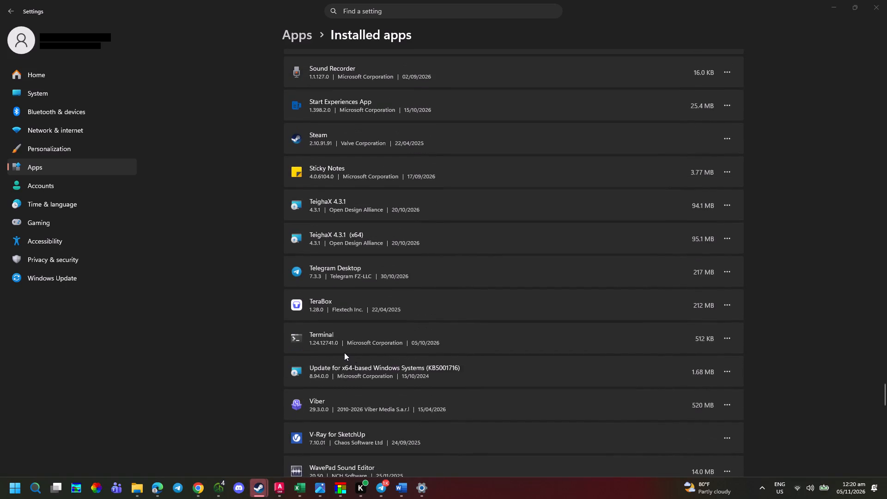
scroll(346, 352, "up", 4)
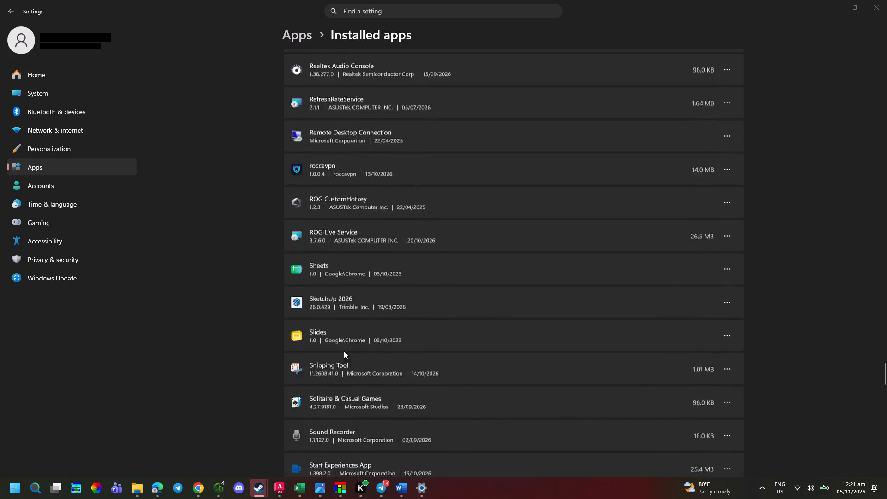
scroll(337, 300, "up", 2)
Open the default file type settings for the Photos app under Default apps.
left_click_drag(359, 41, 376, 35)
left_click(350, 142)
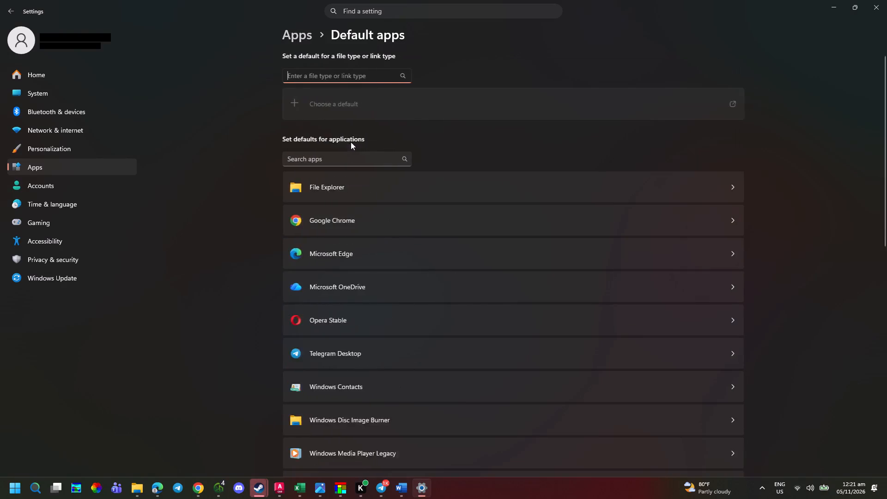
scroll(428, 325, "down", 4)
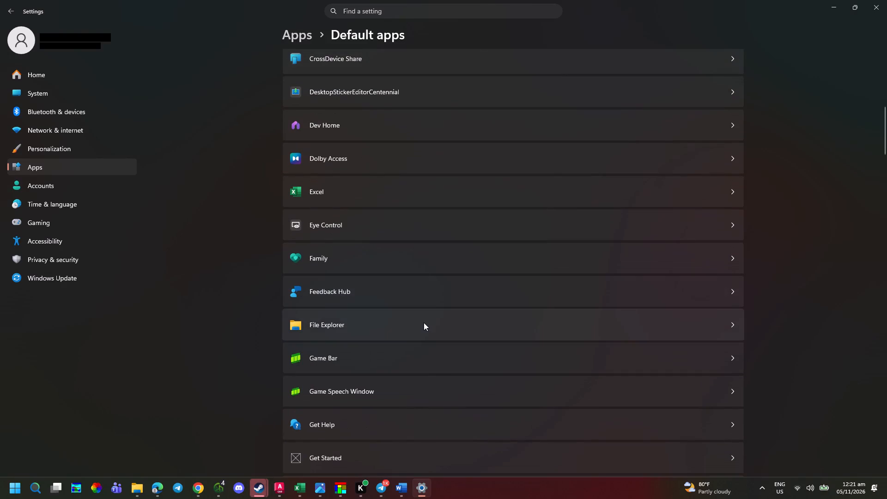
scroll(417, 226, "down", 2)
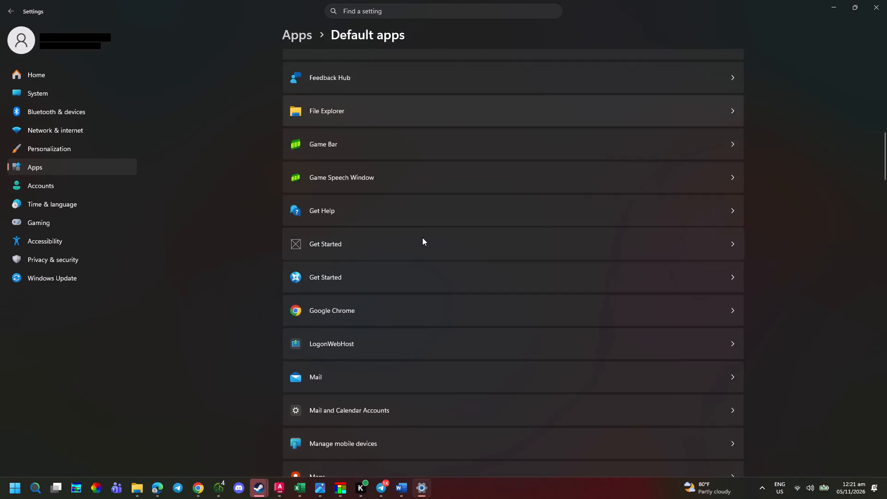
scroll(413, 234, "down", 7)
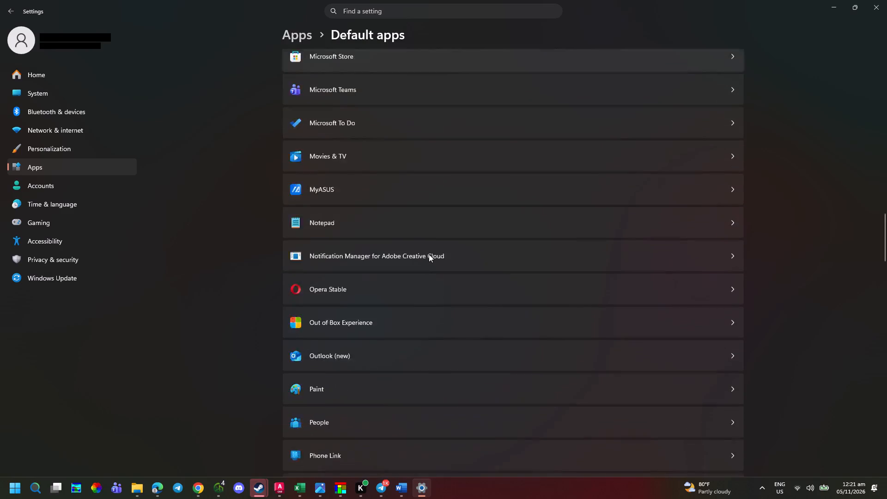
scroll(429, 254, "down", 3)
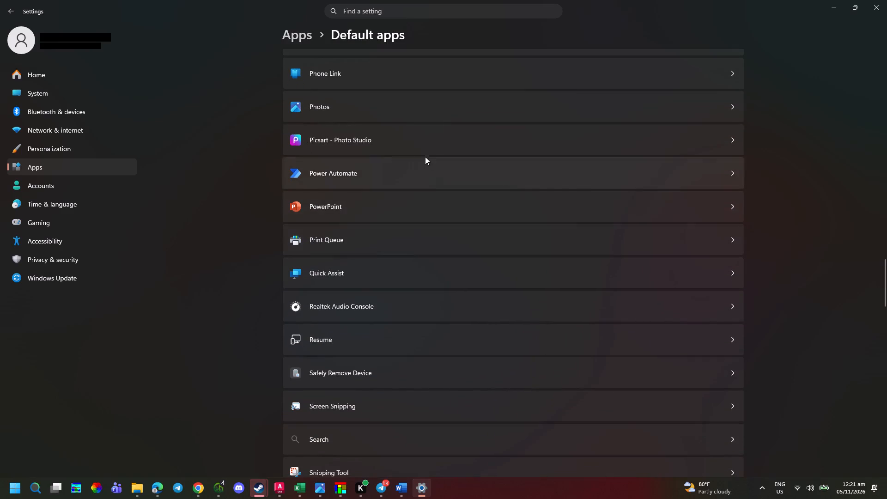
scroll(425, 165, "up", 1)
left_click(410, 213)
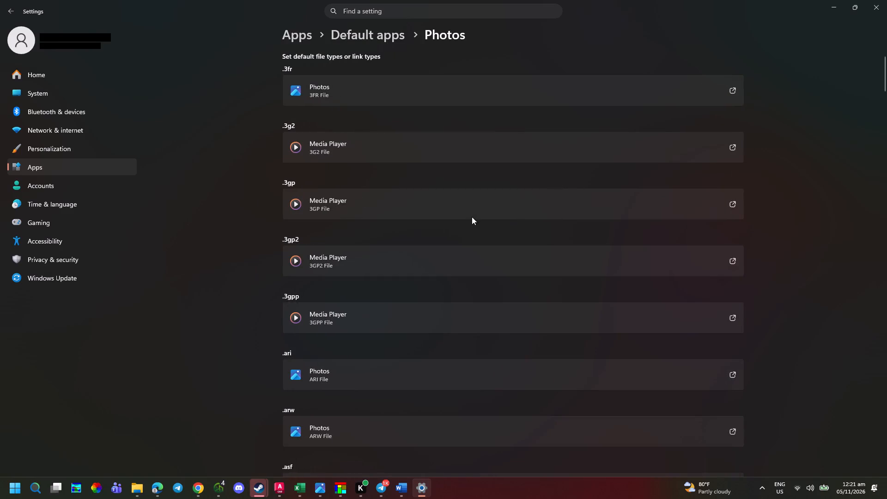
Set Photos as the default app for .gif files.
scroll(567, 204, "down", 2)
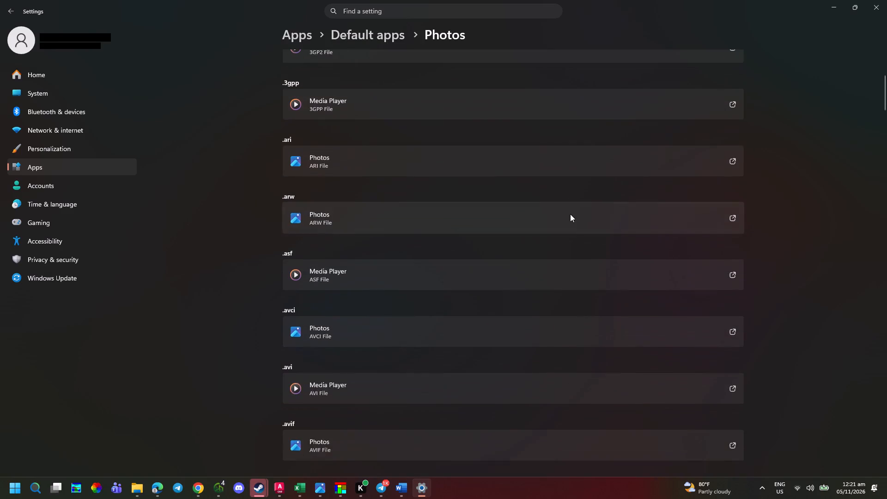
scroll(572, 220, "down", 11)
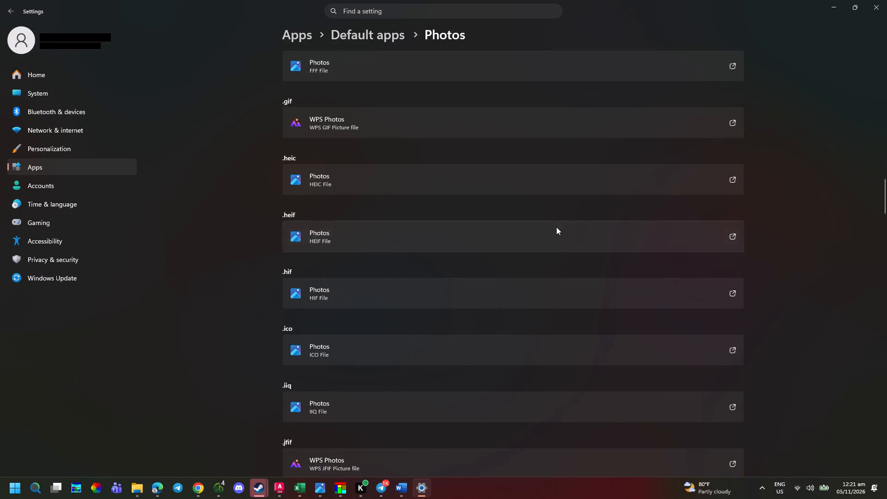
left_click(583, 124)
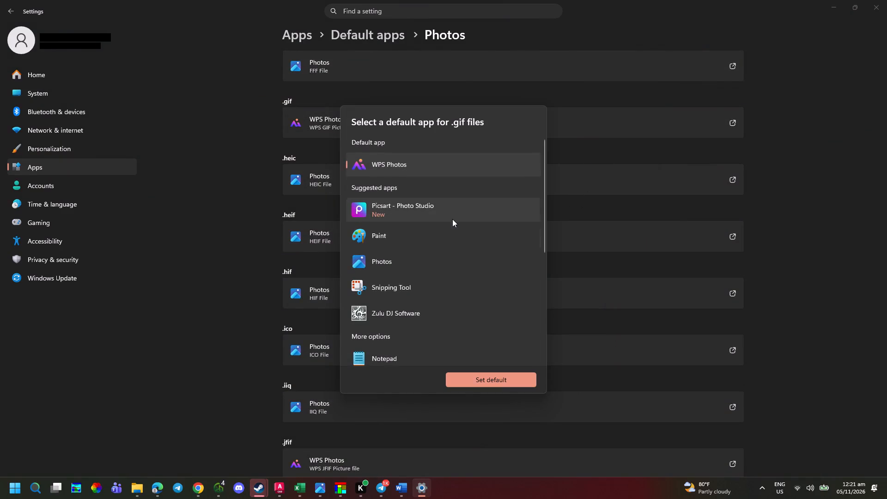
left_click(453, 261)
left_click(482, 379)
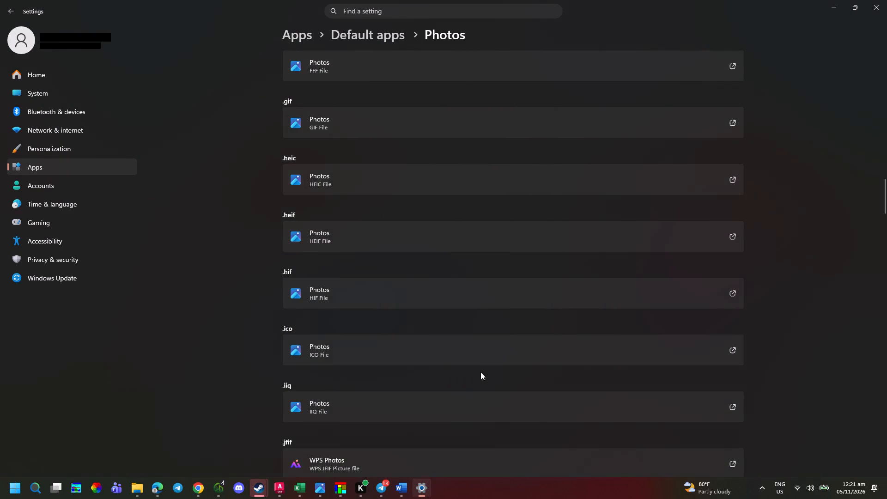
Set Photos as the default app for .jpeg files.
scroll(468, 345, "down", 3)
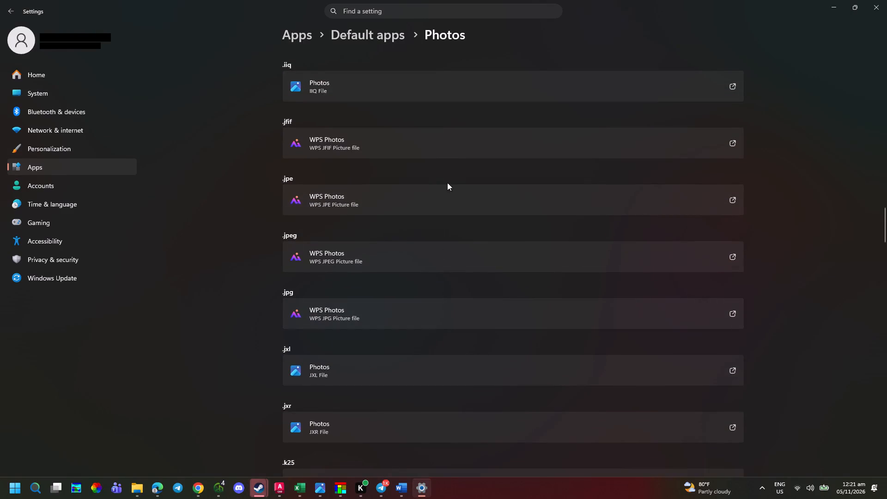
left_click(403, 251)
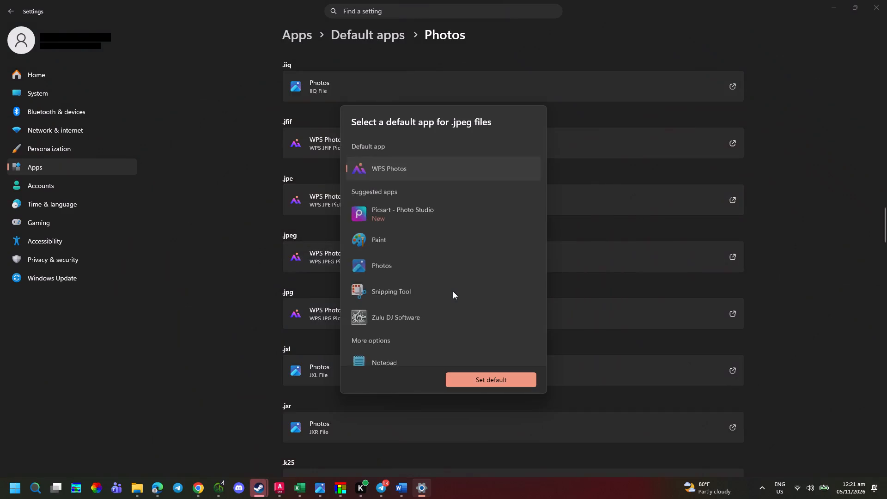
left_click(421, 256)
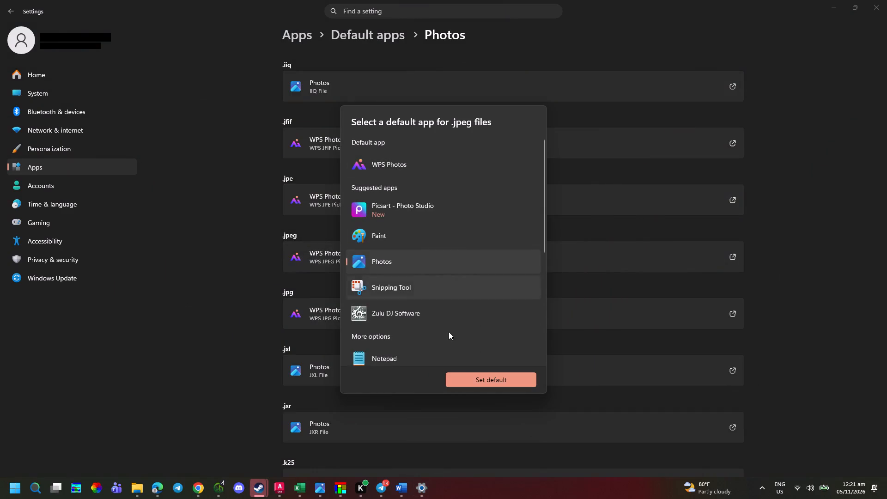
left_click(475, 380)
Set Photos as the default app for .jpg files.
left_click(417, 307)
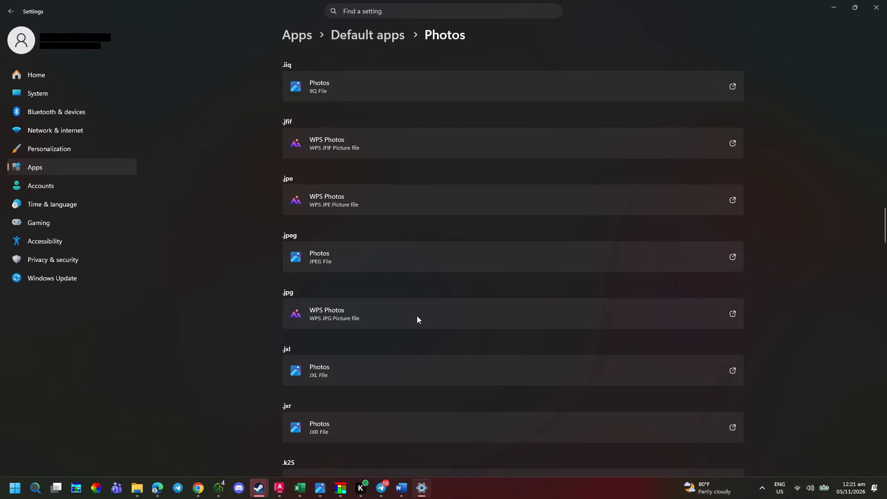
left_click(437, 229)
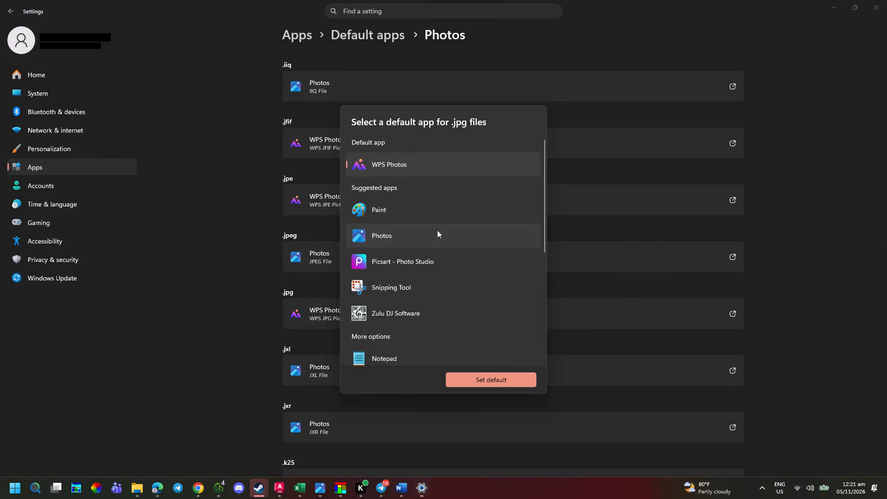
left_click(479, 374)
Set Photos as the default app for .jpe files.
left_click(387, 203)
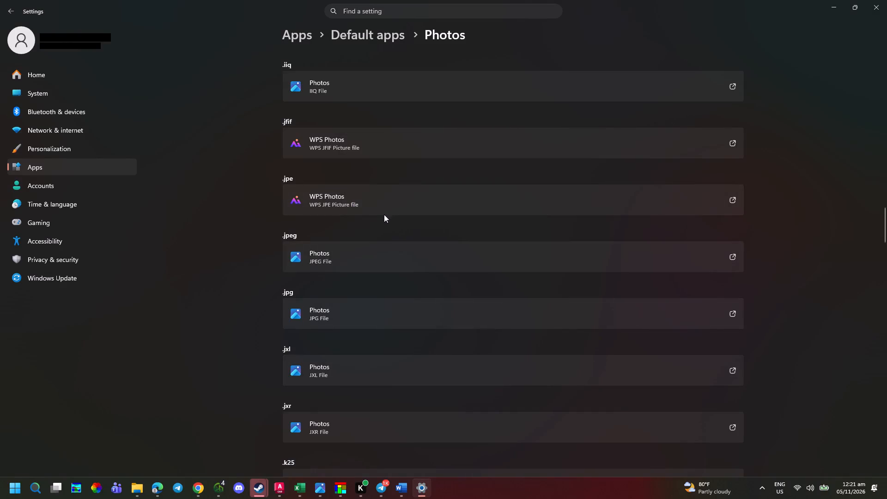
left_click(416, 261)
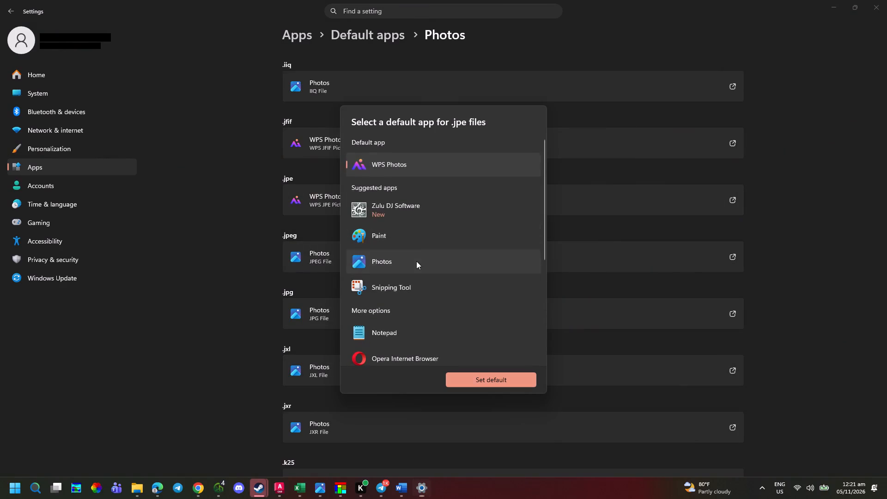
left_click(481, 379)
Set Photos as the default app for .png files.
scroll(435, 336, "down", 8)
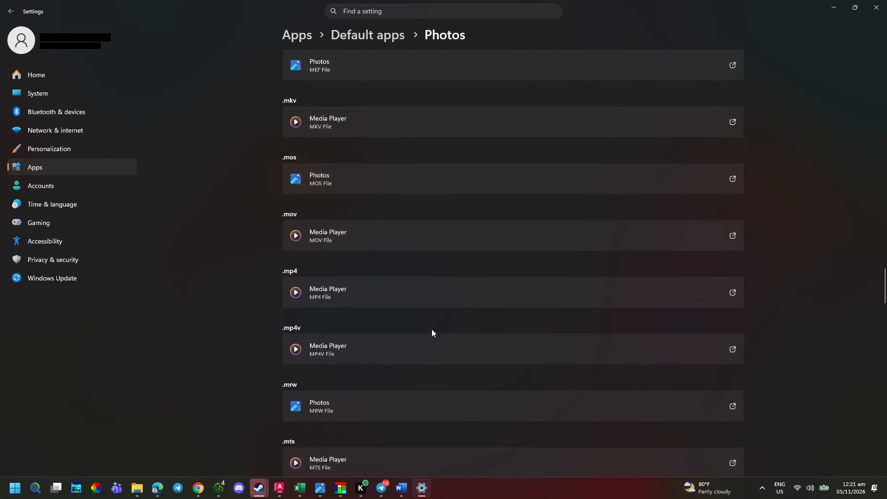
scroll(433, 323, "down", 9)
scroll(432, 315, "up", 4)
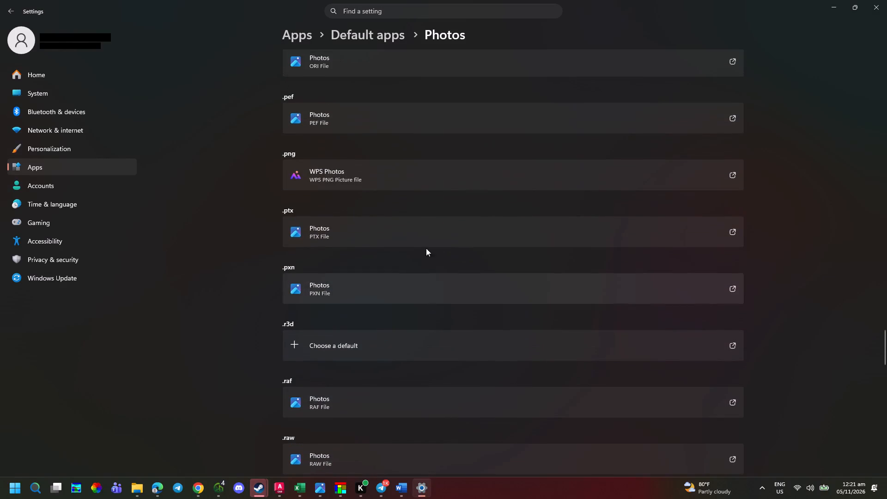
left_click(402, 171)
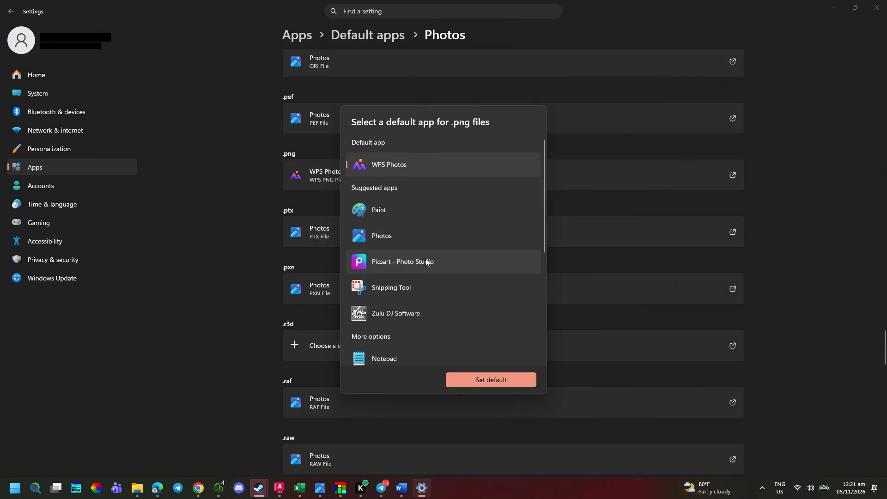
left_click(421, 238)
left_click(484, 376)
Set Photos as the default app for .webp files.
scroll(467, 340, "down", 4)
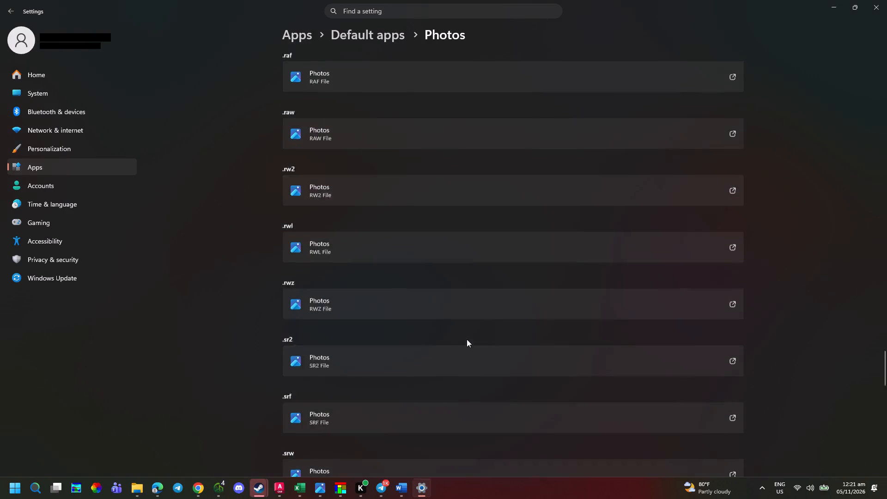
scroll(454, 325, "down", 4)
left_click(401, 283)
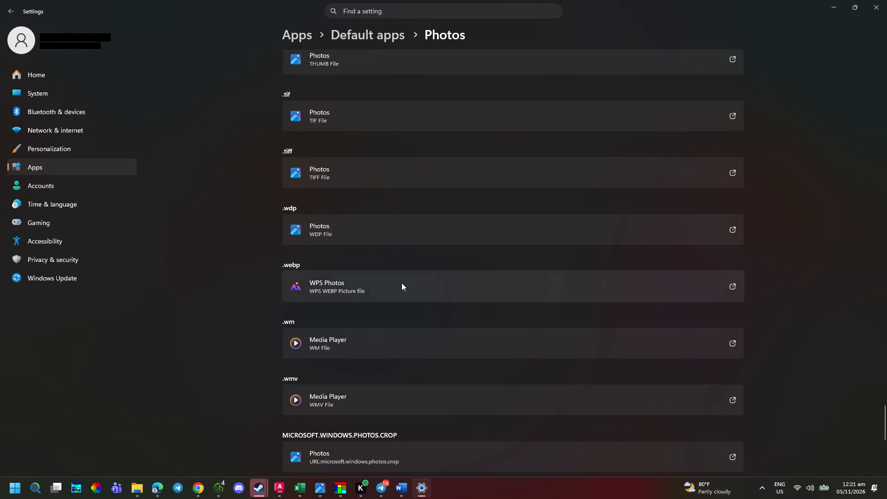
Choose Photos instead of WPS Photos as the default app for .webp files and apply it.
left_click(422, 287)
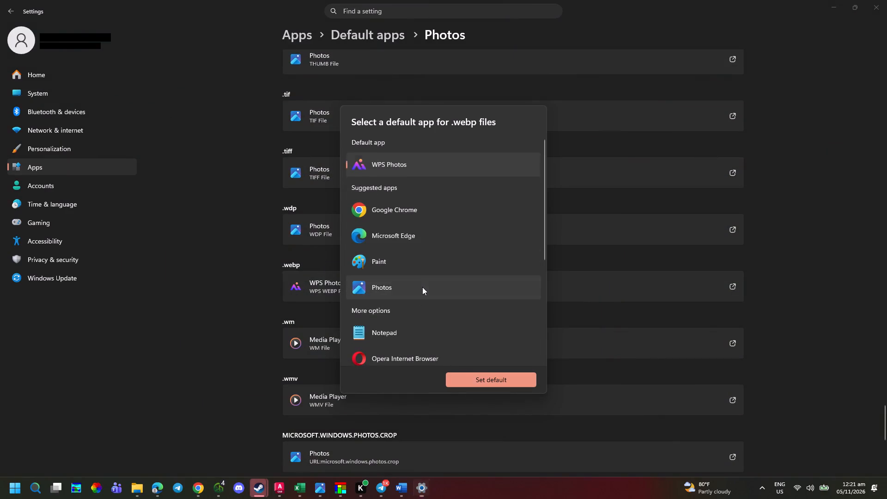
left_click(475, 379)
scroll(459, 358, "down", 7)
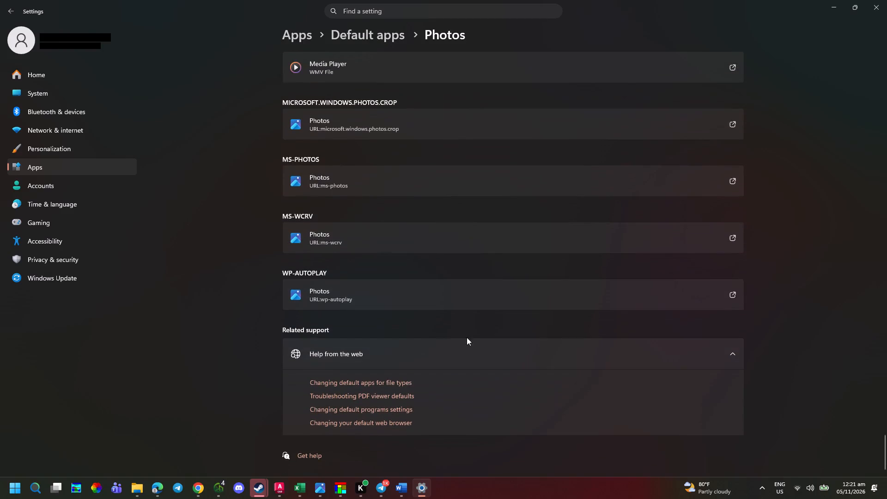
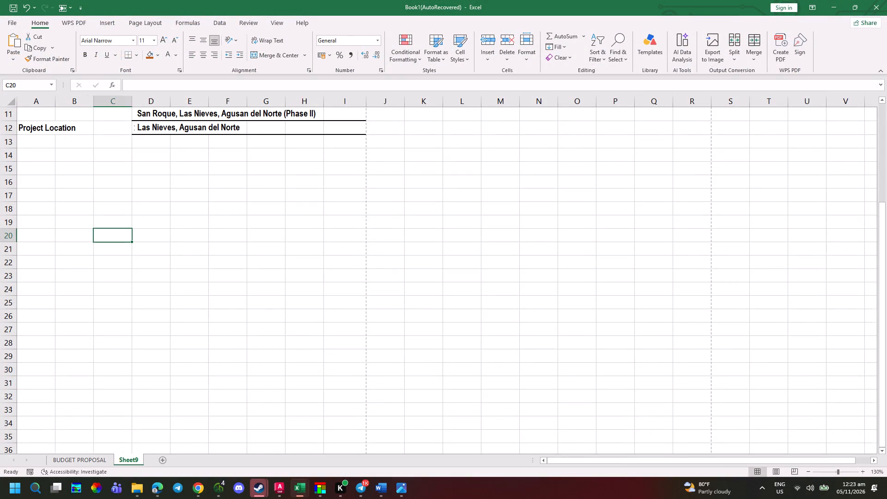
Insert the eight road photos listed under Today in the Downloads folder into Sheet9 as pictures.
left_click(109, 27)
left_click(102, 48)
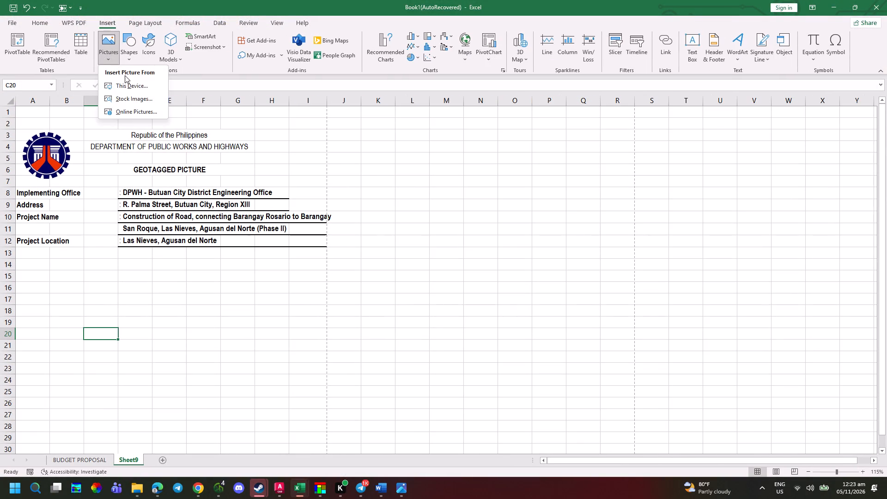
left_click(130, 84)
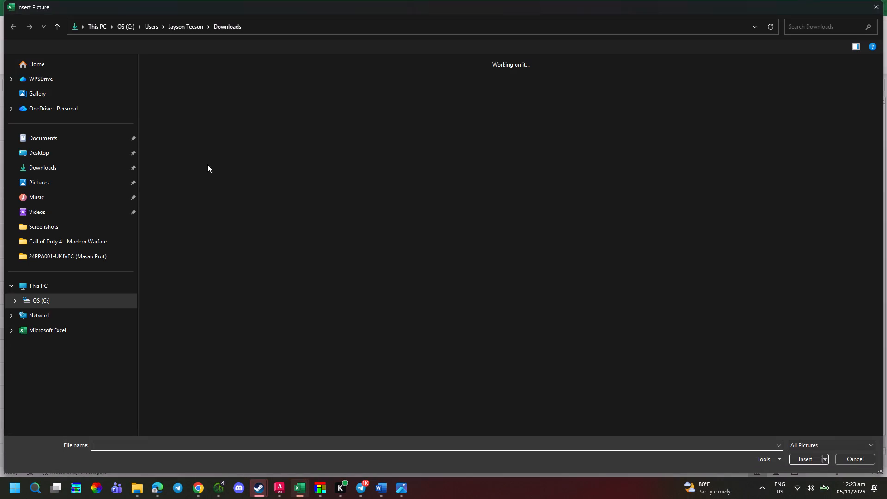
left_click(71, 169)
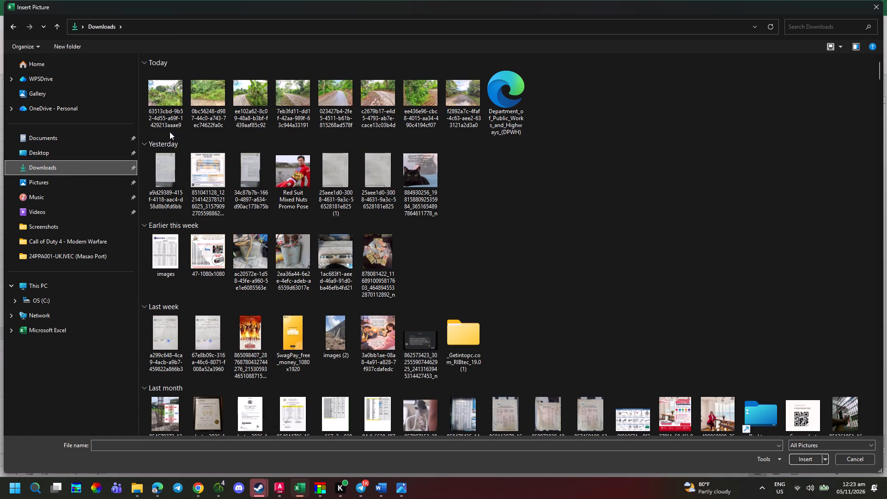
left_click_drag(141, 104, 170, 107)
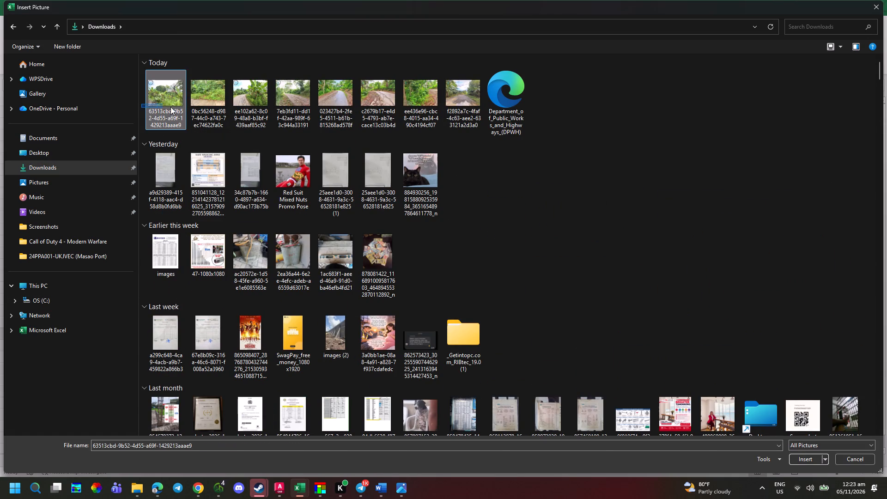
left_click_drag(170, 107, 442, 93)
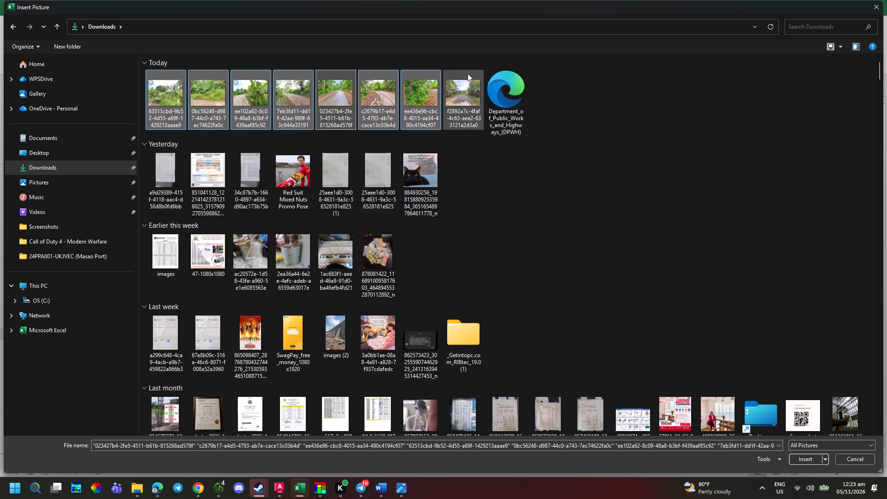
left_click(468, 76, "ctrl")
left_click(796, 456)
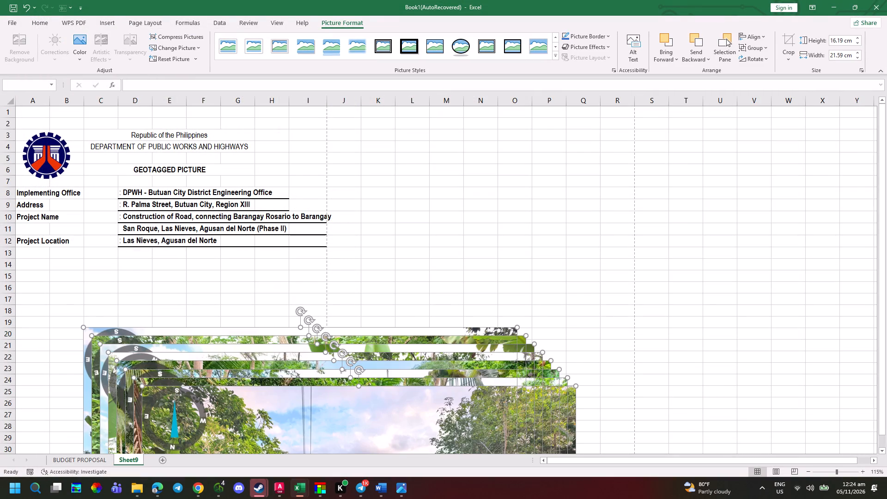
Move the whole stack of inserted photos off the form, to start around column K, row 2, and deselect it.
left_click_drag(462, 401, 462, 398)
left_click_drag(462, 398, 761, 196)
left_click(727, 265)
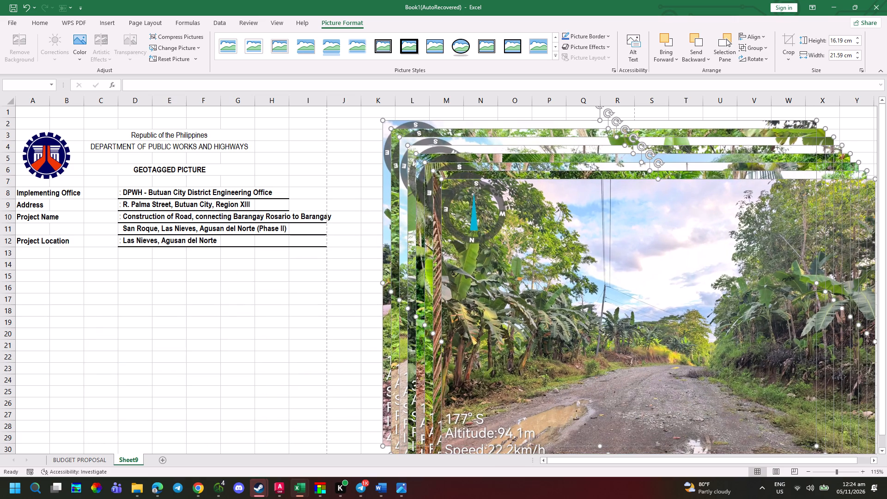
left_click(305, 332)
Move the front road photo, marked 177° S, from the stack onto the form, starting around cell B9.
left_click(622, 305)
left_click_drag(626, 322, 247, 340)
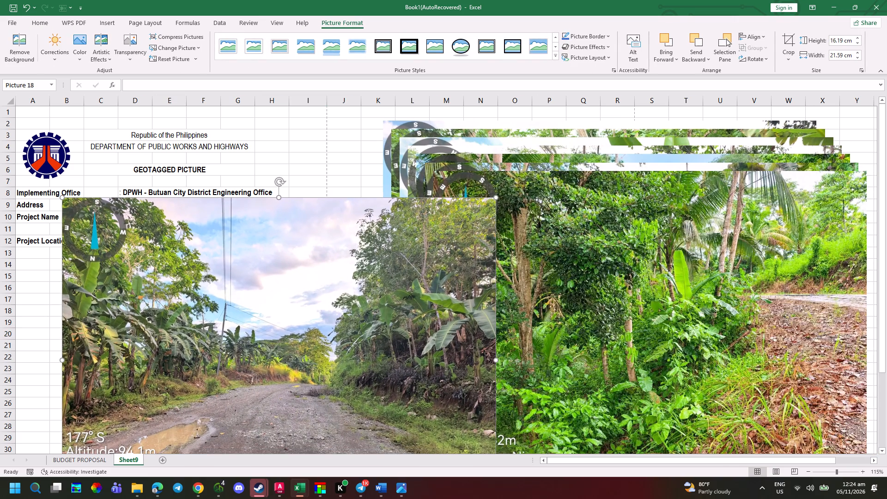
Switch from the form workbook to another open window.
key("alt+Tab")
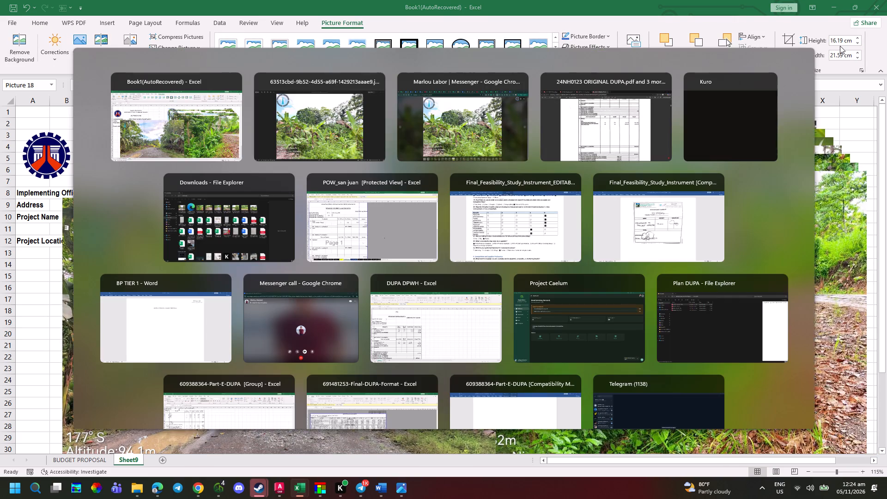
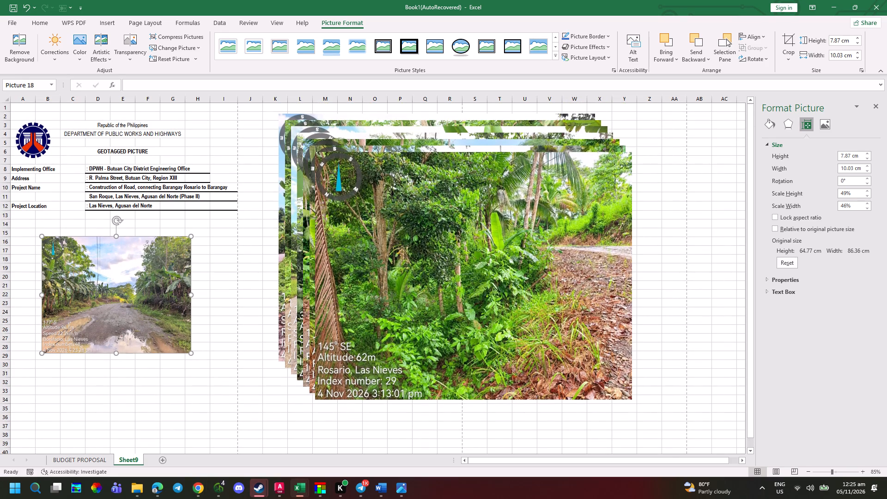
key("ctrl+p")
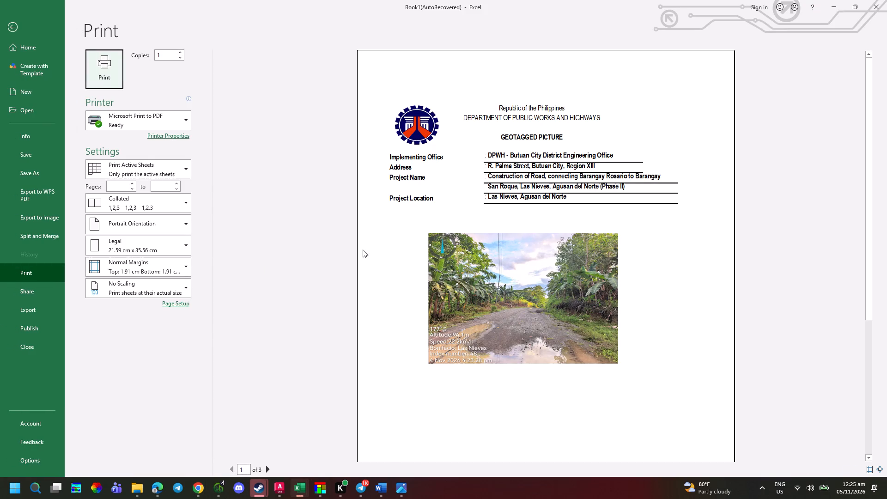
key("Escape")
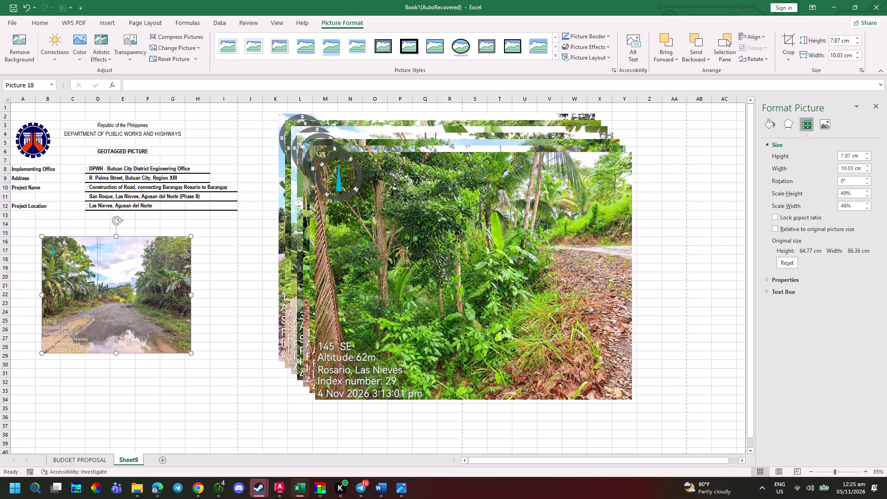
Switch Sheet9 to Page Break Preview.
left_click(275, 23)
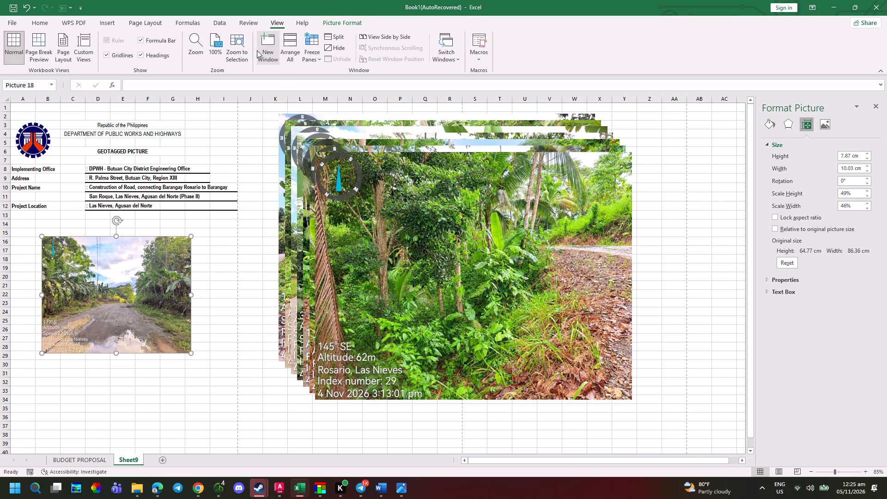
left_click(40, 52)
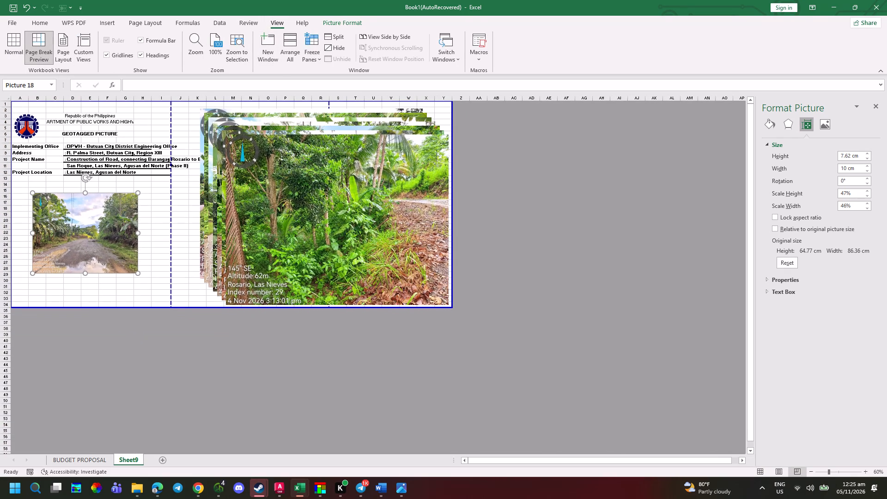
scroll(97, 198, "up", 3, "ctrl")
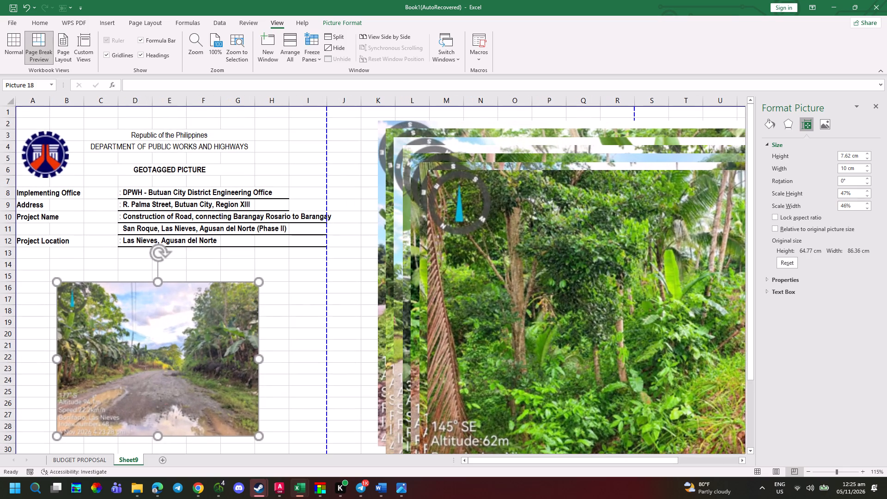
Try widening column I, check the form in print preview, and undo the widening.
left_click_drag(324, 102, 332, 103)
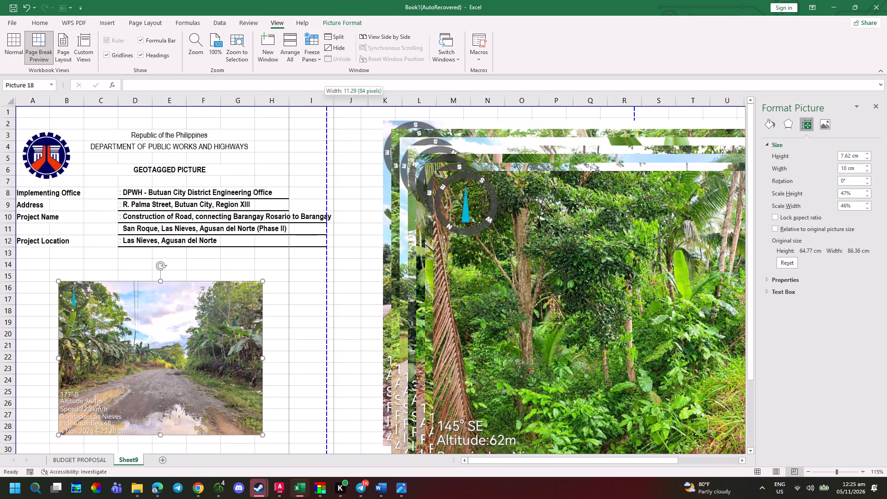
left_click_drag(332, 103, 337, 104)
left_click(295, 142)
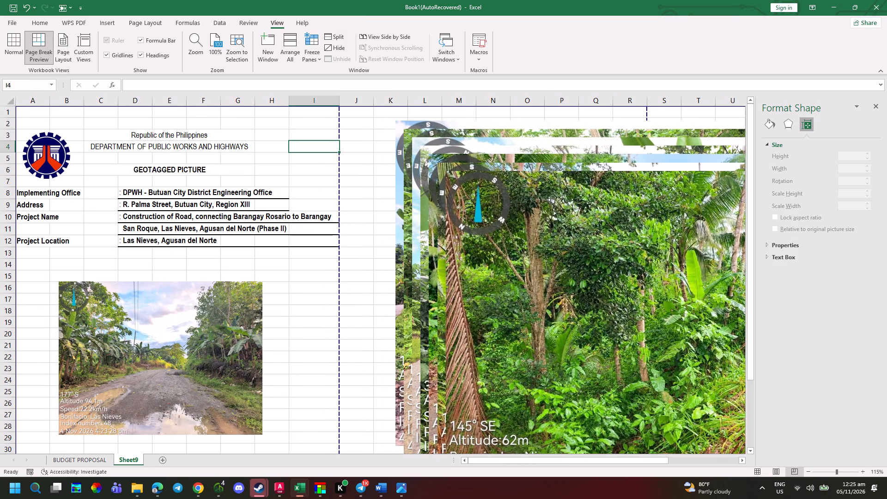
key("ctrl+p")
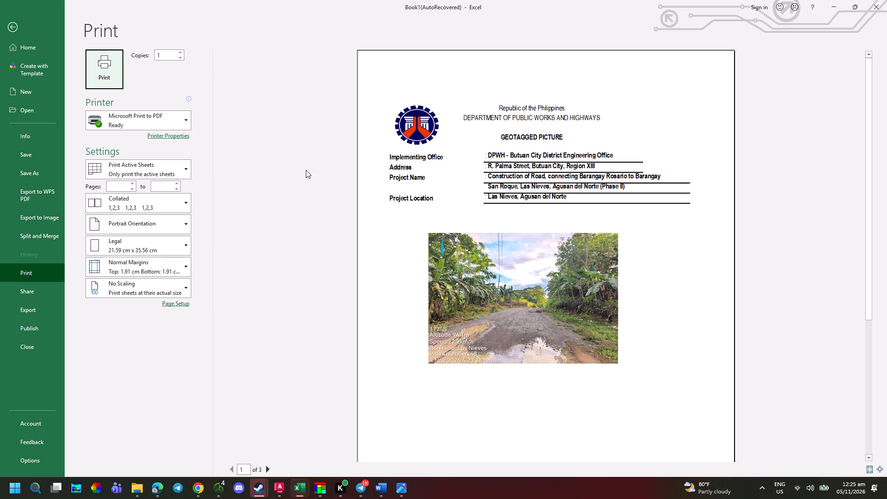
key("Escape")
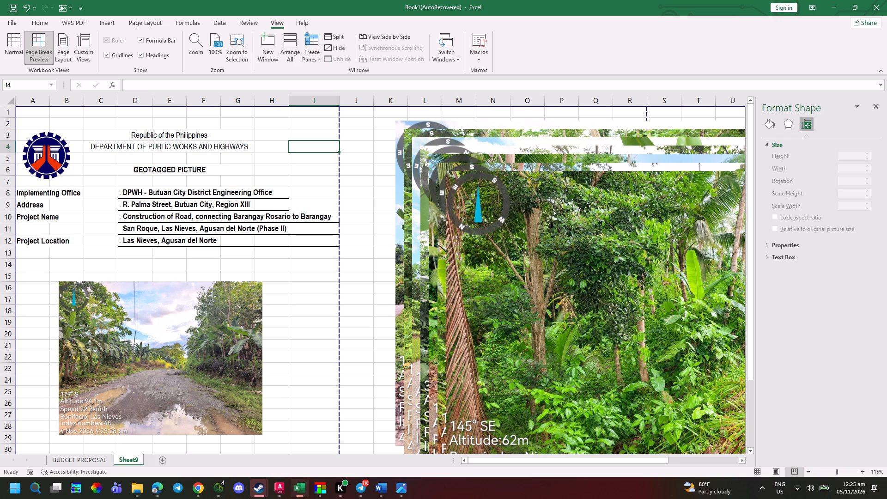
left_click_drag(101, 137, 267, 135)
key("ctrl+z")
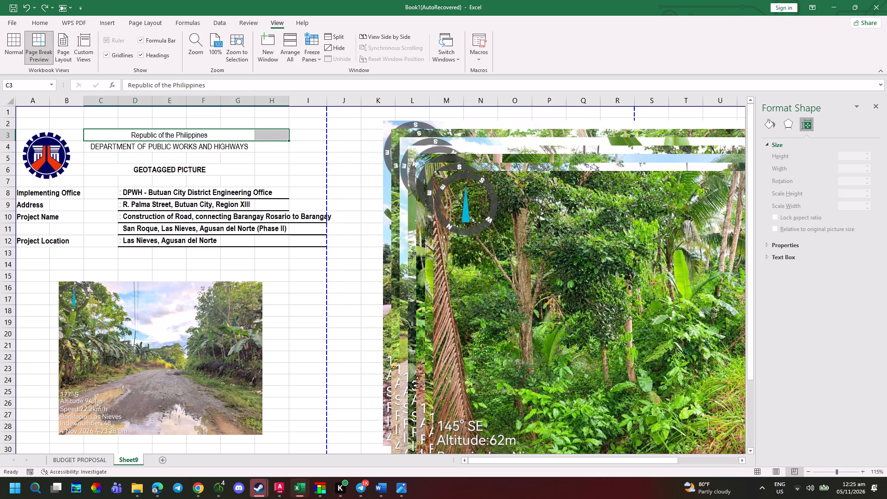
Check Sheet9's form layout in print preview.
key("ctrl+p")
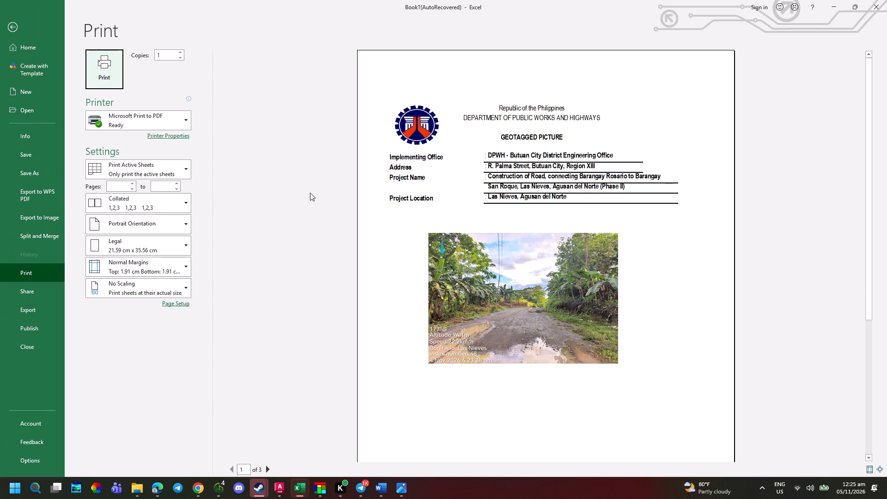
key("Escape")
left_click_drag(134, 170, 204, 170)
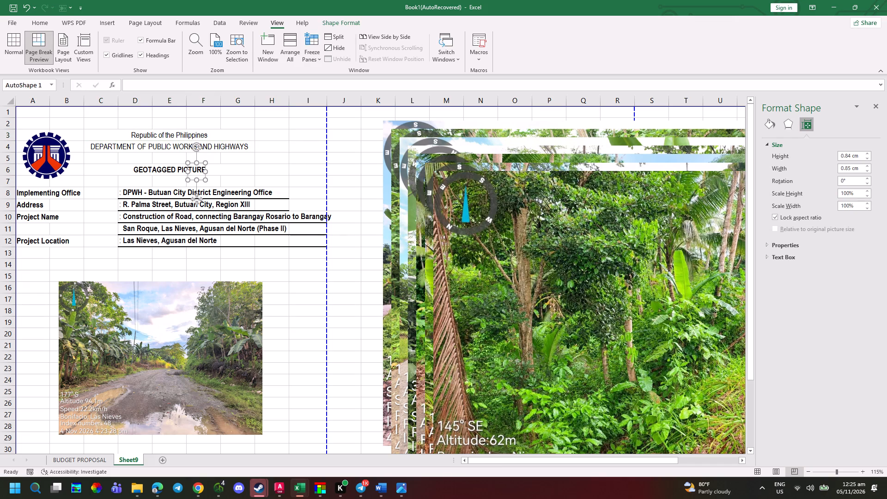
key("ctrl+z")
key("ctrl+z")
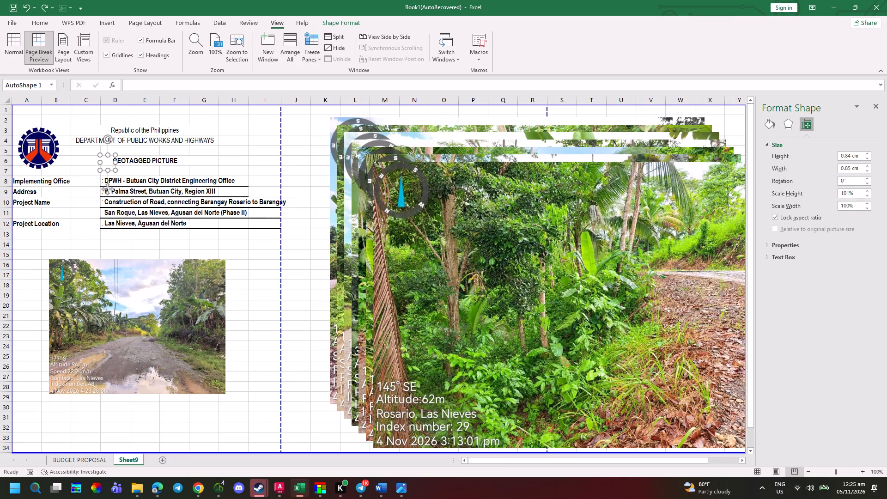
Re-merge and centre the "Republic of the Philippines" line across C3:H3, and check it in print preview.
scroll(63, 183, "up", 3, "ctrl")
left_click(150, 194)
left_click(146, 276)
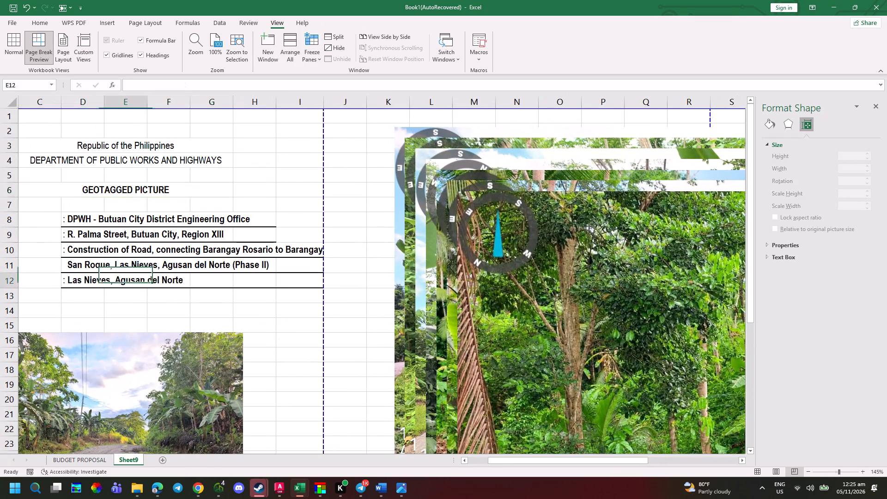
left_click_drag(92, 150, 218, 145)
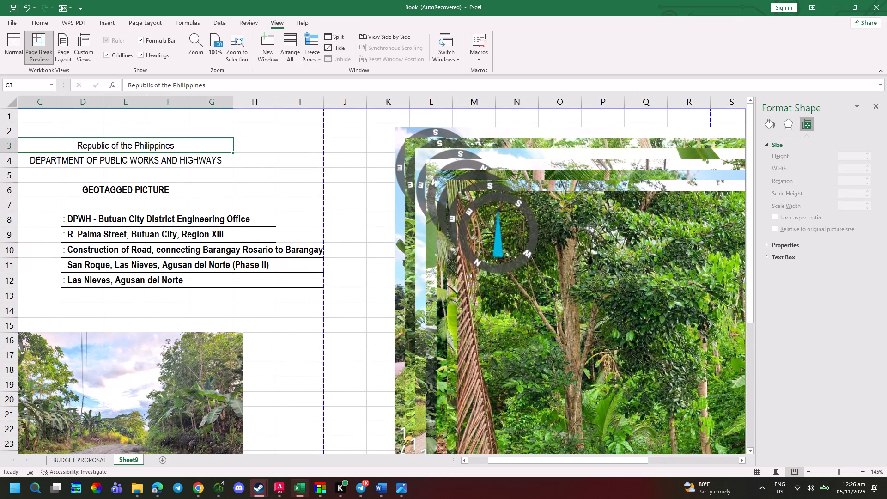
left_click_drag(218, 145, 248, 146)
left_click(51, 18)
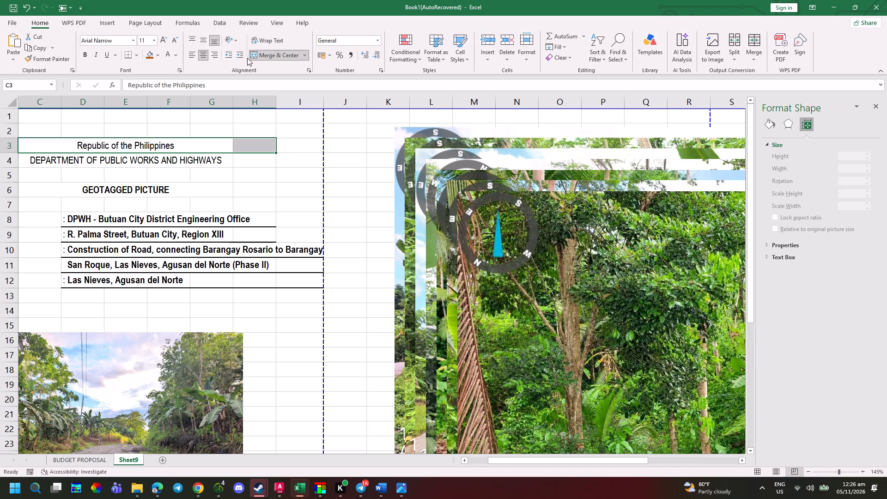
double_click(259, 56)
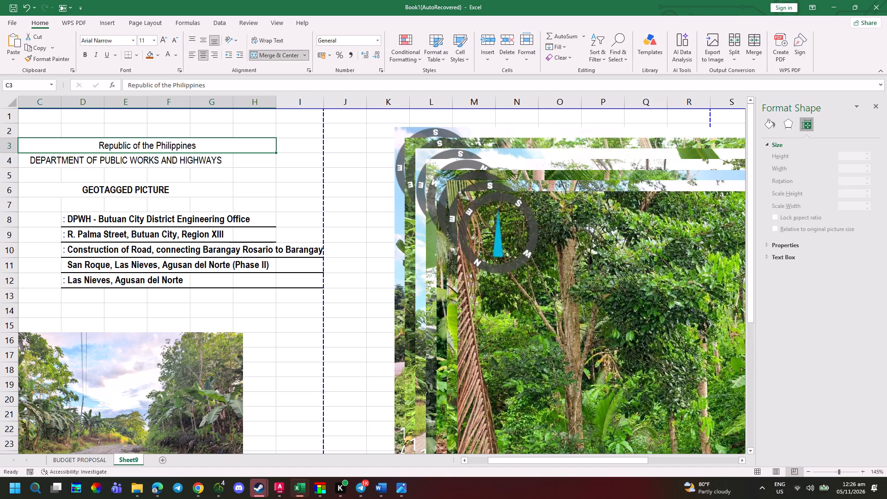
key("ctrl+p")
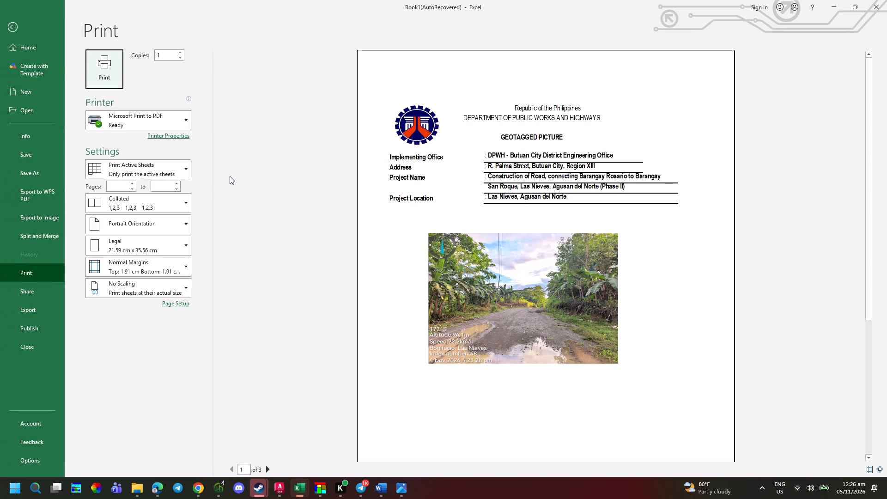
key("Escape")
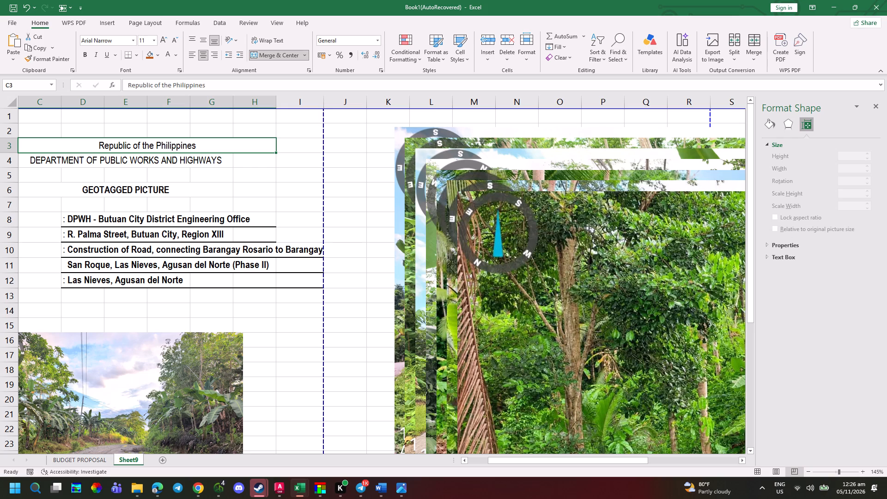
Re-merge and centre the "DEPARTMENT OF PUBLIC WORKS AND HIGHWAYS" line across C4:H4, and check it in print preview.
left_click_drag(32, 164, 272, 158)
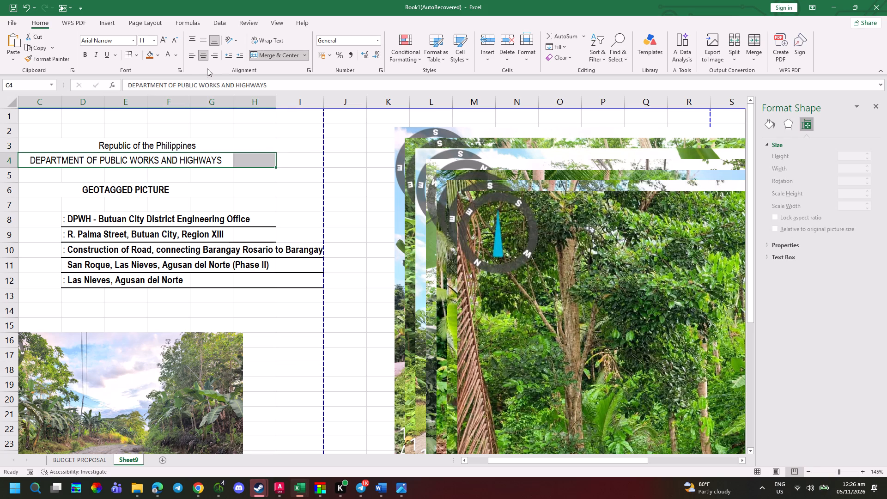
left_click(270, 50)
left_click(270, 51)
left_click(208, 202)
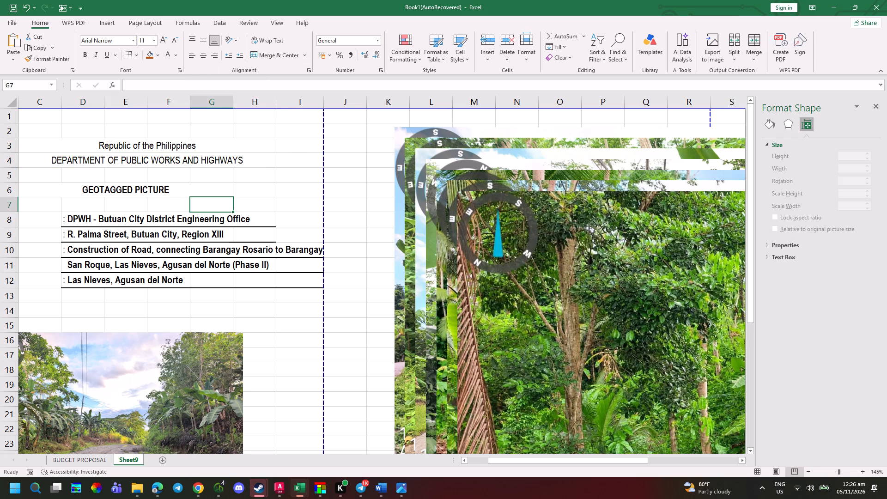
scroll(227, 211, "down", 2, "ctrl")
scroll(0, 206, "down", 1, "ctrl")
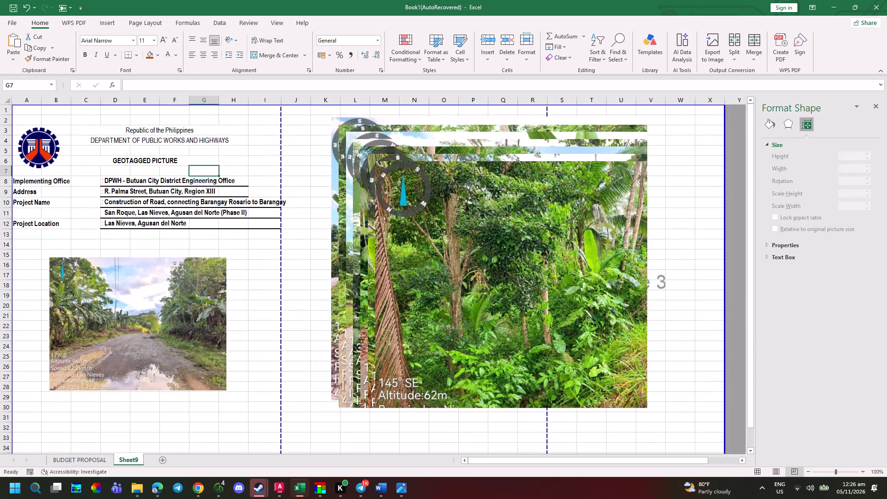
key("ctrl+p")
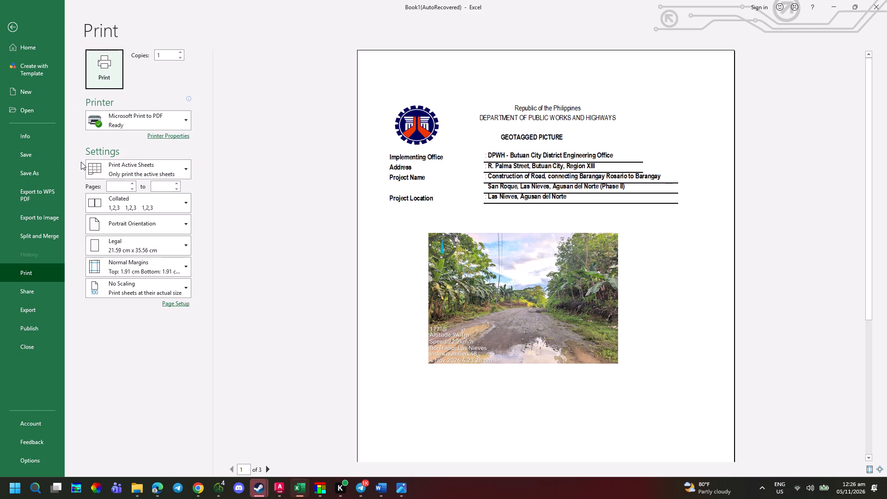
key("Escape")
Re-merge and centre the "GEOTAGGED PICTURE" title across C6:H6, and check it in print preview.
scroll(67, 160, "up", 1)
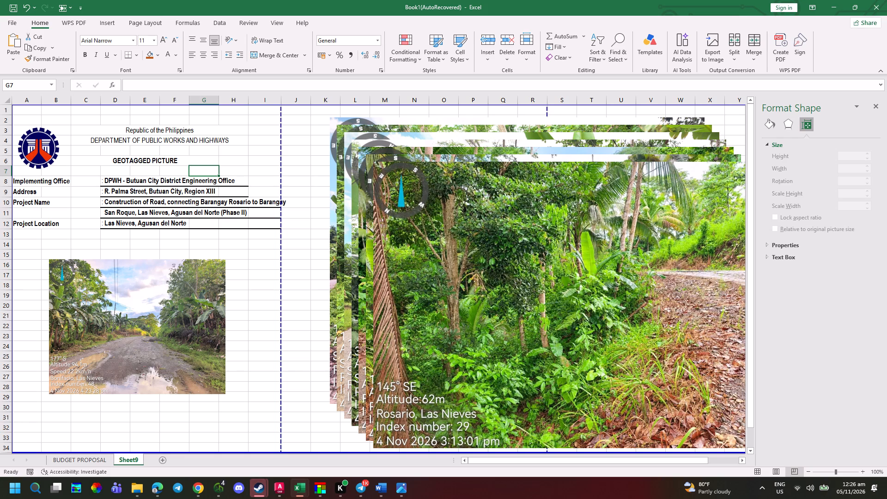
left_click_drag(90, 163, 225, 161)
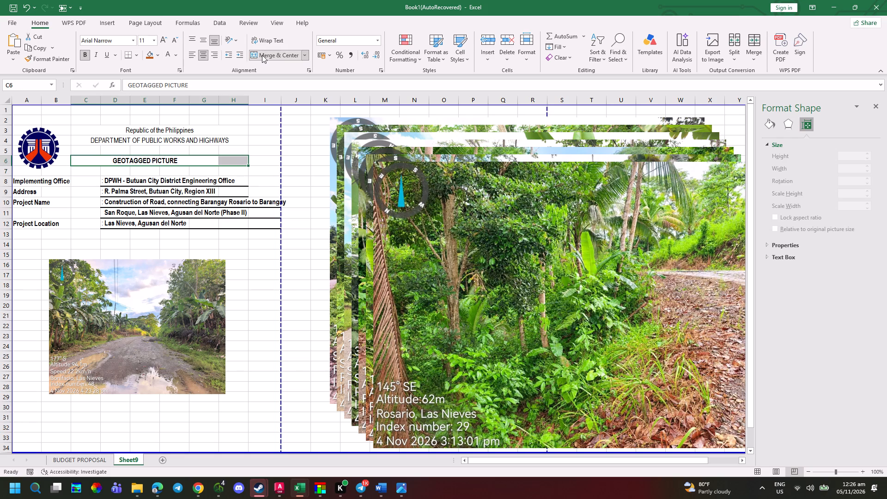
double_click(262, 55)
scroll(136, 233, "up", 1, "ctrl")
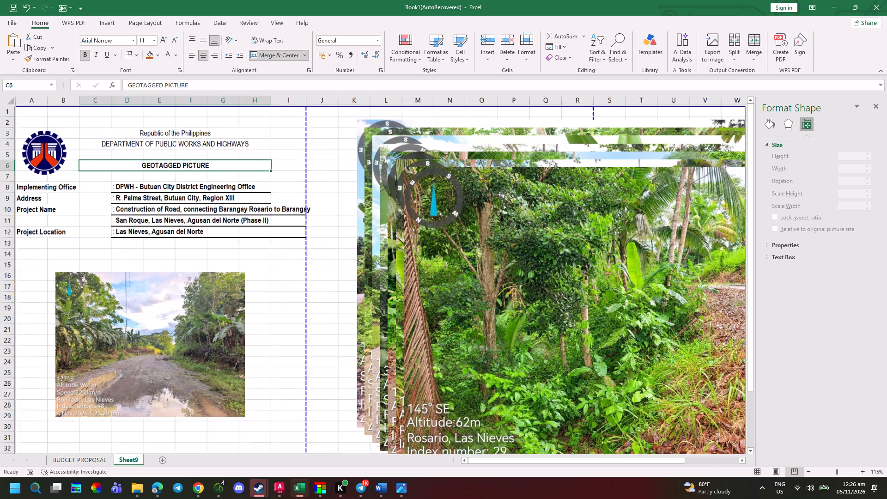
scroll(144, 236, "up", 1, "ctrl")
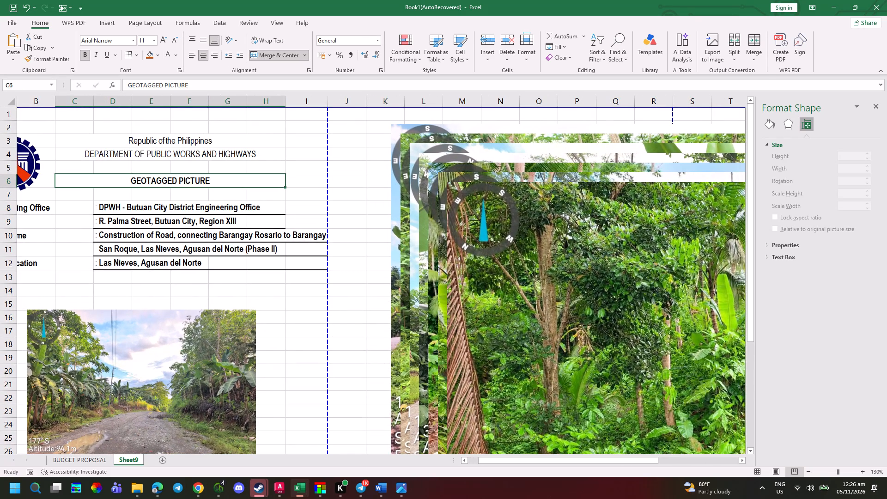
left_click_drag(531, 463, 367, 449)
key("ctrl+p")
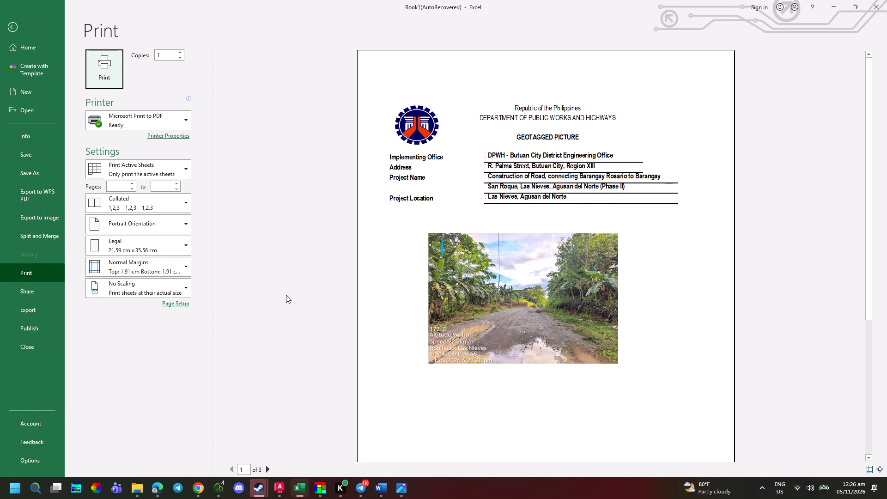
key("Escape")
Shift the DPWH logo slightly right so it sits roughly centred over columns A and B, comparing it with the reference PDF.
left_click(60, 186)
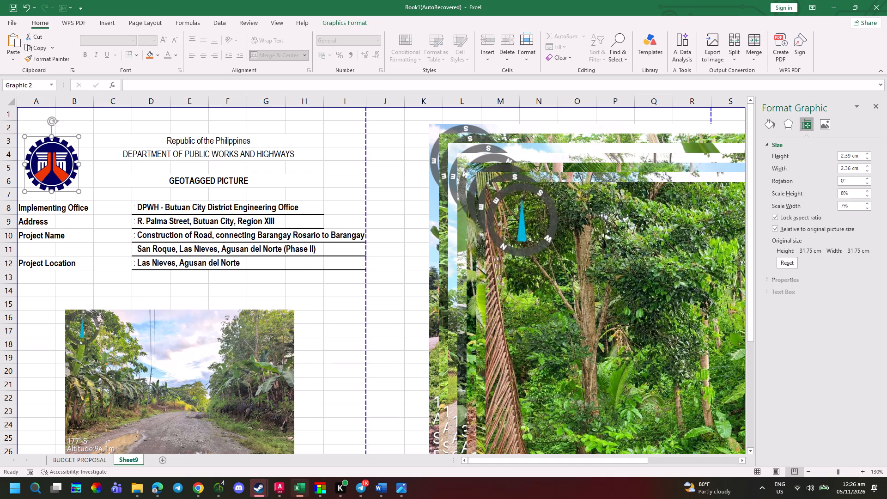
left_click_drag(62, 176, 74, 176)
left_click(112, 205)
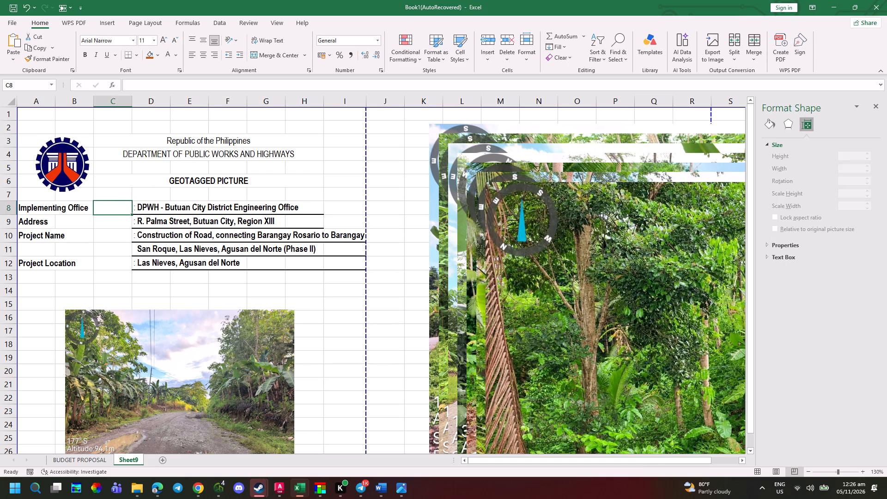
key("alt+Tab")
key("alt+Tab")
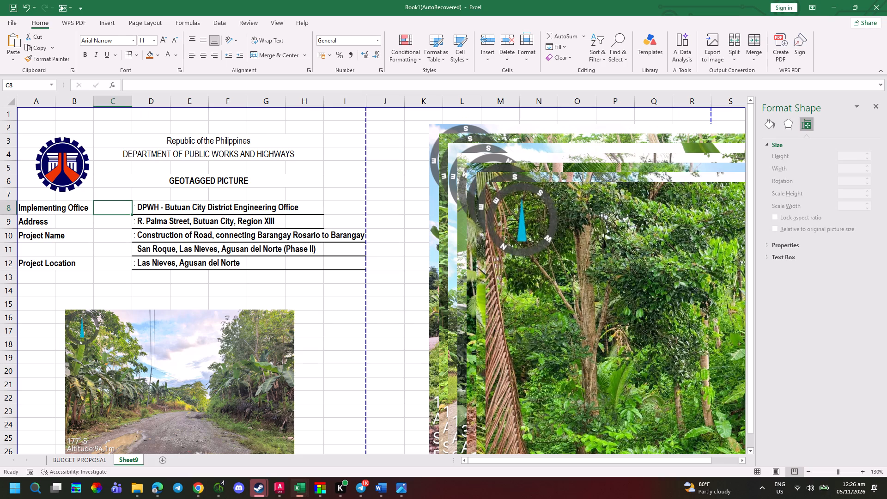
left_click(73, 176)
left_click_drag(73, 176, 67, 176)
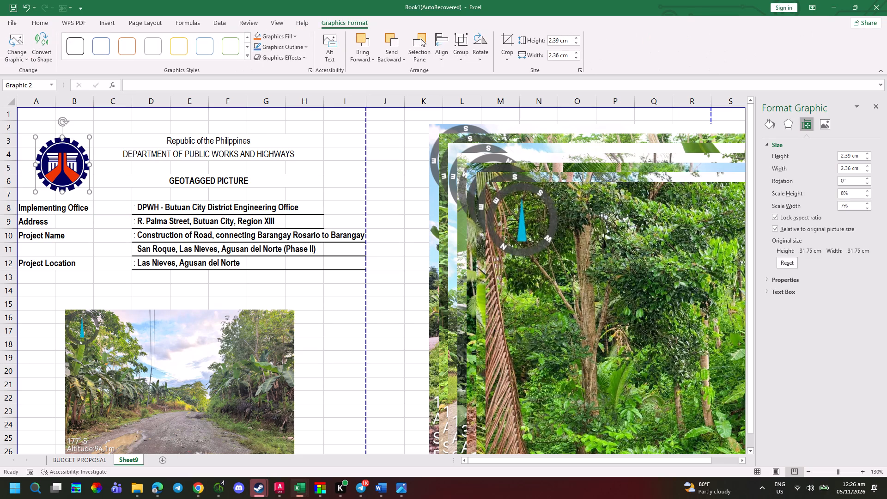
left_click_drag(67, 176, 57, 176)
left_click_drag(57, 176, 40, 177)
left_click_drag(40, 177, 39, 177)
key("Left")
key("Left")
key("Left")
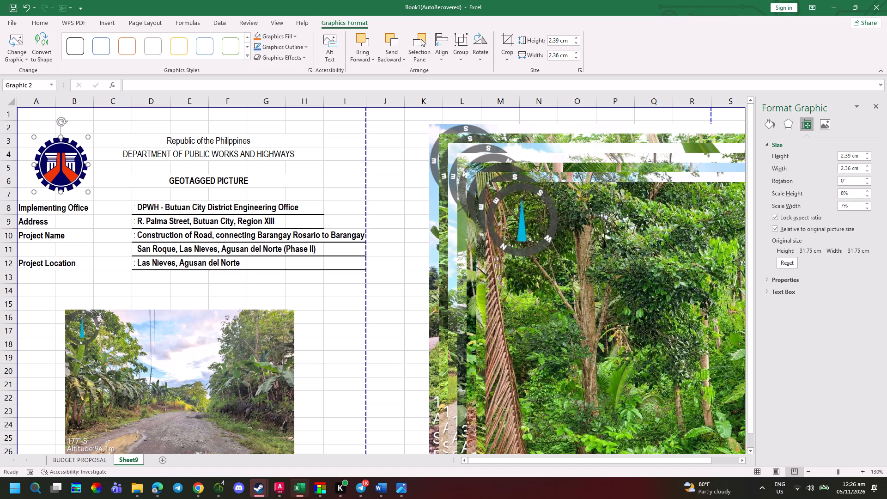
left_click(162, 247)
key("alt+Tab")
key("alt+Tab")
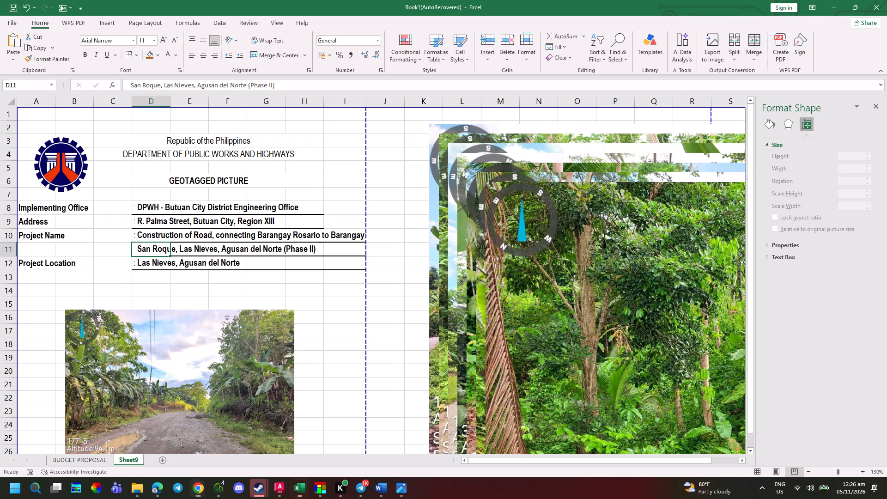
left_click(233, 298)
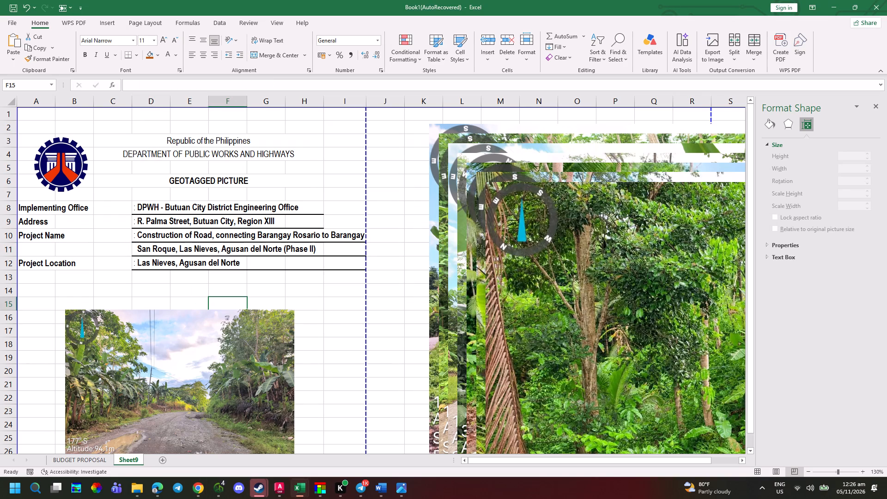
Narrow column C to about three quarters of its width, following the reference PDF's spacing, and check the form in print preview.
key("alt+Tab")
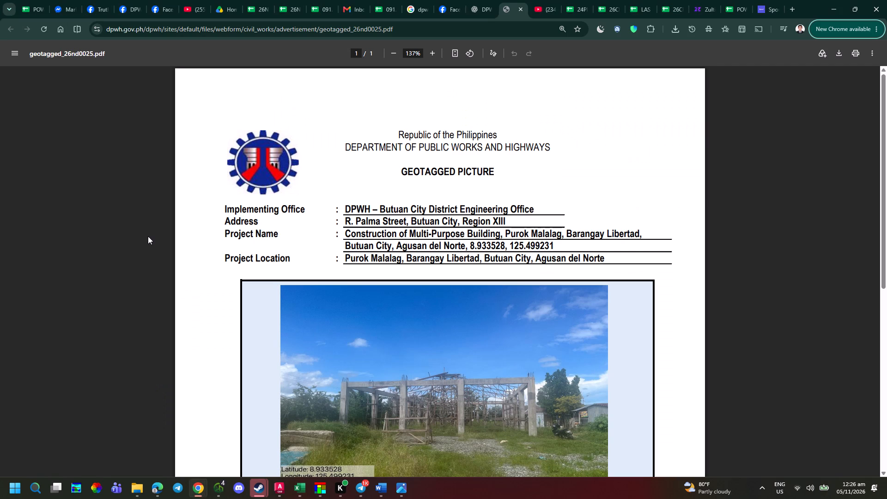
key("alt+Tab")
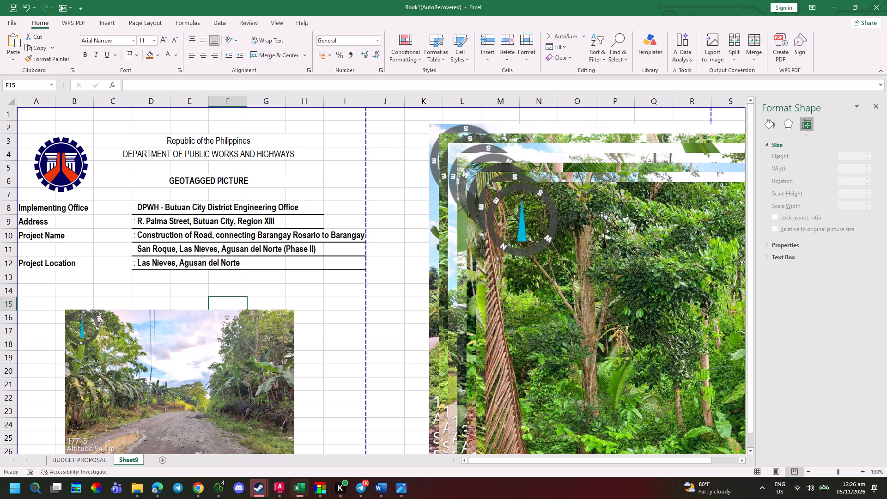
left_click_drag(131, 100, 121, 103)
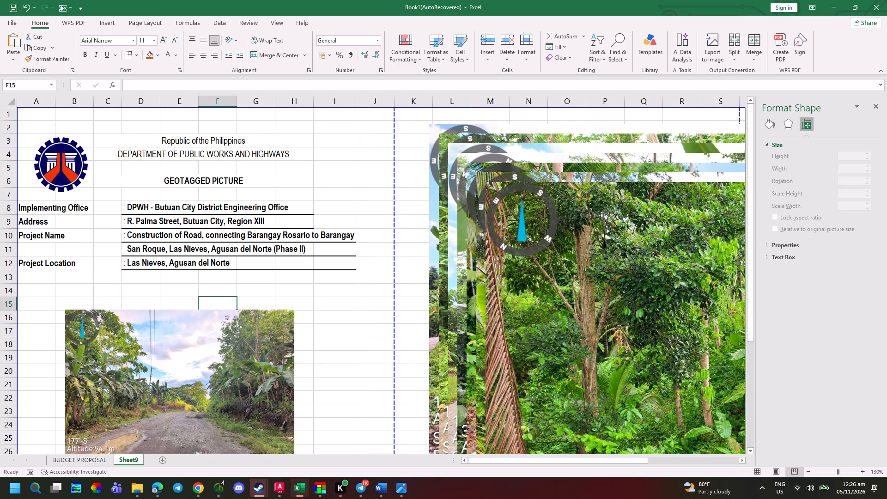
key("ctrl+p")
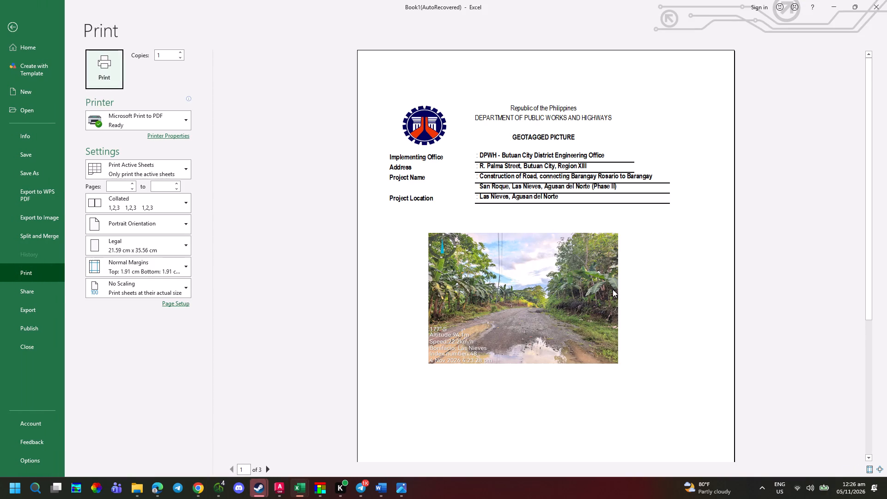
scroll(613, 289, "down", 1)
scroll(676, 248, "up", 2)
Examine the framed two-photo page layout in the reference geotagged_26nd0025.pdf in Chrome.
key("alt+Tab")
scroll(359, 308, "down", 3)
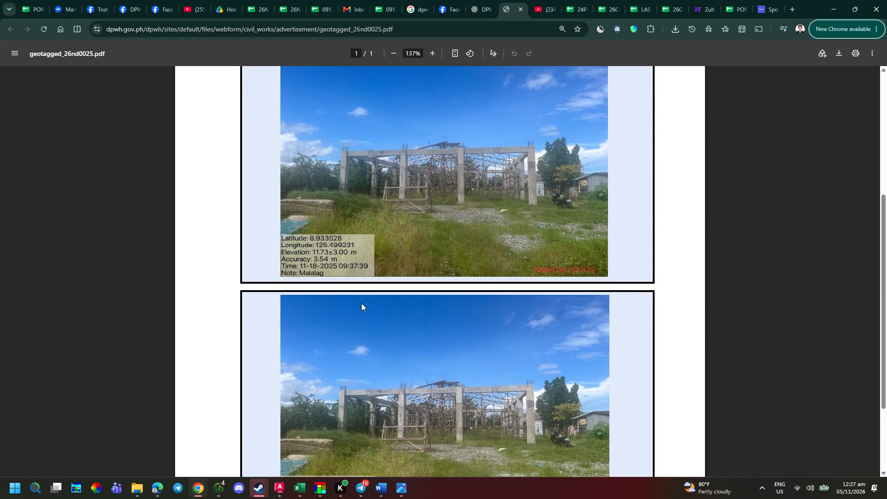
scroll(361, 304, "down", 2, "ctrl")
scroll(404, 264, "up", 2, "ctrl")
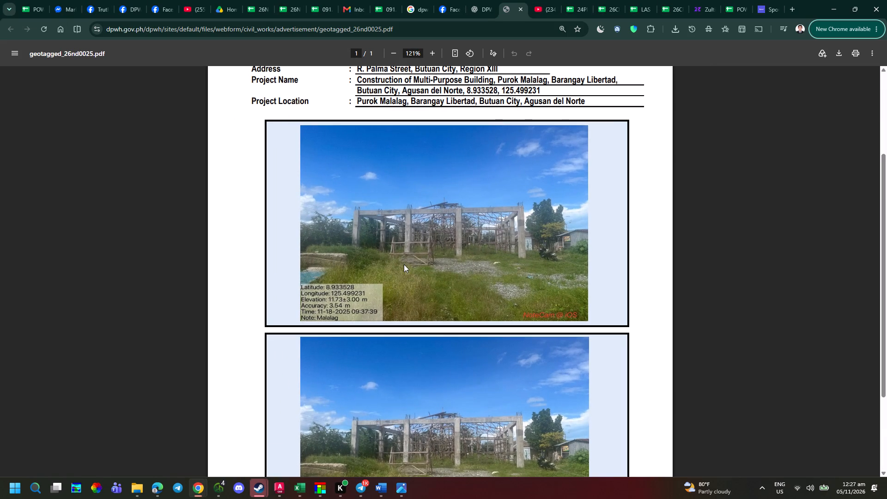
scroll(403, 271, "down", 2, "ctrl")
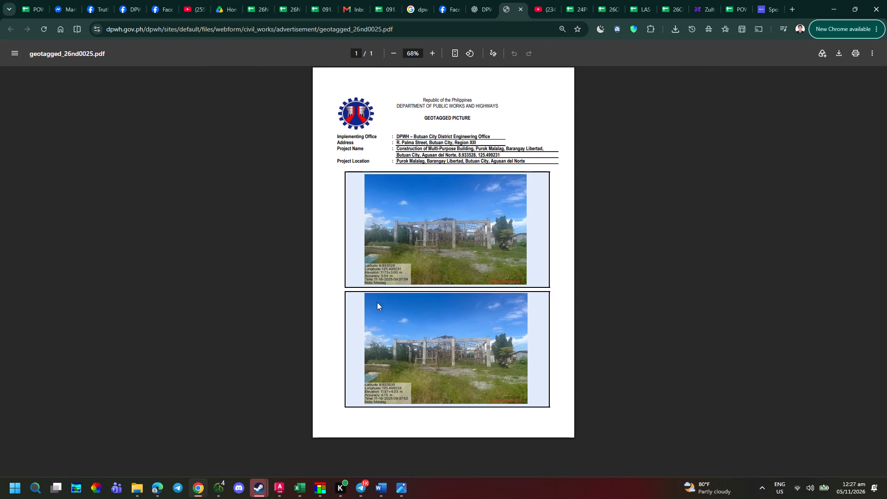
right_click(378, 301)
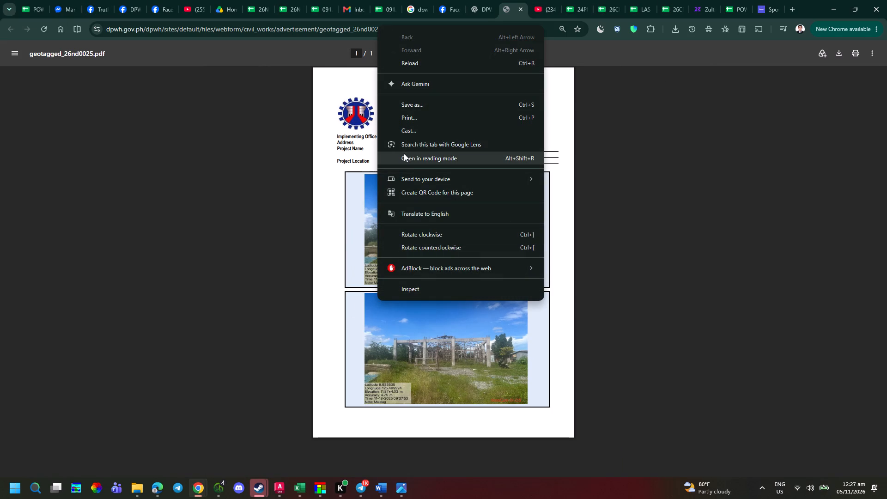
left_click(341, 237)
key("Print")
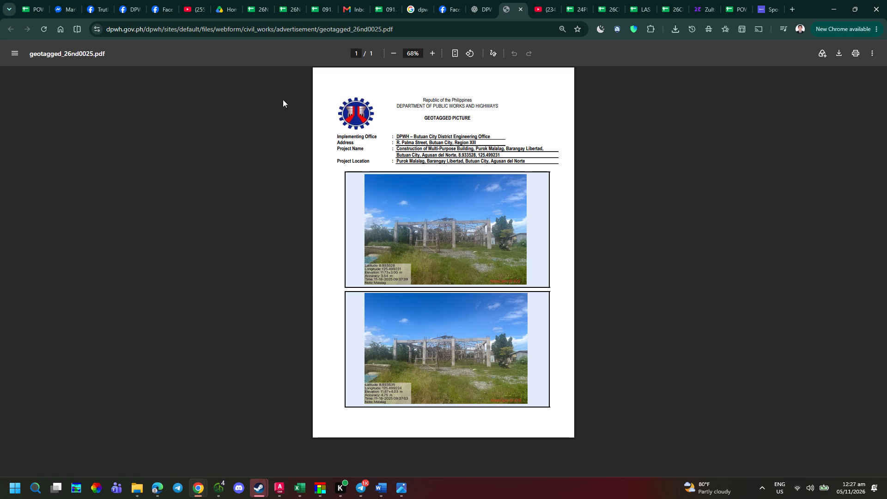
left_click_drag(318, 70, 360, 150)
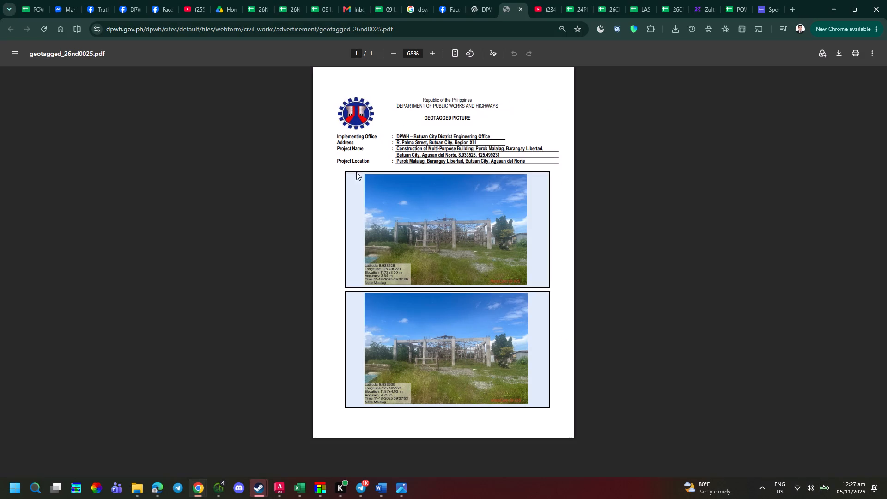
scroll(372, 183, "down", 2, "ctrl")
scroll(380, 189, "up", 5, "ctrl")
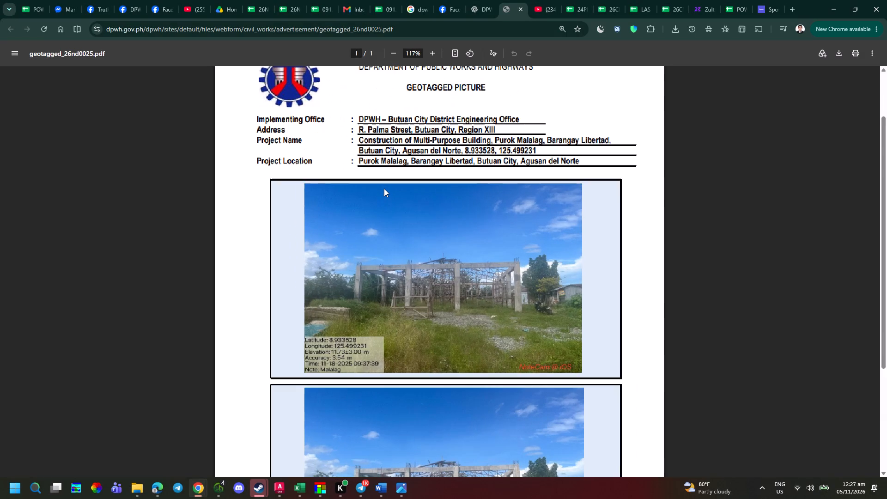
double_click(396, 56)
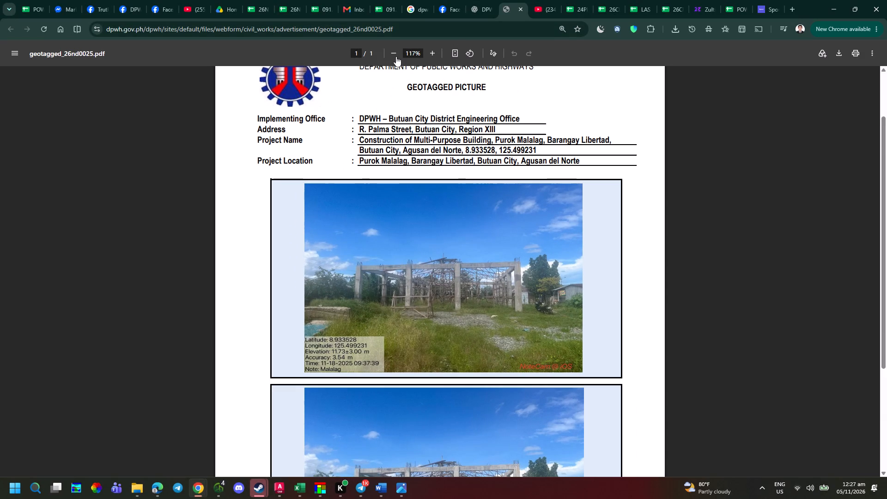
left_click(394, 56)
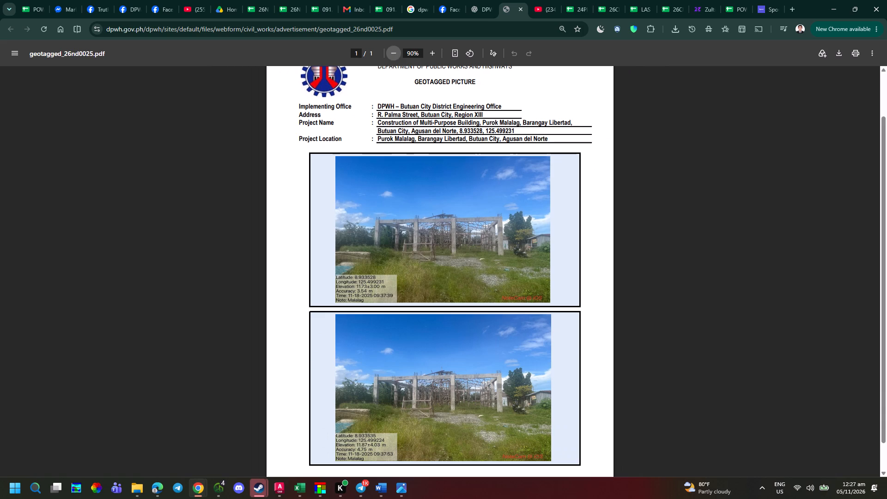
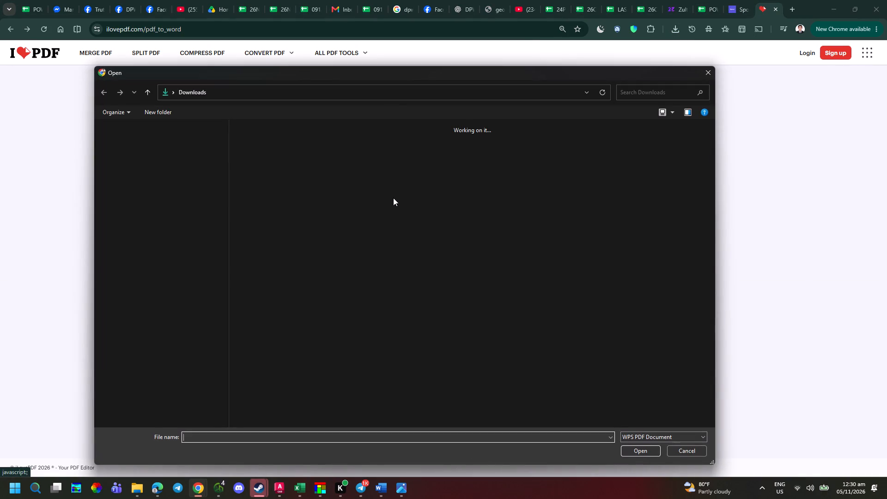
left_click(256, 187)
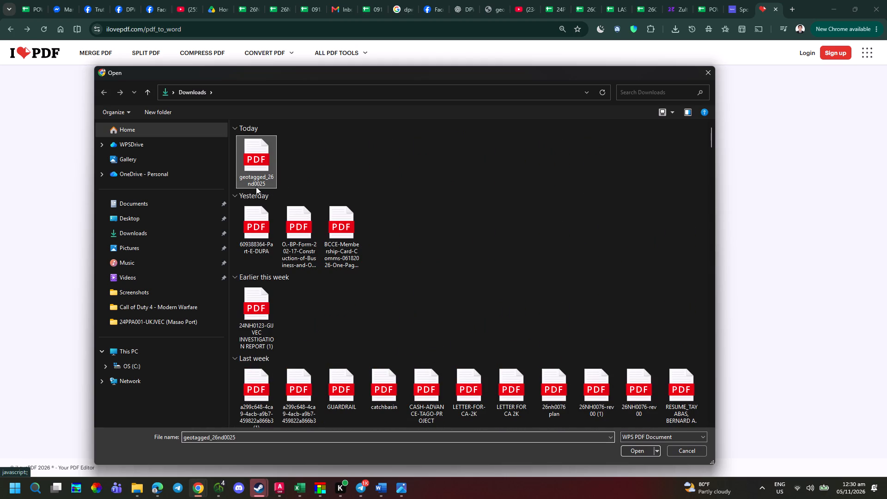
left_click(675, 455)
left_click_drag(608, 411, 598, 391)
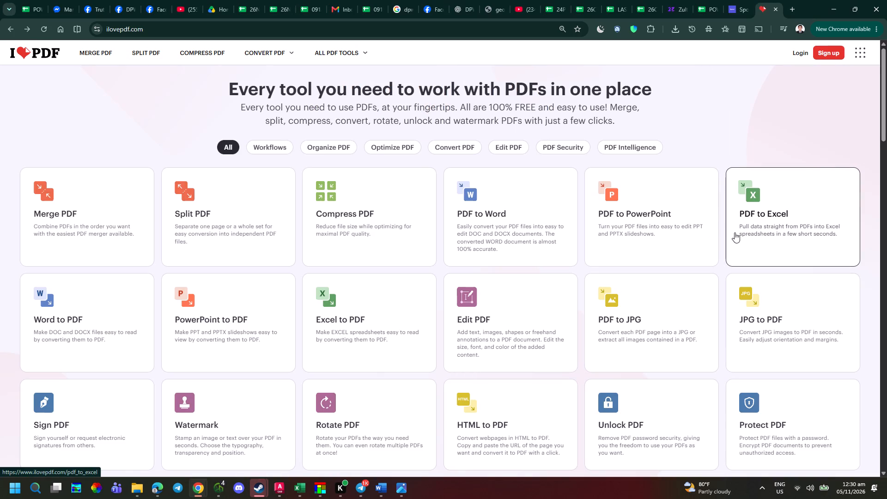
Convert geotagged_26nd0025.pdf from Downloads to an Excel spreadsheet with iLovePDF's PDF to Excel tool.
left_click(735, 232)
left_click(440, 156)
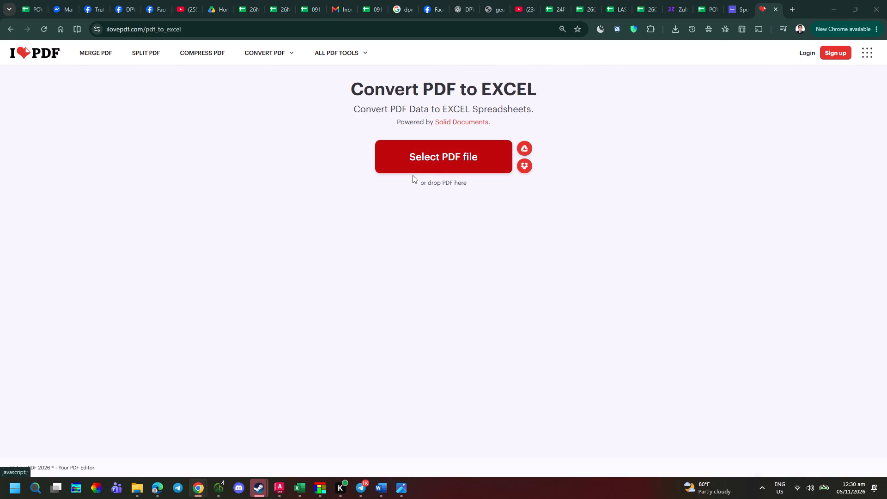
left_click(269, 165)
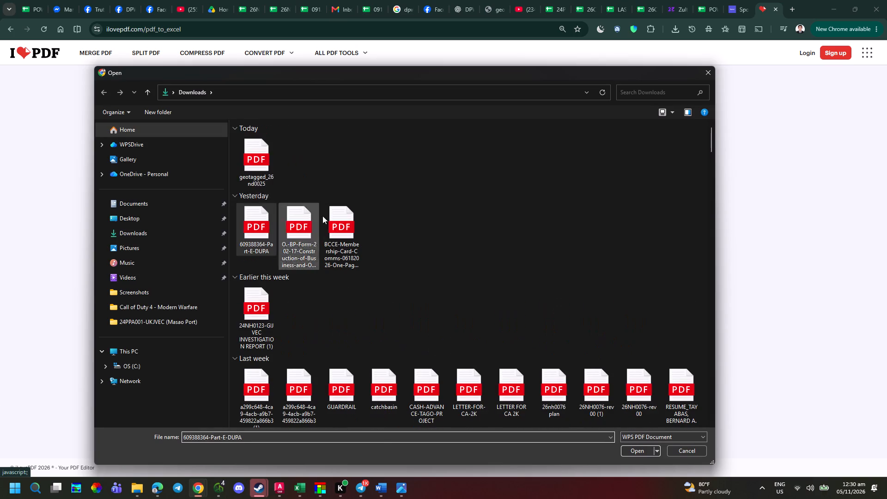
left_click(273, 174)
left_click(642, 454)
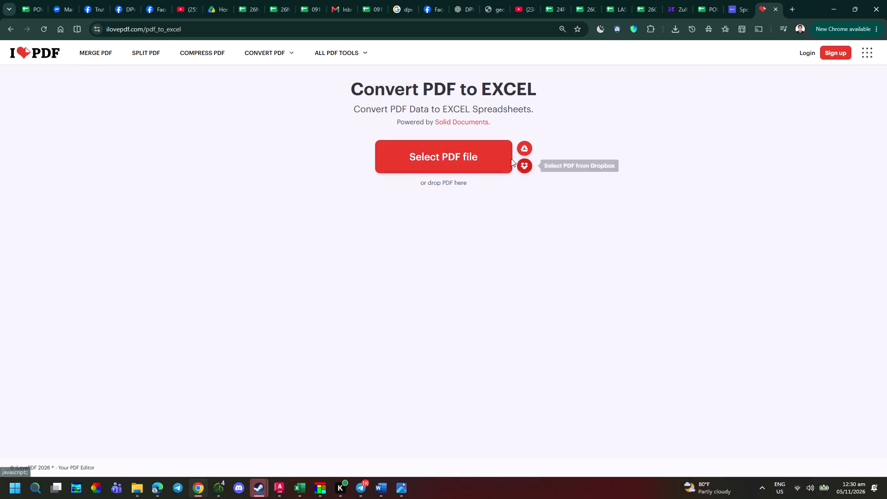
left_click(823, 439)
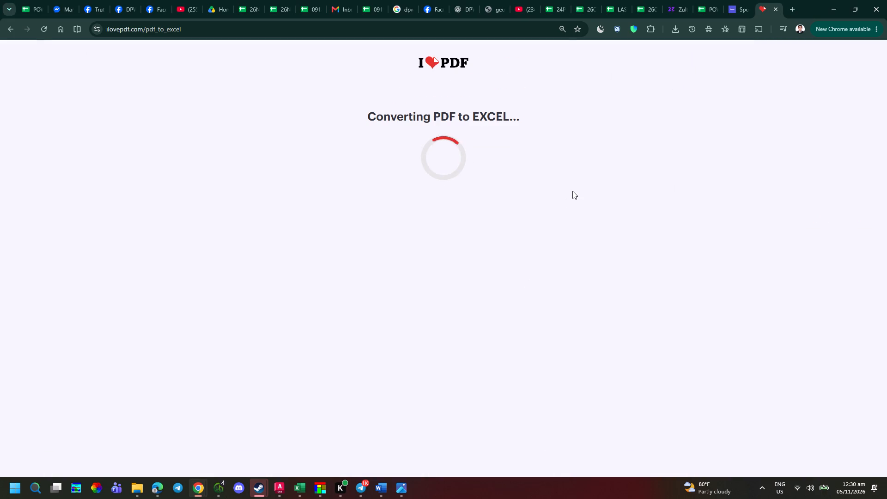
Download the converted geotagged_26nd0025 spreadsheet, open it in Excel and enable editing.
left_click(410, 122)
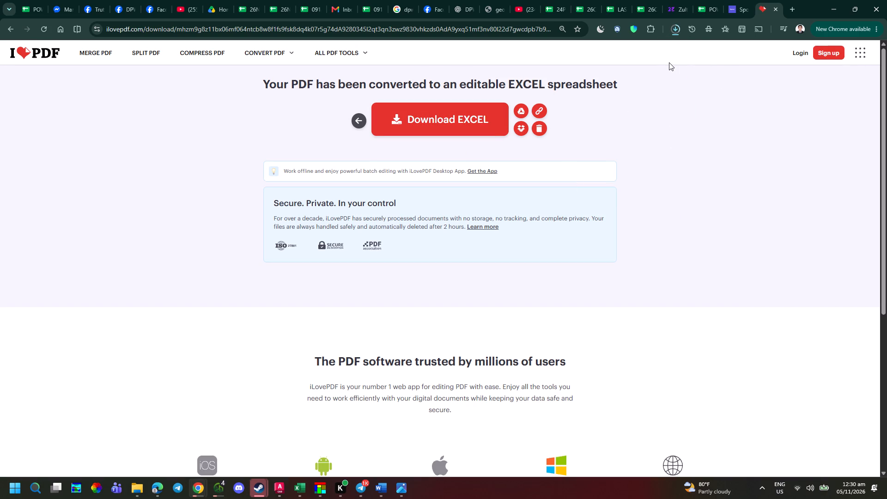
double_click(579, 57)
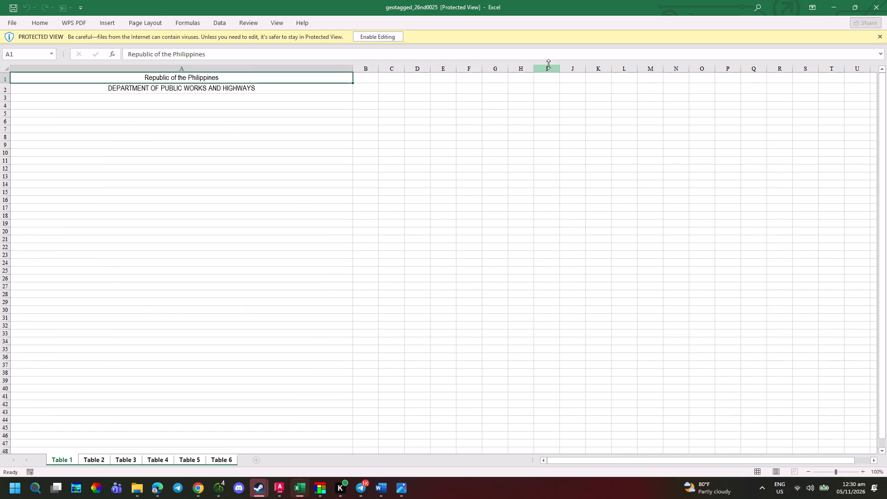
scroll(166, 222, "up", 3)
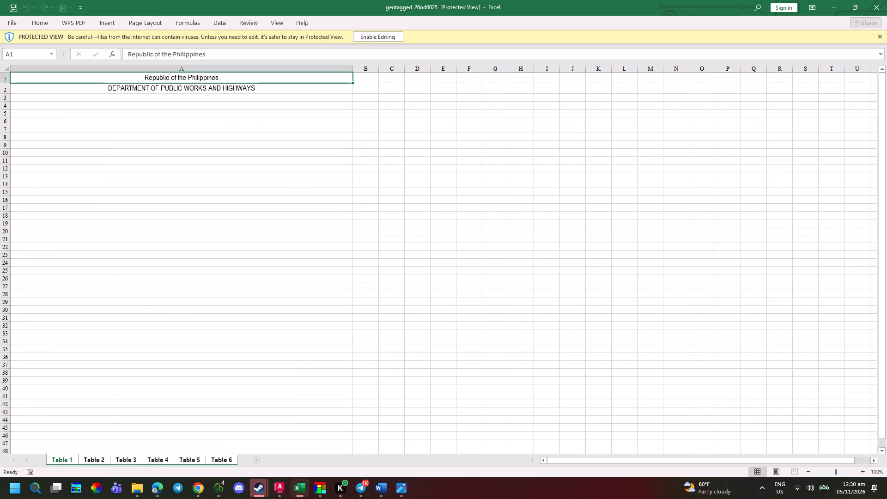
left_click(383, 39)
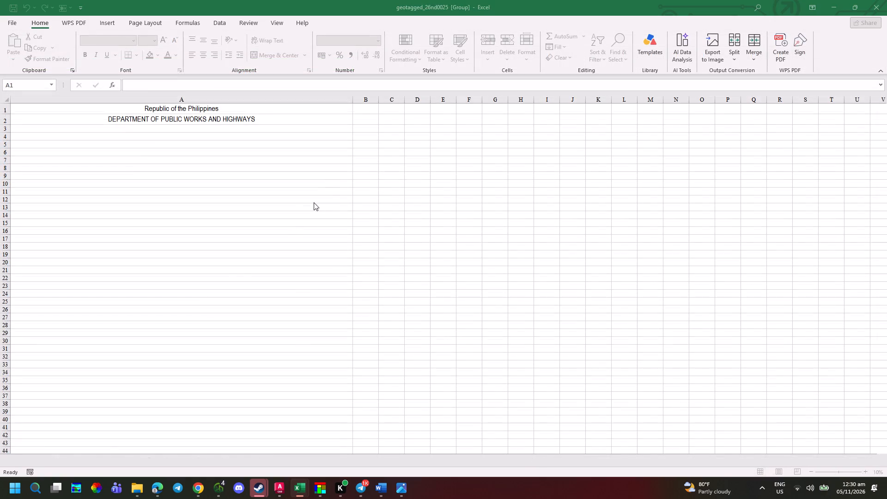
Look through the Table 2 to Table 6 sheets to see how the form's header, labels, blue background and photos were converted.
left_click(97, 462)
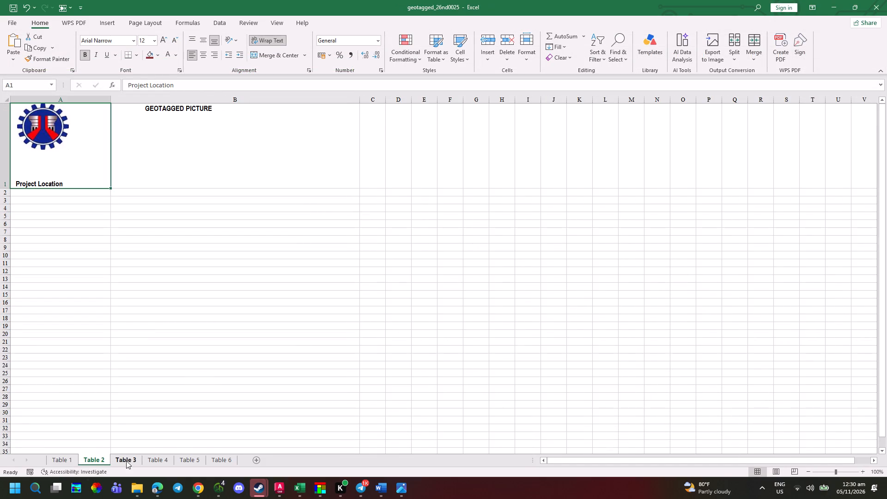
left_click(128, 462)
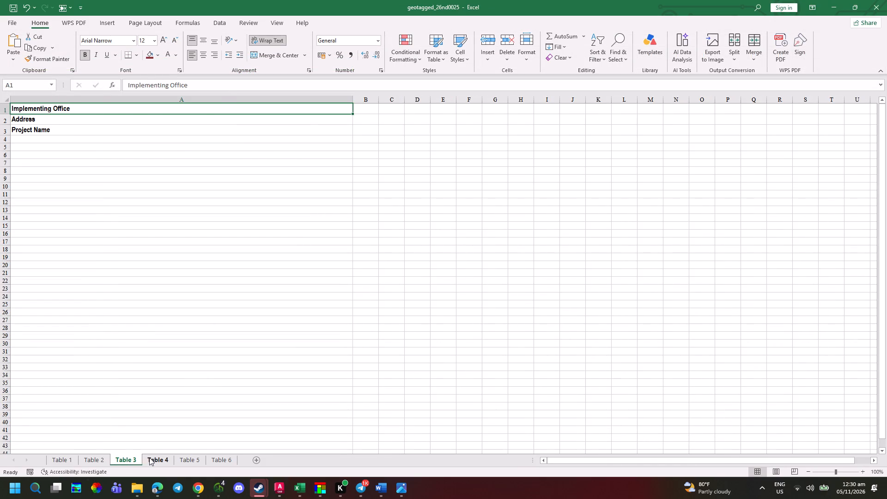
left_click(149, 457)
left_click(176, 463)
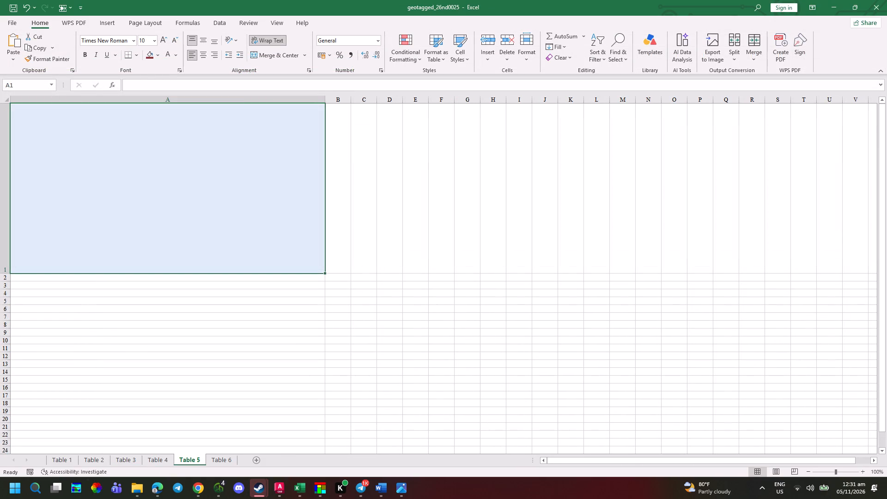
scroll(243, 372, "up", 4)
left_click(234, 454)
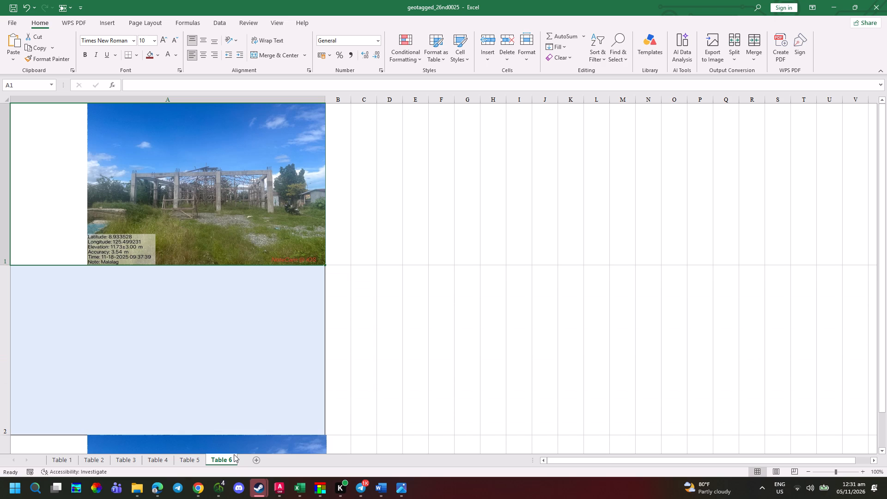
Inspect the two geotagged site photos on the Table 6 sheet and check each picture's height and width.
left_click(212, 255)
scroll(203, 300, "up", 3)
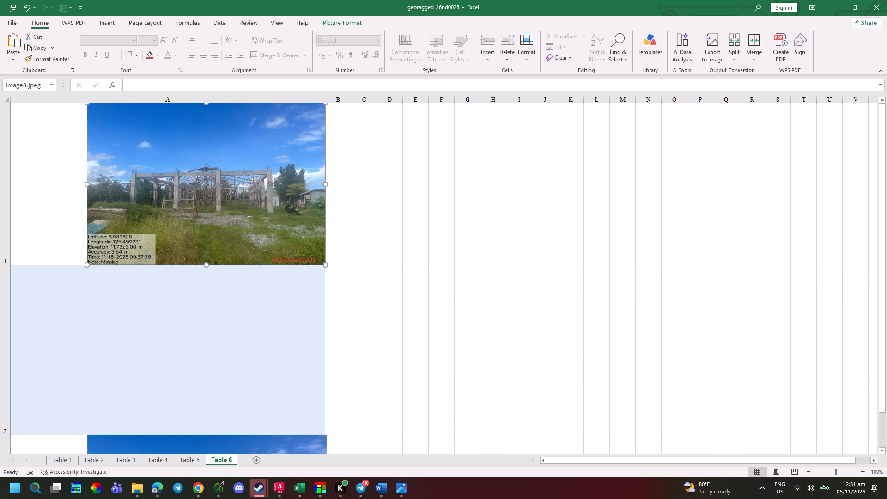
scroll(267, 435, "down", 1)
scroll(237, 334, "up", 5)
scroll(234, 372, "down", 4)
scroll(236, 365, "up", 5)
scroll(245, 378, "down", 1)
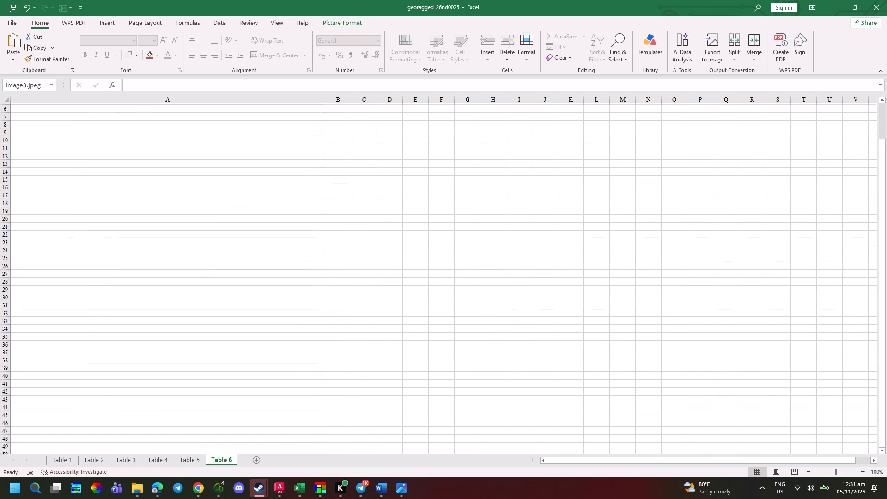
scroll(246, 338, "up", 1)
left_click(241, 246)
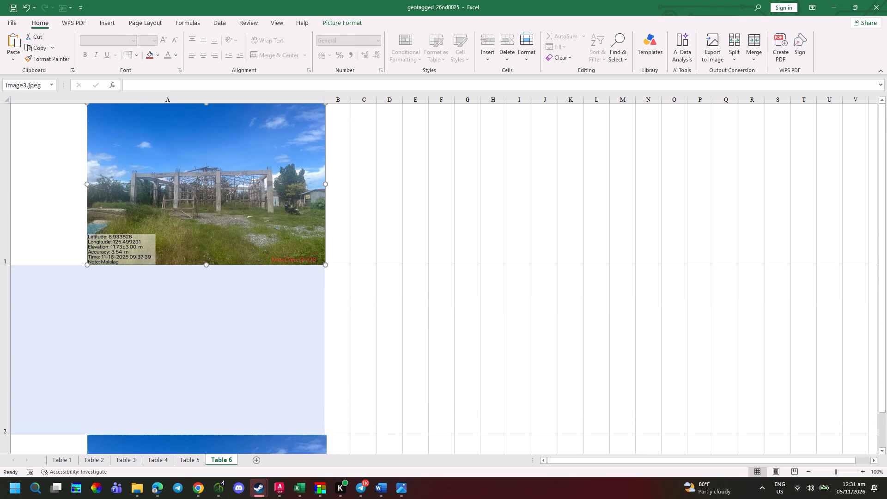
left_click(353, 19)
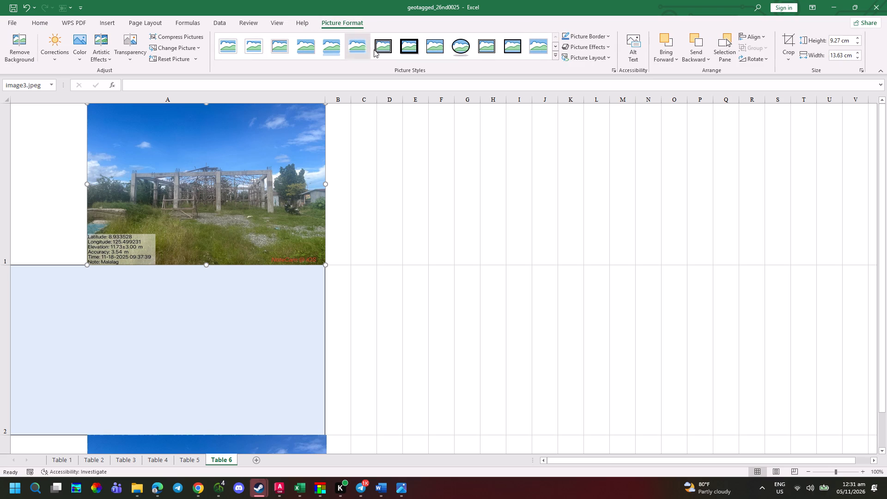
scroll(259, 243, "down", 2)
scroll(261, 246, "up", 2)
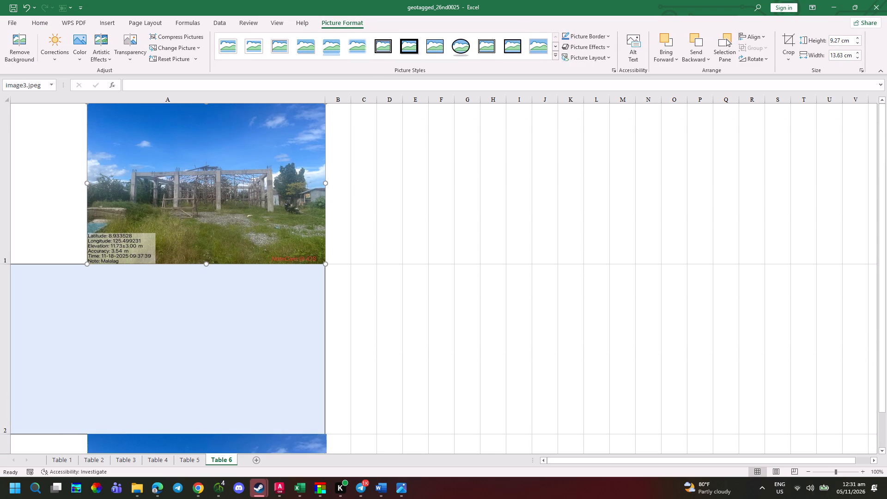
left_click_drag(885, 260, 886, 286)
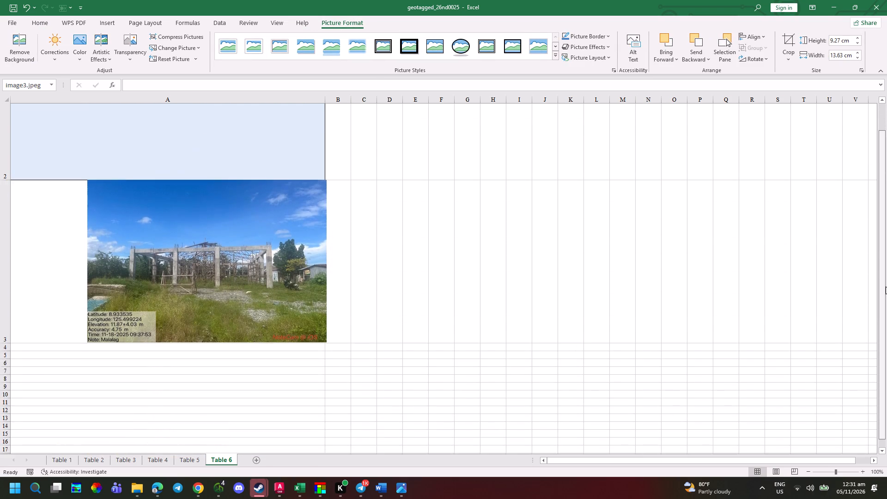
left_click_drag(886, 286, 886, 287)
left_click(267, 225)
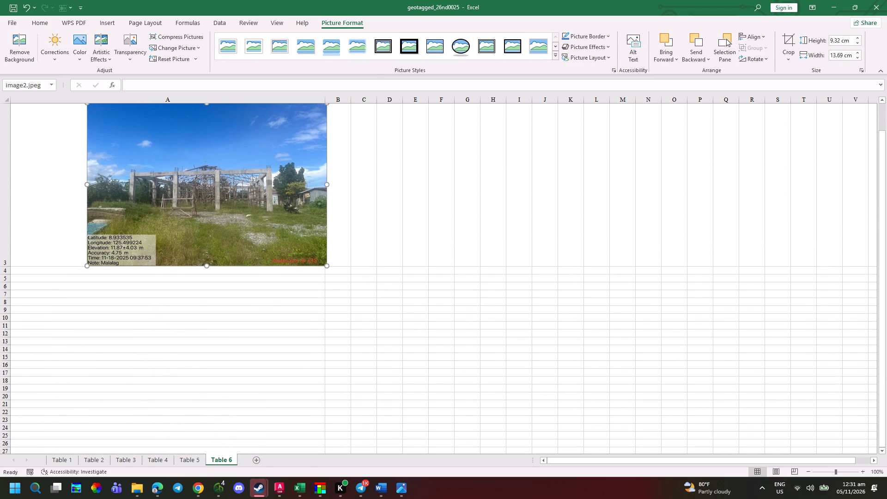
scroll(269, 226, "up", 1)
left_click(252, 205)
scroll(281, 261, "down", 1)
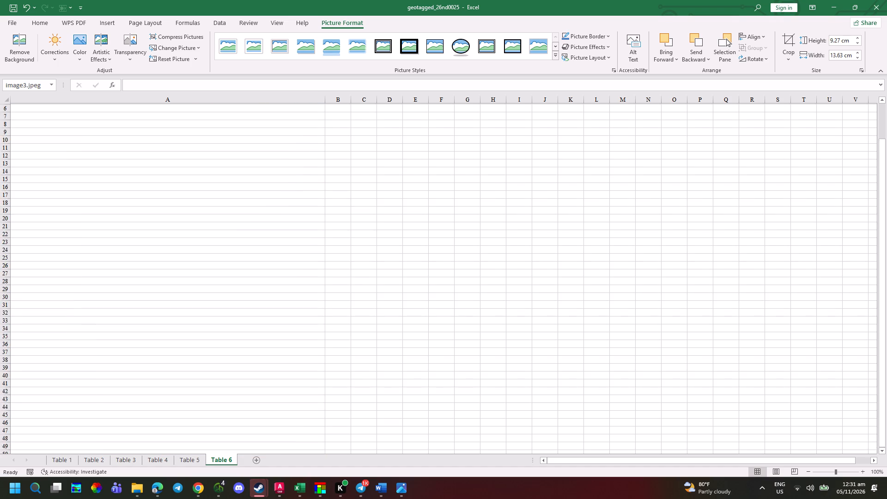
scroll(246, 198, "up", 1)
left_click(257, 440)
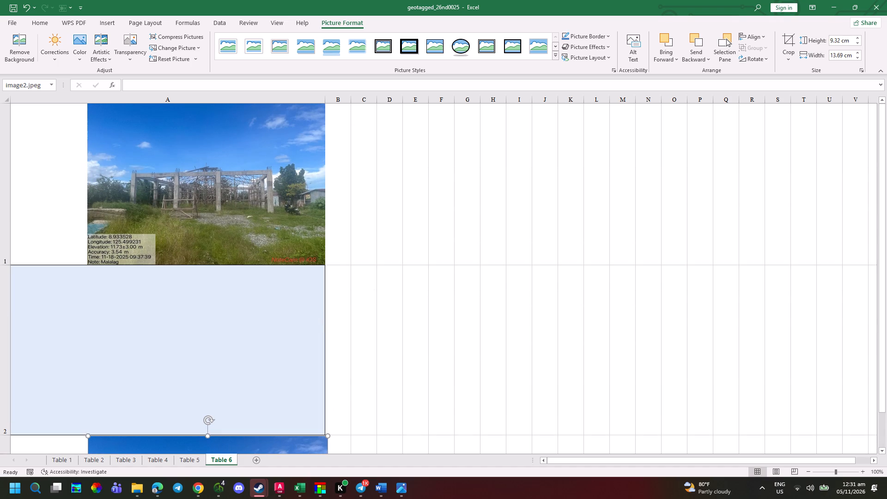
Look back through the Table 5 to Table 1 sheets to review the converted form's labels, header text and DPWH logo.
left_click(203, 465)
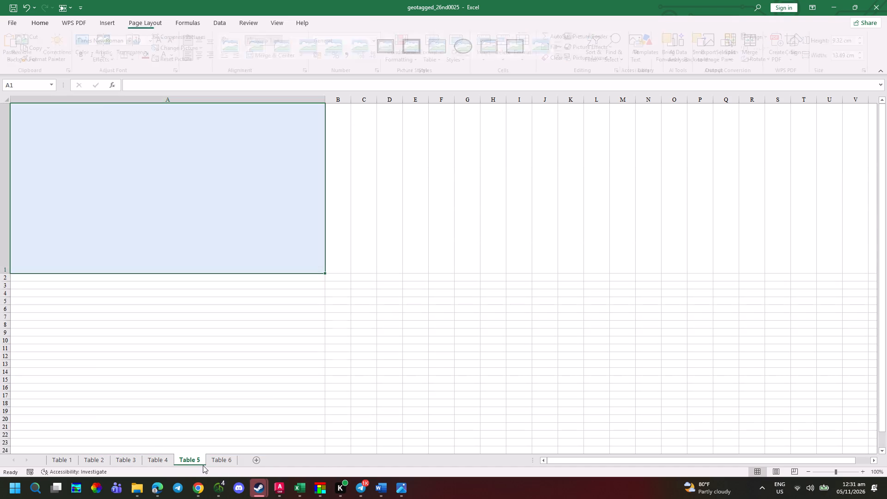
left_click(168, 460)
scroll(184, 387, "up", 3)
left_click(134, 469)
left_click(129, 459)
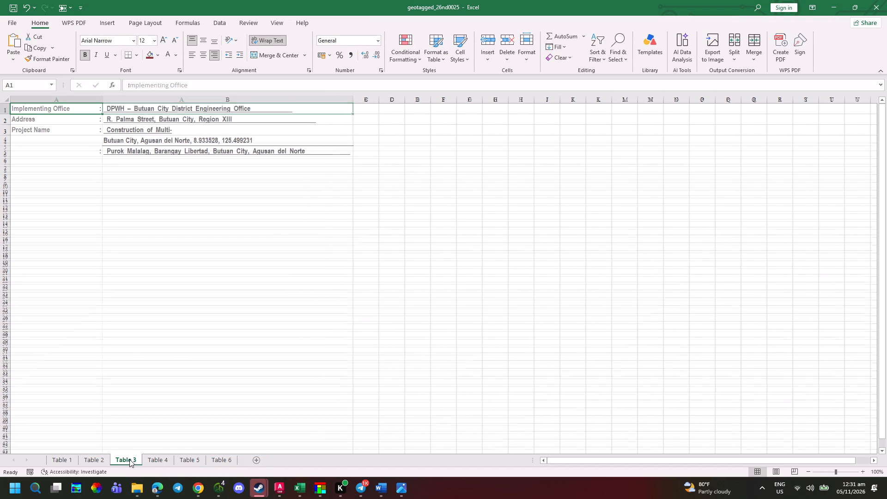
left_click(97, 459)
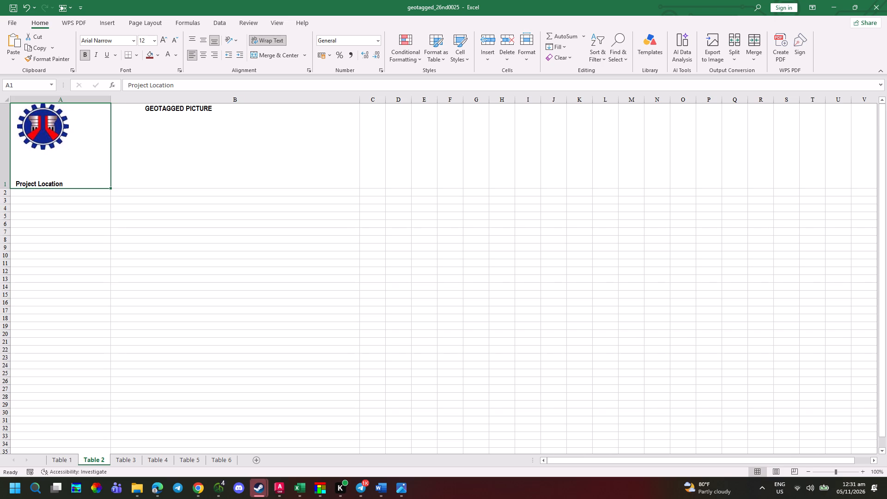
left_click(47, 144)
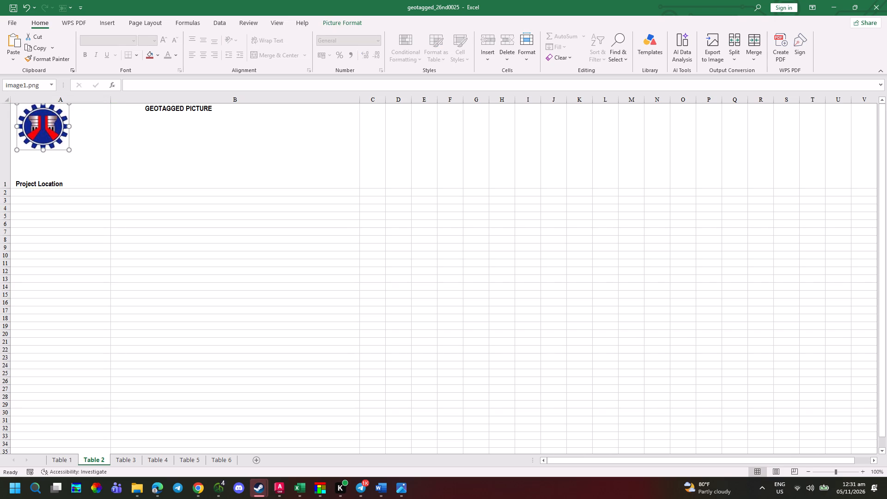
left_click(71, 460)
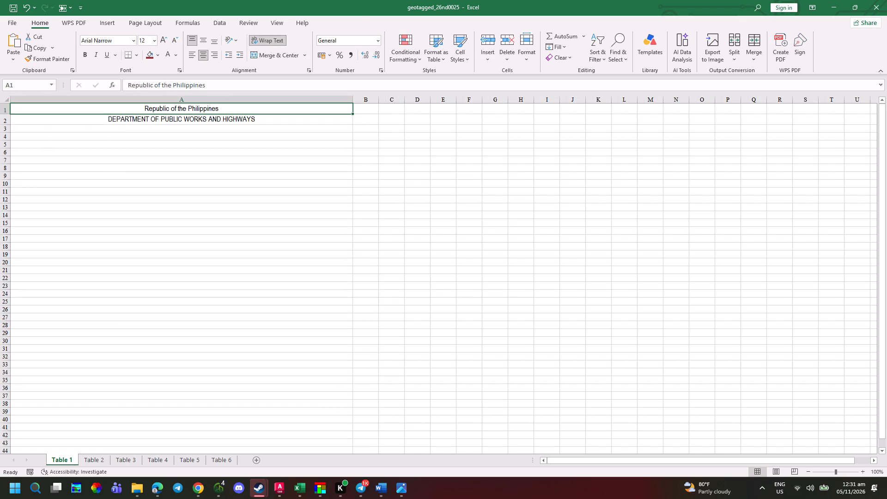
Open the converted geotagged_26nd0025 Word document from the Downloads folder and enable editing.
key("alt+Tab")
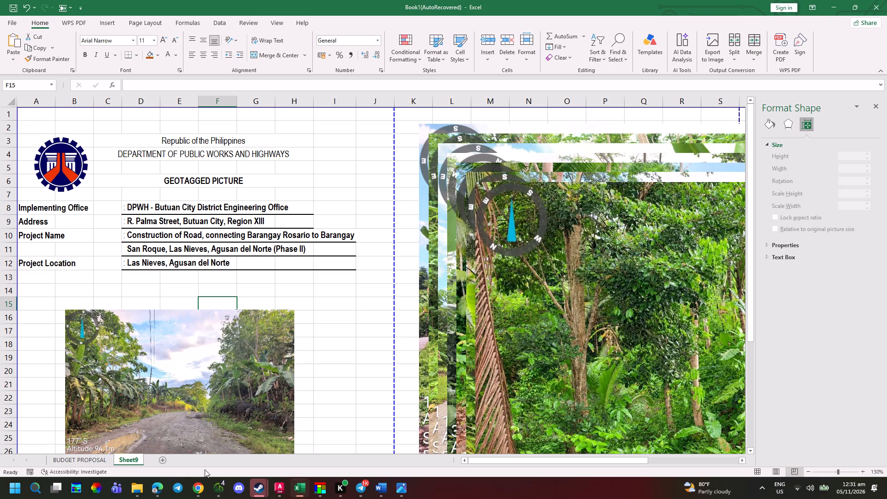
left_click(132, 488)
left_click(73, 436)
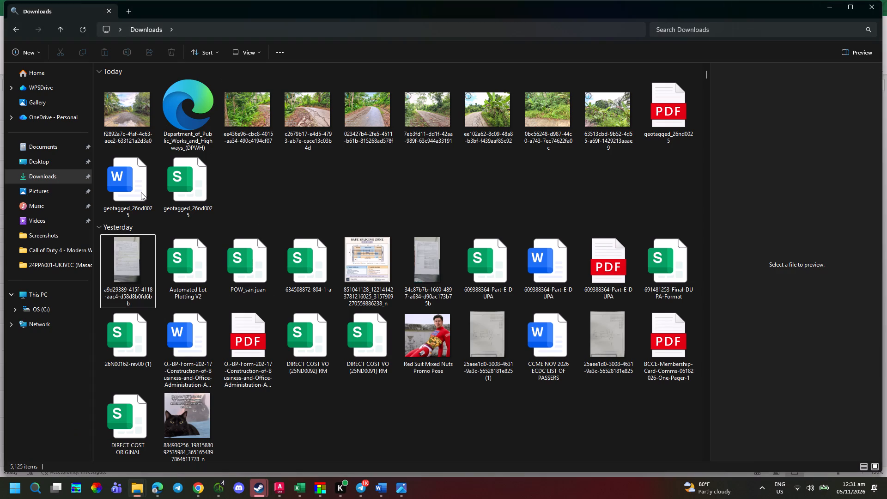
double_click(141, 192)
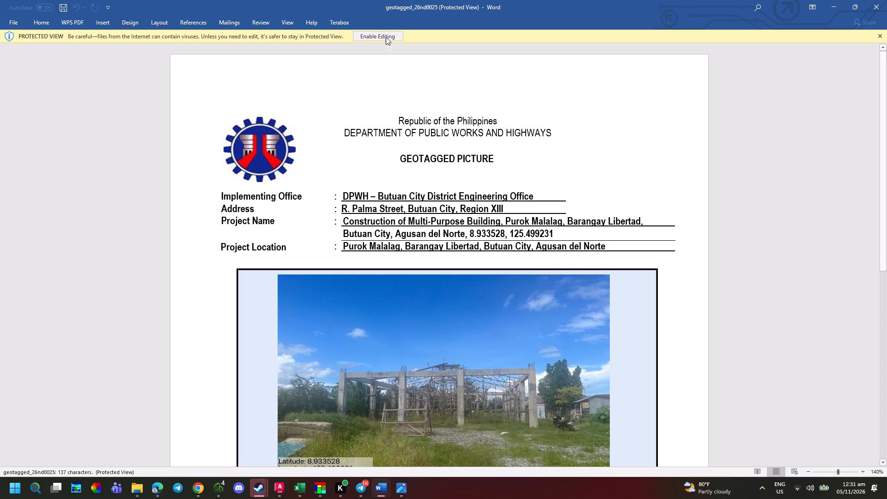
left_click(376, 37)
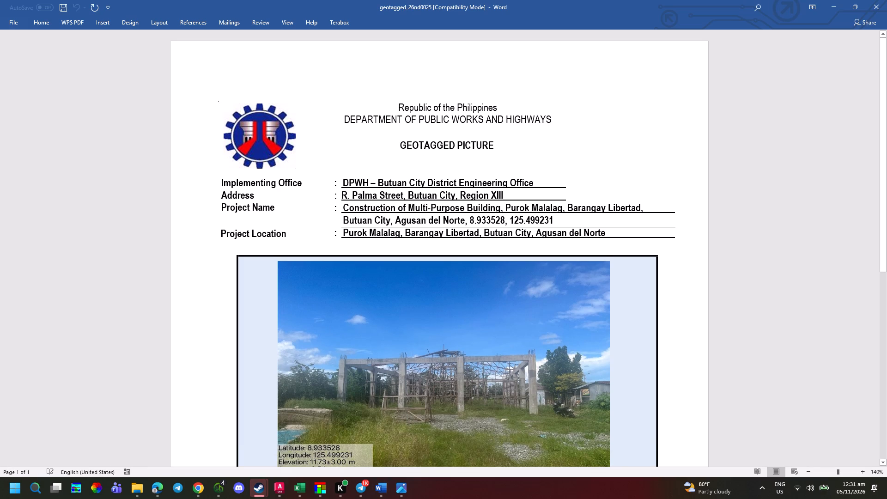
Examine the Word version's framed site photos, blue background and header layout.
scroll(477, 227, "down", 3)
left_click(467, 219)
left_click_drag(467, 219, 473, 230)
left_click_drag(486, 195, 515, 195)
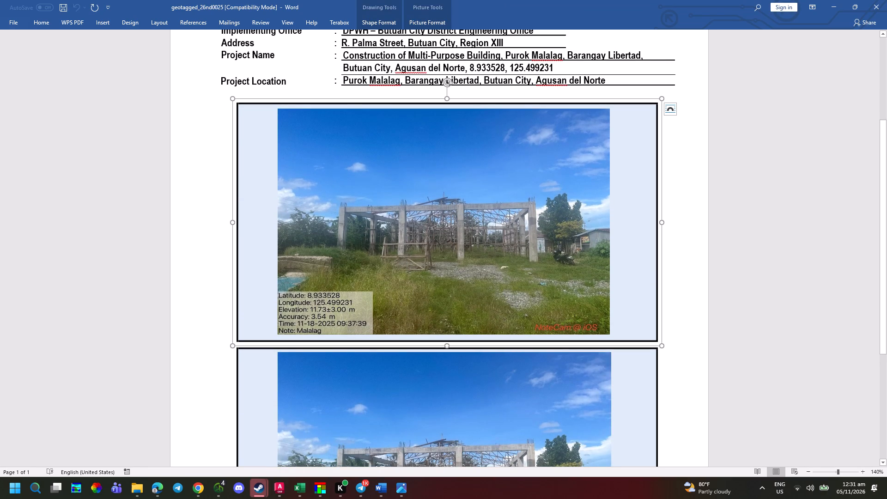
left_click_drag(453, 216, 455, 228)
scroll(464, 211, "down", 1, "ctrl")
scroll(445, 195, "up", 3)
left_click(407, 118)
left_click(452, 90)
left_click(312, 94)
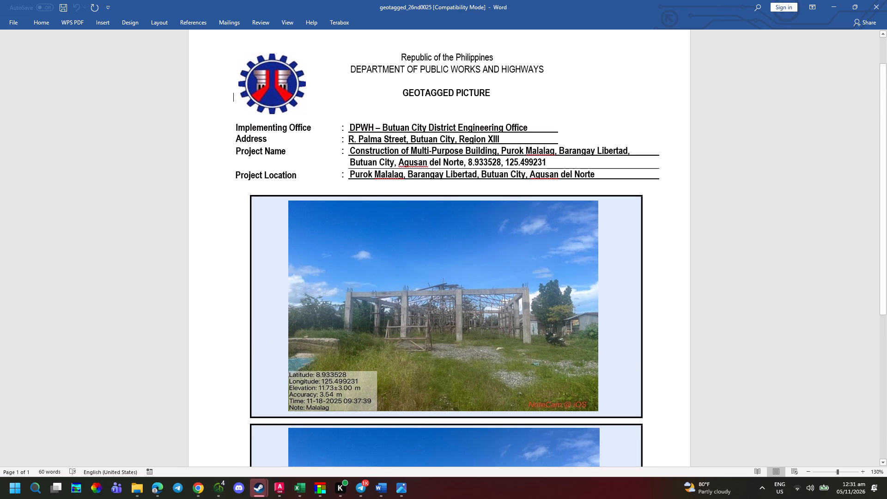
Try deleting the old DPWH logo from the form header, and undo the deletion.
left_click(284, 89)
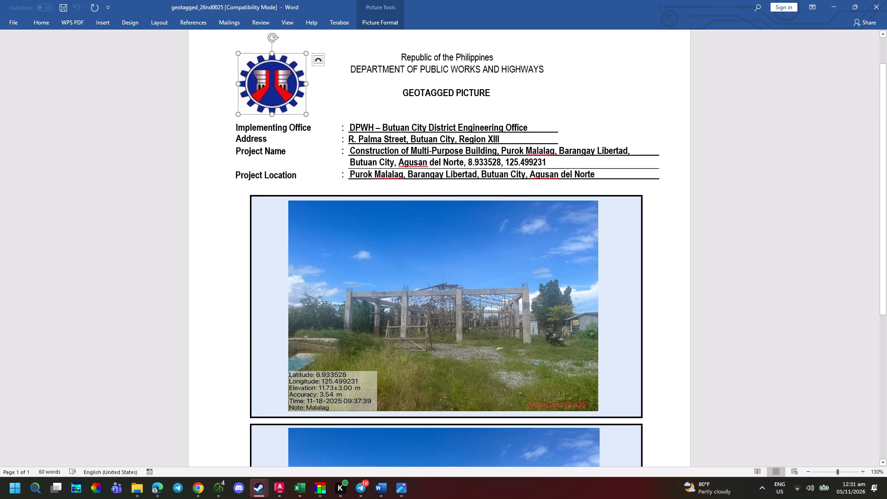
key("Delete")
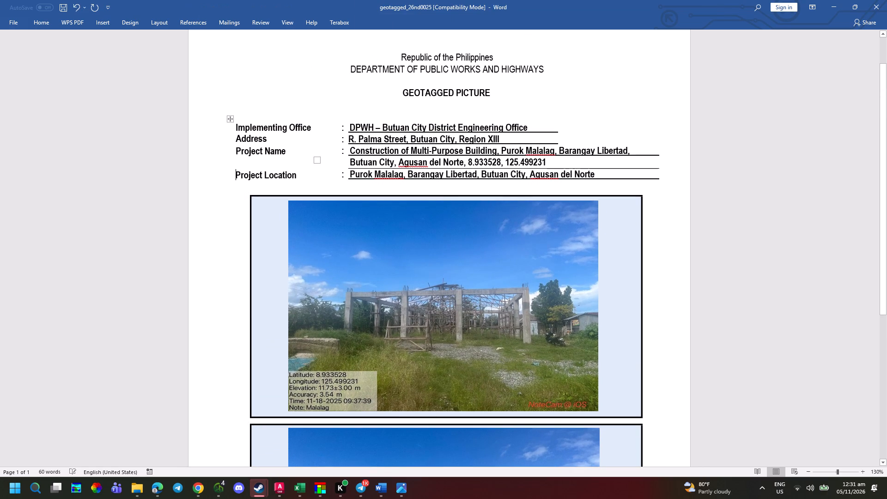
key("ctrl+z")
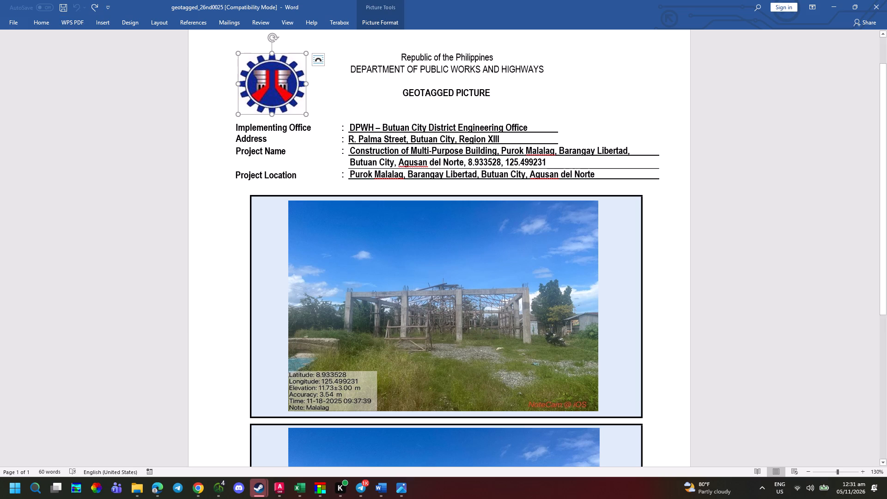
Insert the Department_of_Public_Works_and_Highways_(DPWH) logo image from the Downloads folder into the document.
left_click(115, 28)
left_click(105, 47)
left_click_drag(130, 74, 135, 80)
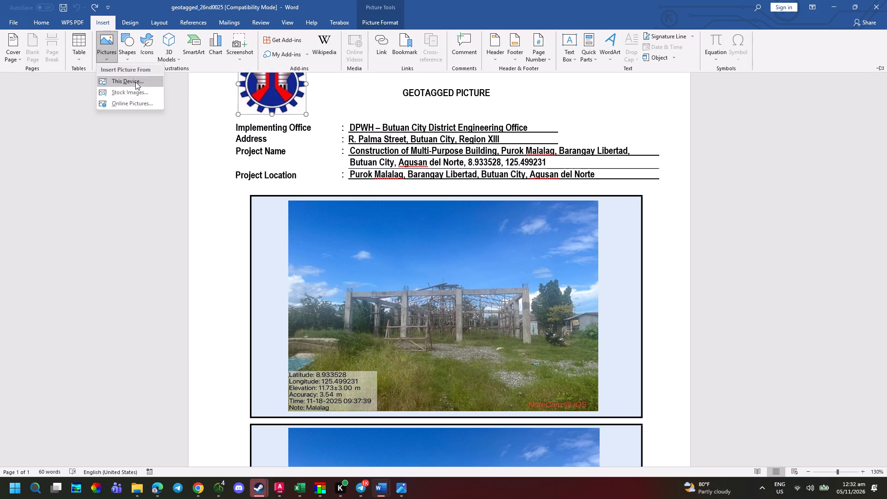
left_click(136, 82)
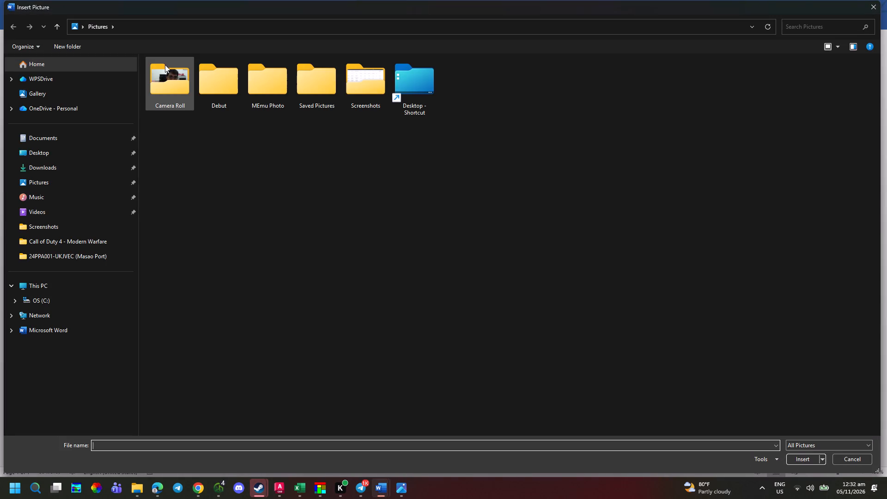
left_click(30, 162)
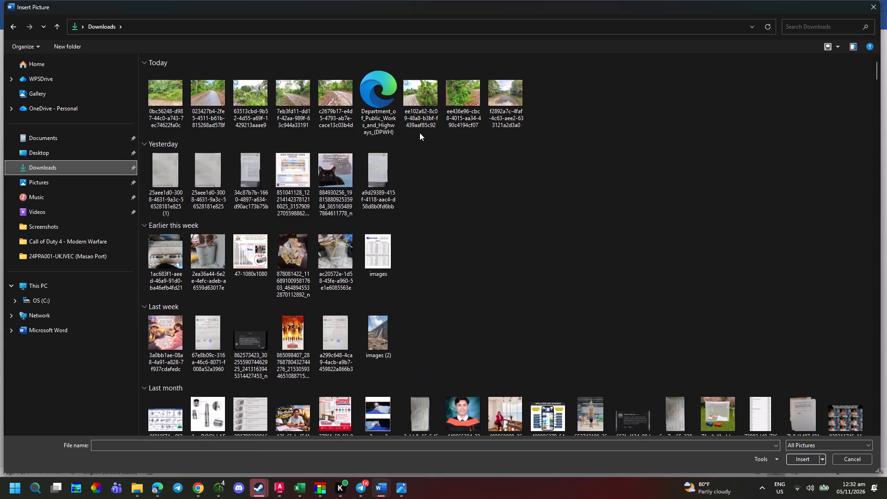
left_click(518, 113)
left_click(798, 462)
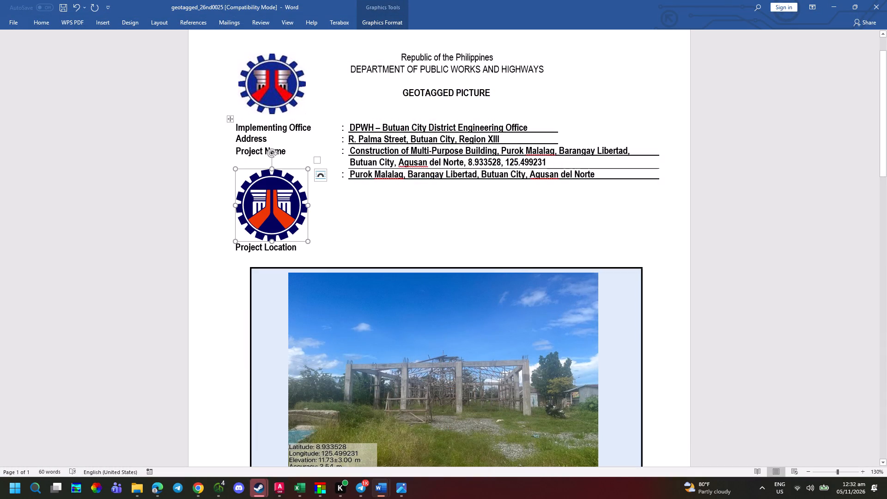
Set the new DPWH logo's text wrapping to Behind Text and position it over the old logo in the header.
left_click_drag(288, 218, 286, 123)
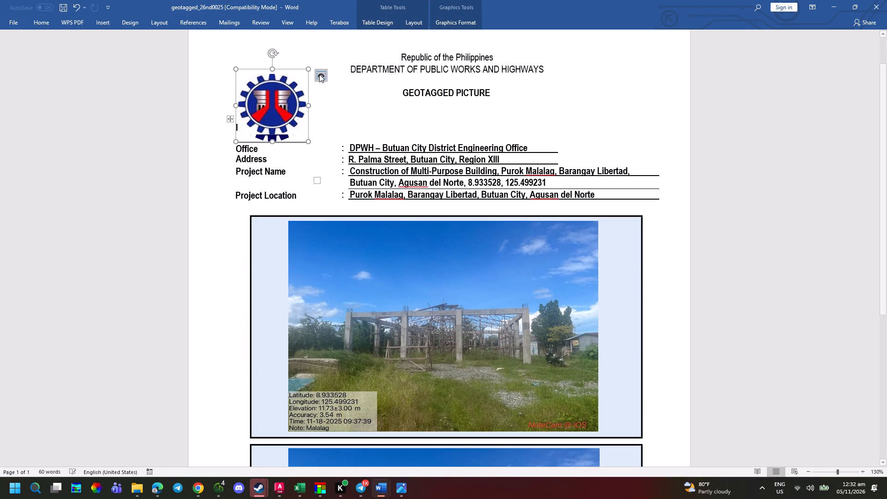
left_click(319, 74)
left_click(373, 158)
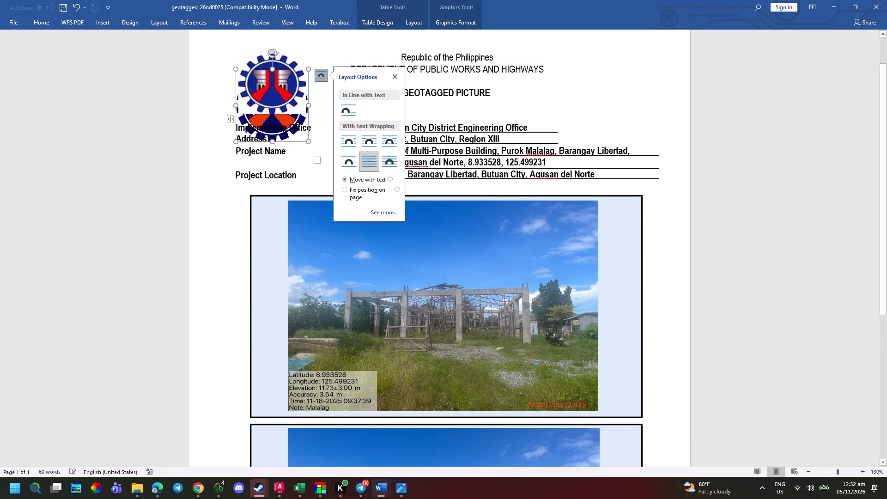
left_click_drag(294, 134, 306, 130)
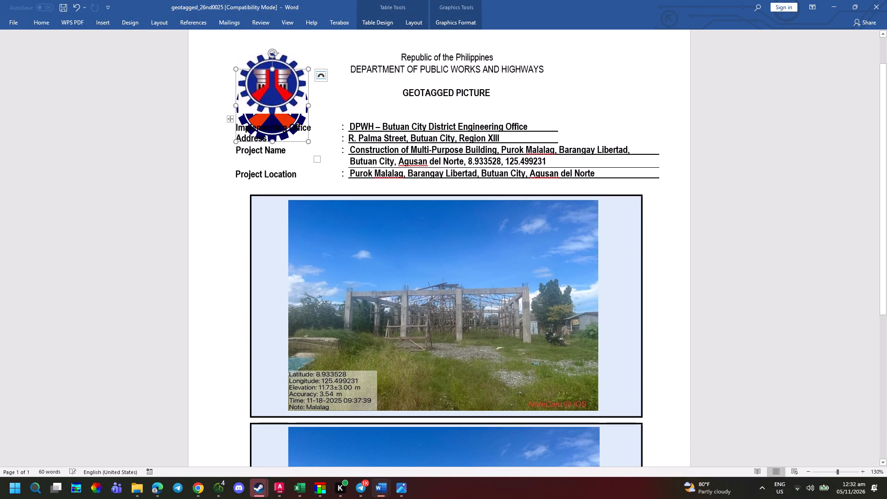
left_click_drag(300, 140, 299, 125)
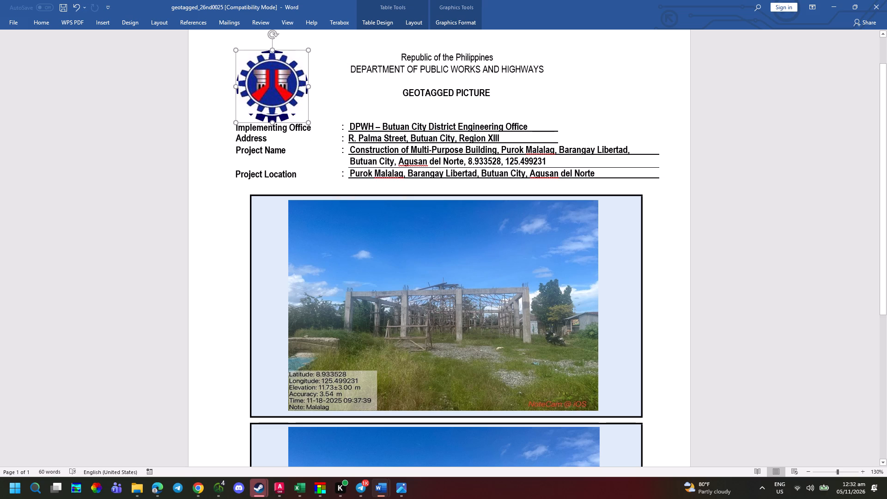
left_click_drag(299, 125, 298, 120)
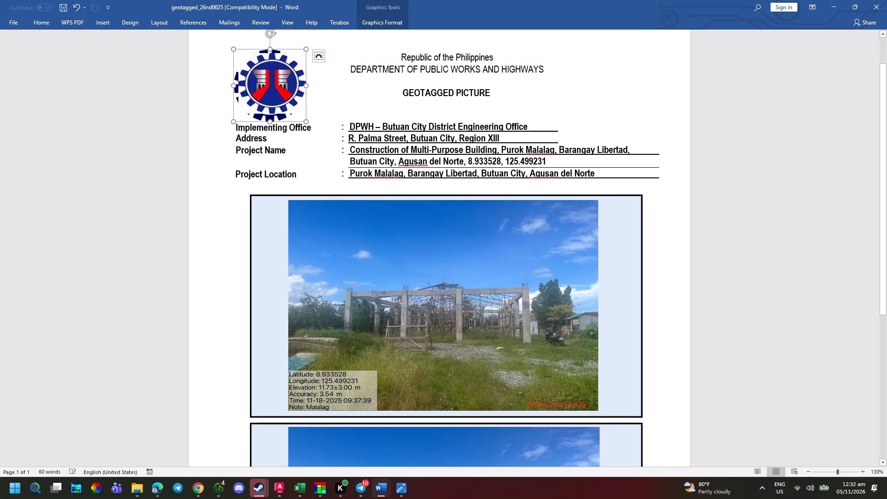
Check the old DPWH logo's height and width.
left_click(272, 92)
left_click(387, 21)
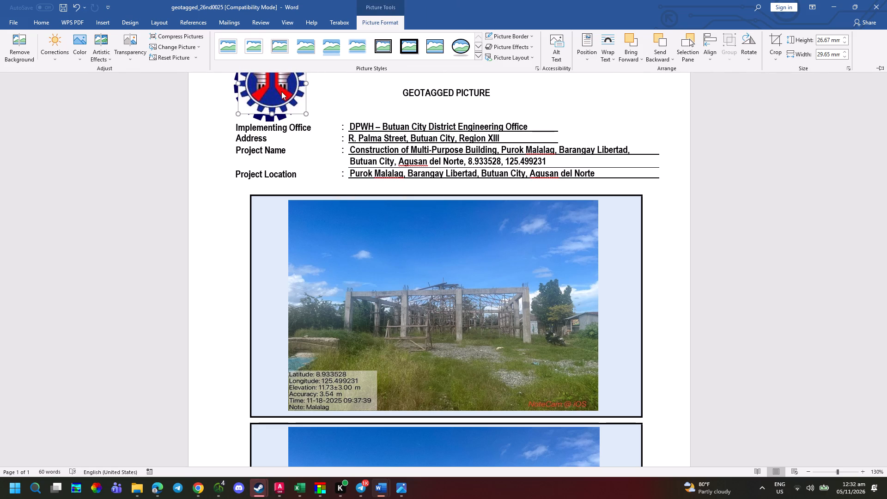
left_click(301, 106)
left_click(272, 122)
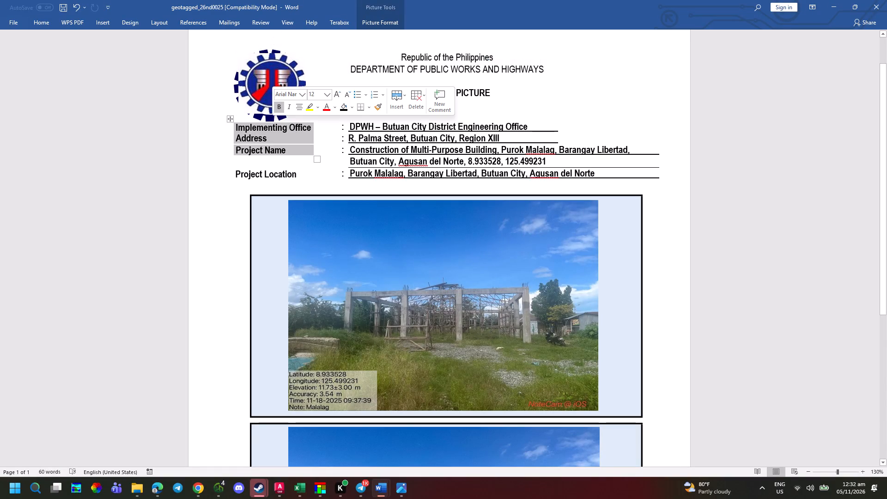
left_click(234, 92)
Set the old DPWH logo's text wrapping to Behind Text.
scroll(239, 94, "up", 3)
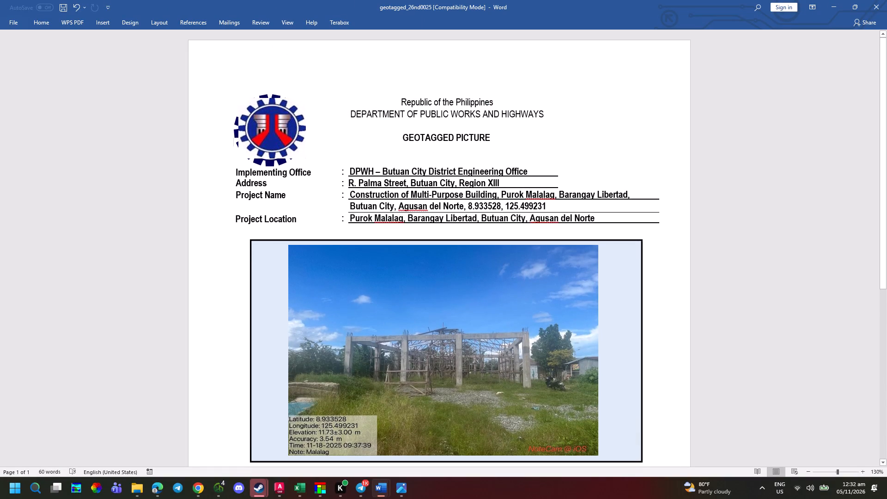
left_click(261, 122)
right_click(261, 122)
left_click(315, 100)
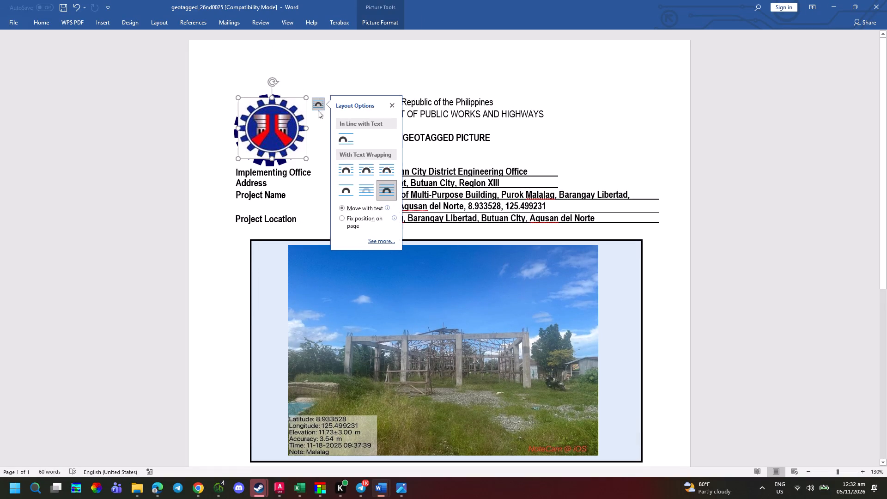
left_click(365, 189)
Unlock the new DPWH logo's aspect ratio and set its absolute height to 27.67 mm.
left_click(283, 137)
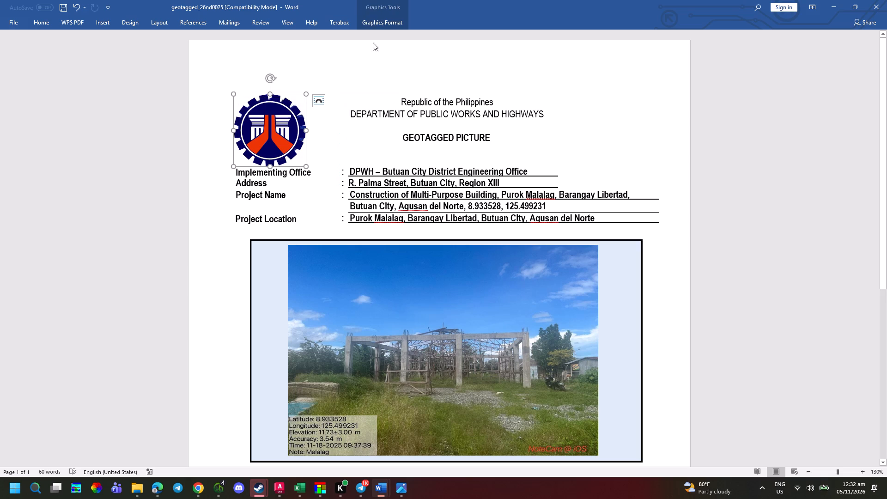
left_click(375, 24)
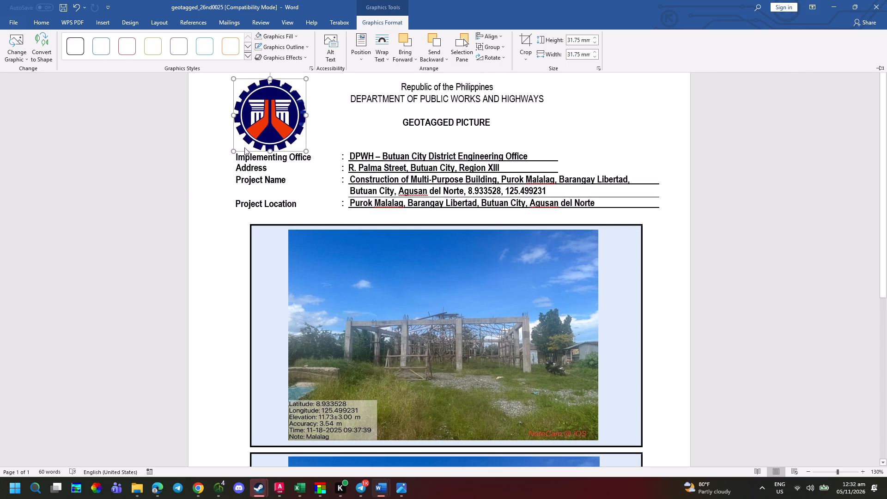
right_click(255, 119)
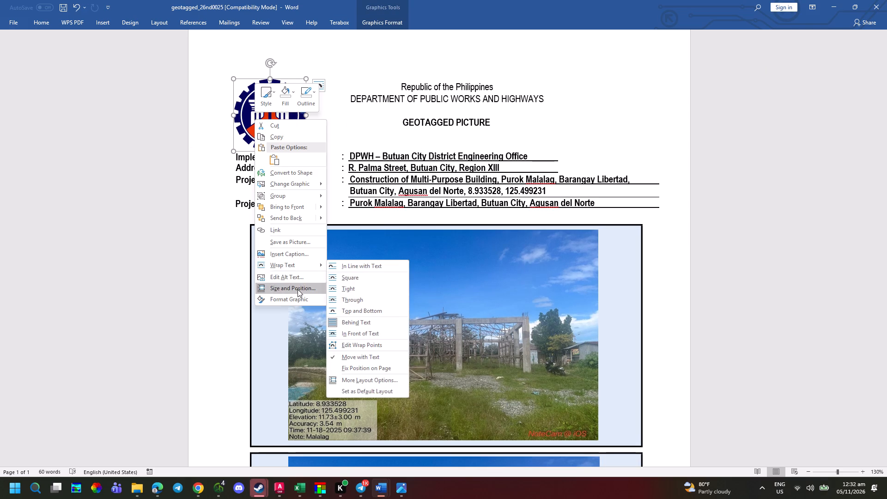
left_click(298, 289)
left_click(346, 267)
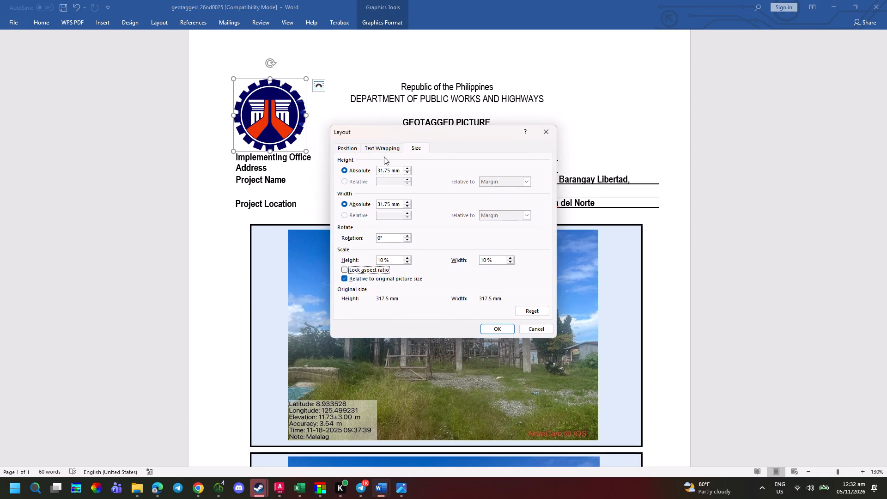
left_click(389, 170)
left_click_drag(389, 170, 361, 171)
key("2")
type("7.67")
key("Return")
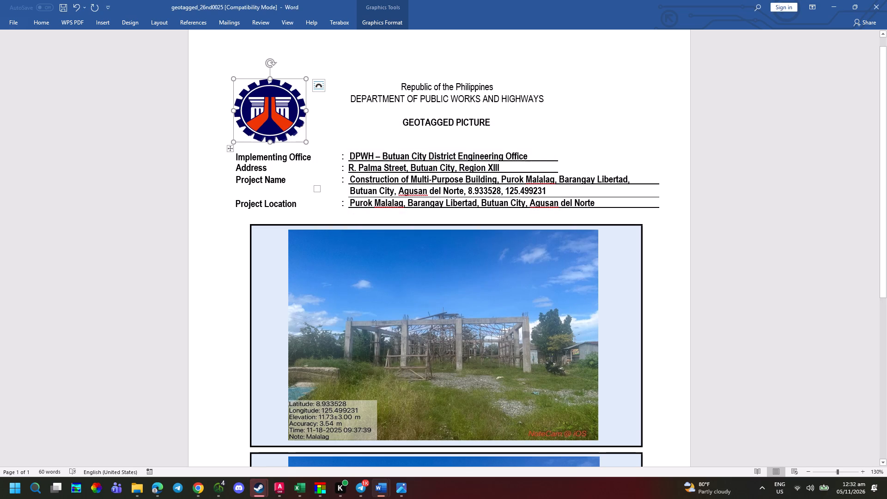
Move the new DPWH logo sideways to uncover the old one, and check the old logo's height and width.
left_click_drag(275, 130, 319, 131)
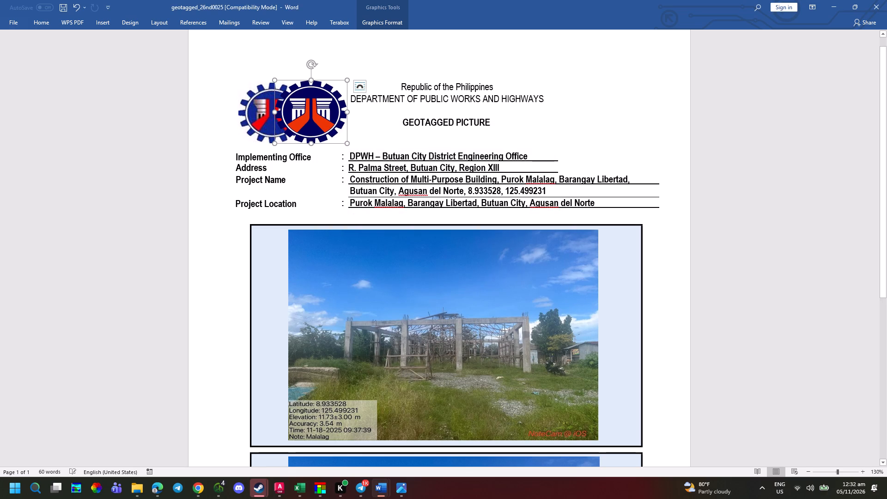
left_click(247, 127)
left_click(396, 27)
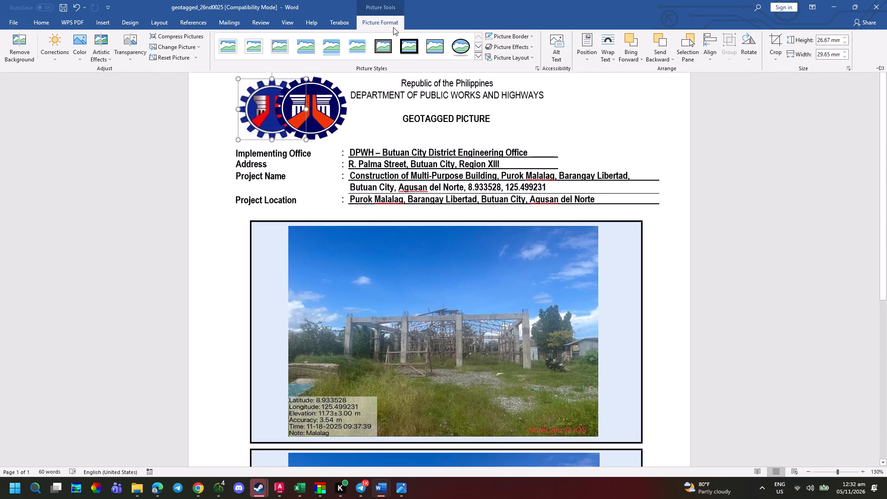
Set the new DPWH logo's height to 26.67 mm.
left_click(328, 110)
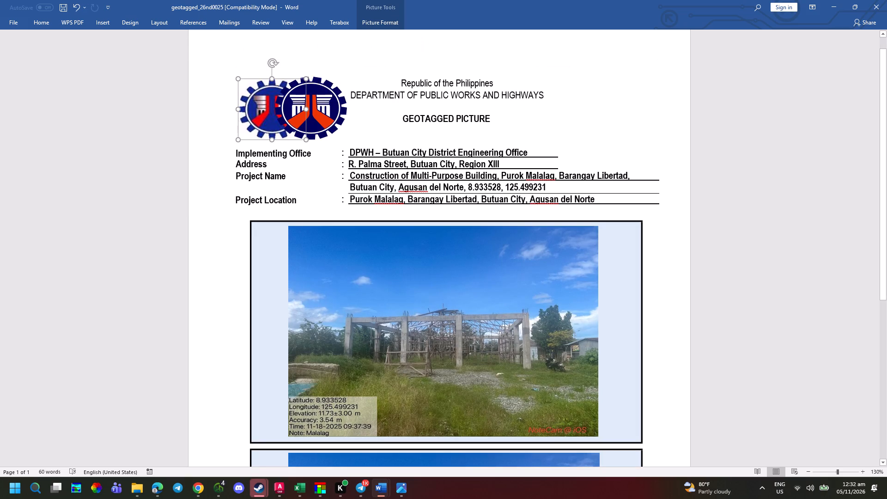
left_click(329, 103)
left_click(392, 28)
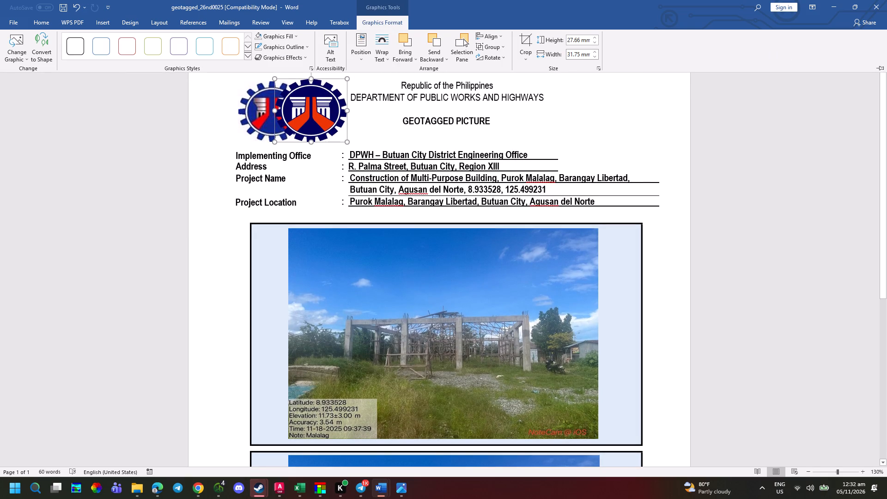
left_click(574, 41)
type("26.67")
key("Return")
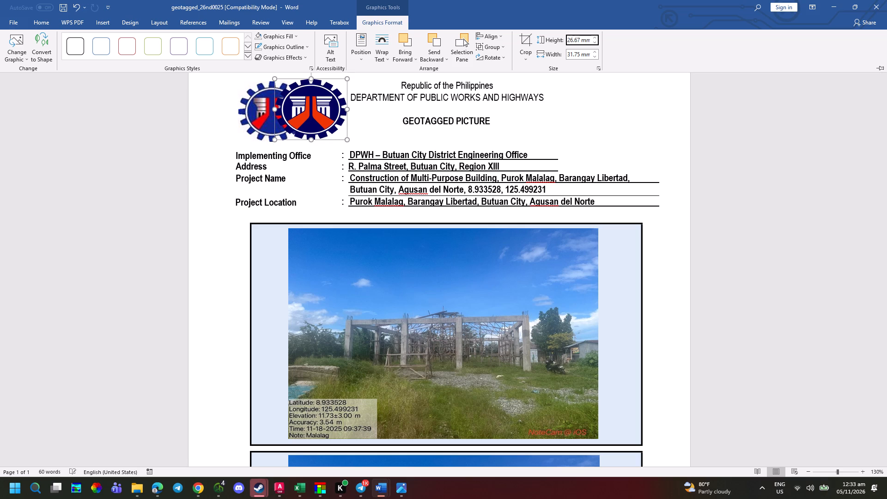
Check the old DPWH logo's width.
left_click(255, 97)
left_click(255, 97)
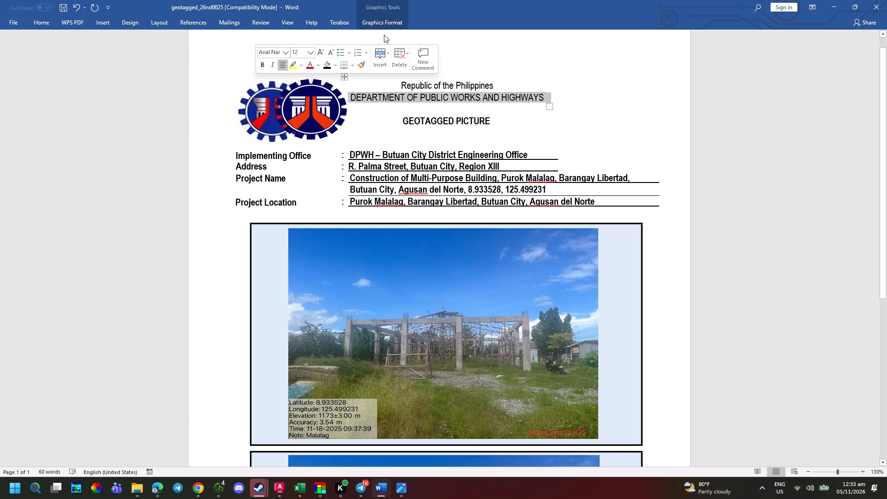
left_click(261, 115)
left_click(383, 24)
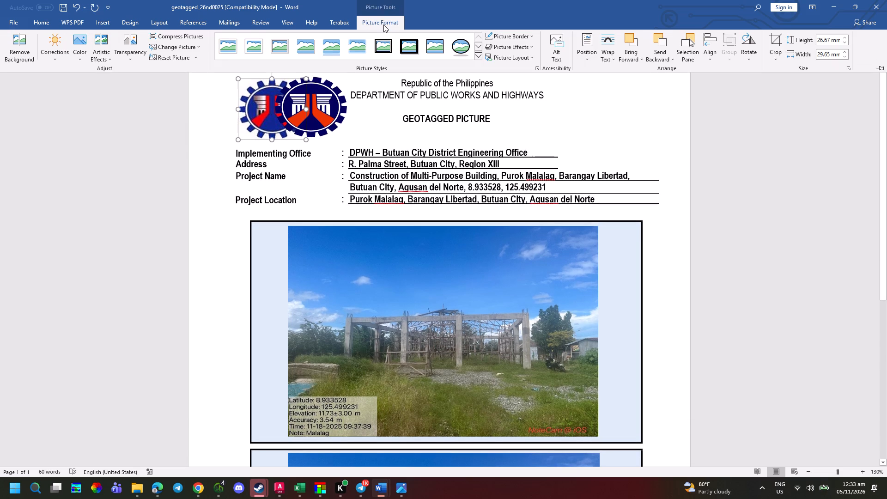
Set the new DPWH logo's width to 29.65 mm.
left_click(314, 112)
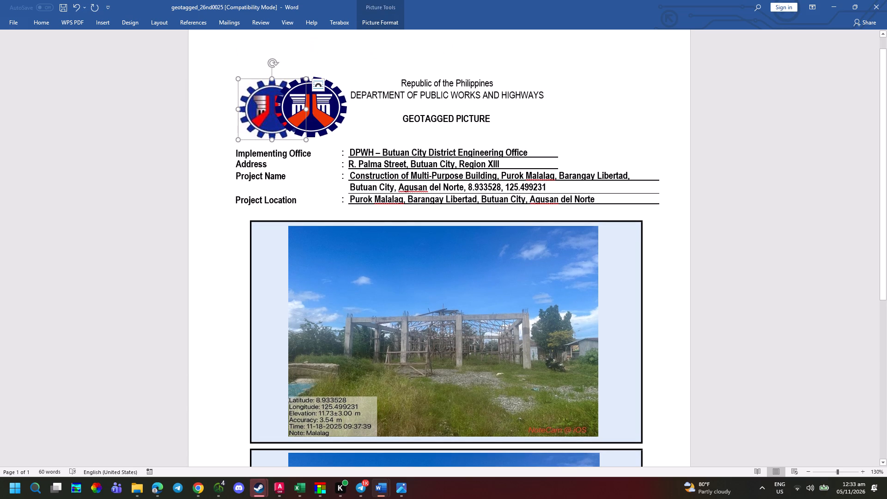
left_click(319, 113)
left_click(397, 30)
left_click(394, 25)
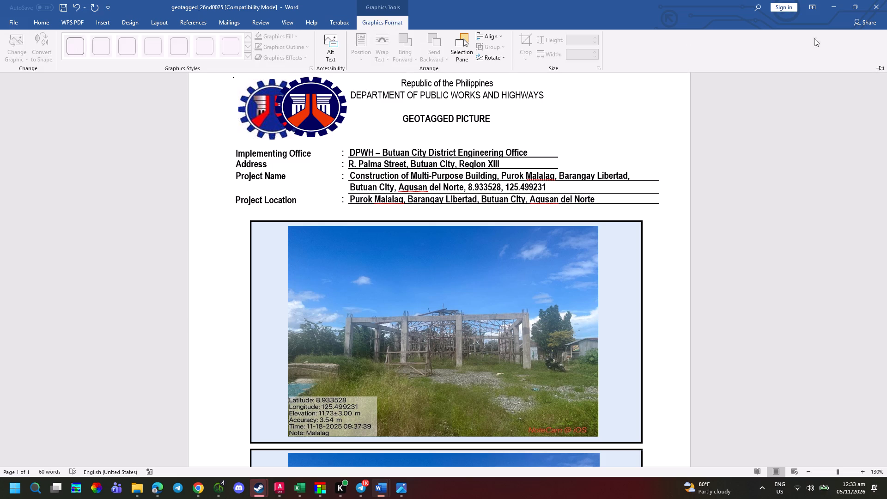
left_click(320, 119)
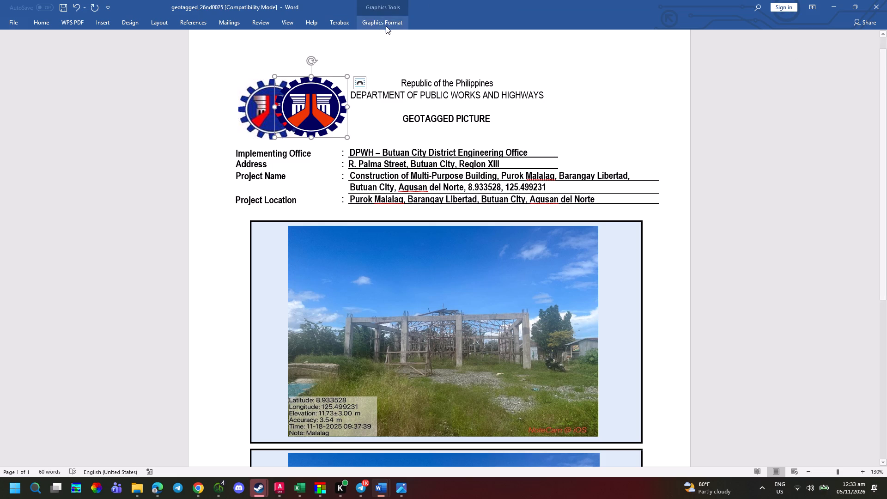
left_click(386, 25)
left_click(577, 53)
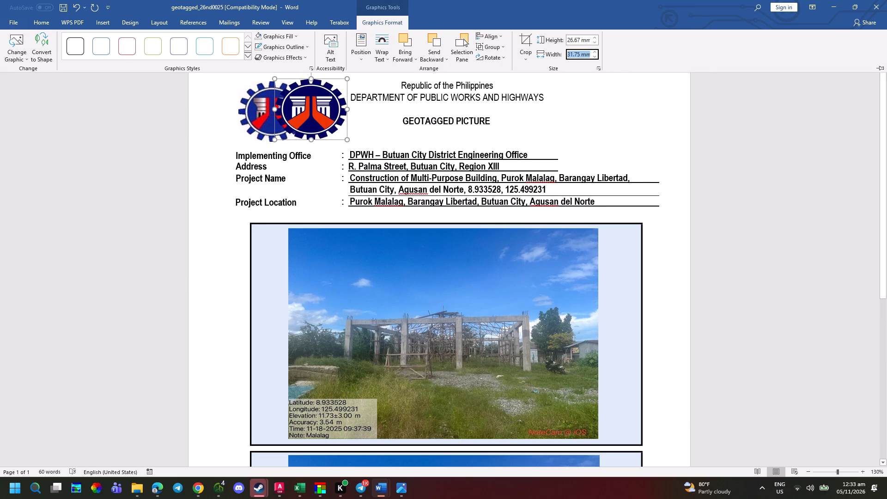
key("2")
type("9.65")
key("Return")
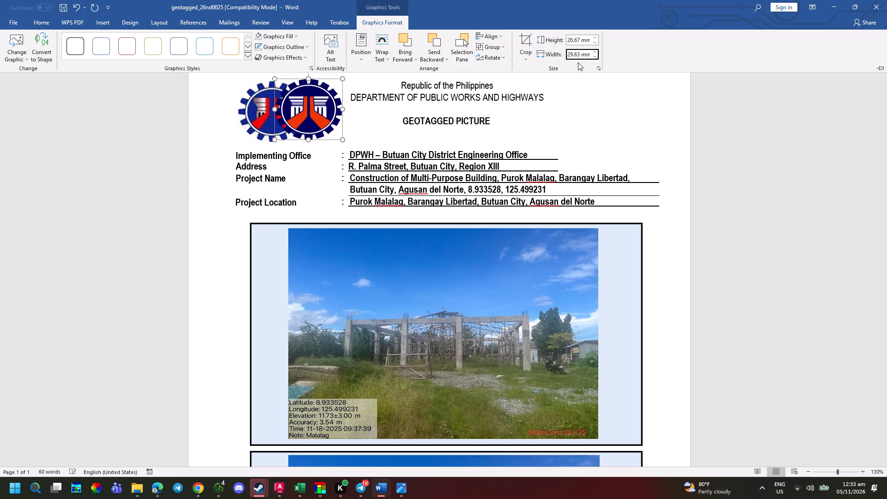
left_click(579, 55)
key("BackSpace")
key("5")
key("Return")
Move the new DPWH logo over the old one so that it covers it.
left_click(680, 118)
left_click(259, 124)
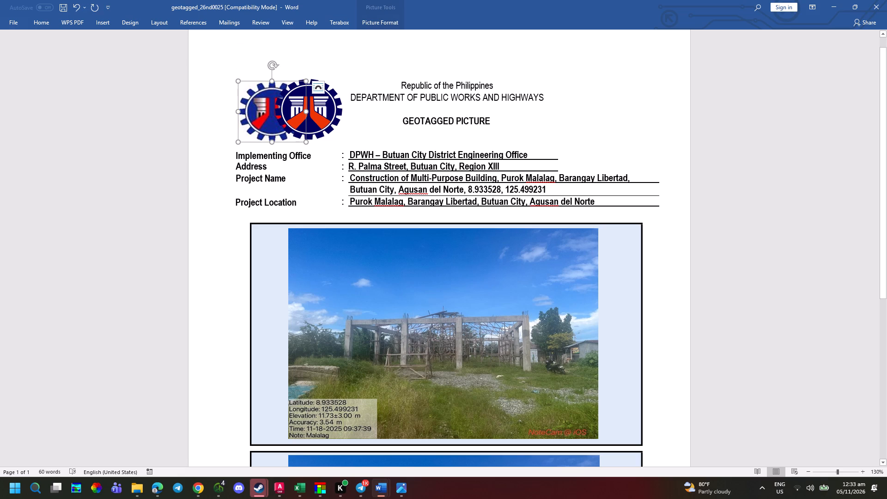
left_click(315, 116)
left_click_drag(321, 117, 310, 120)
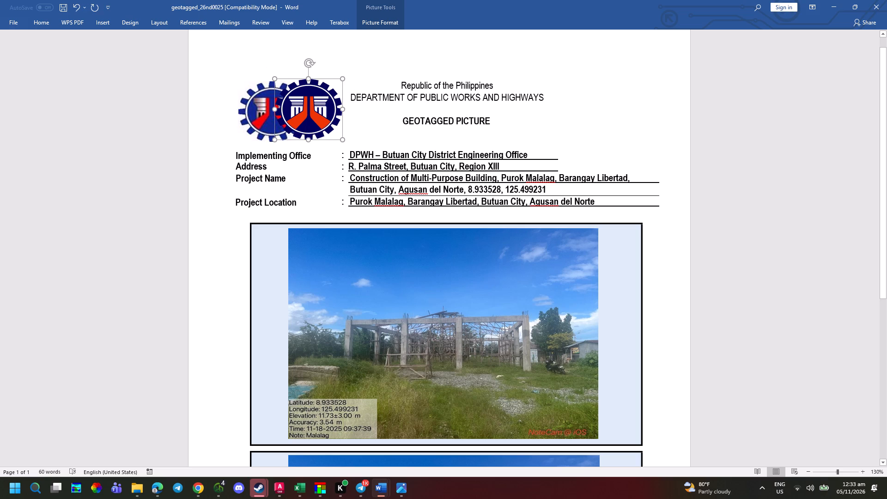
left_click_drag(310, 120, 286, 120)
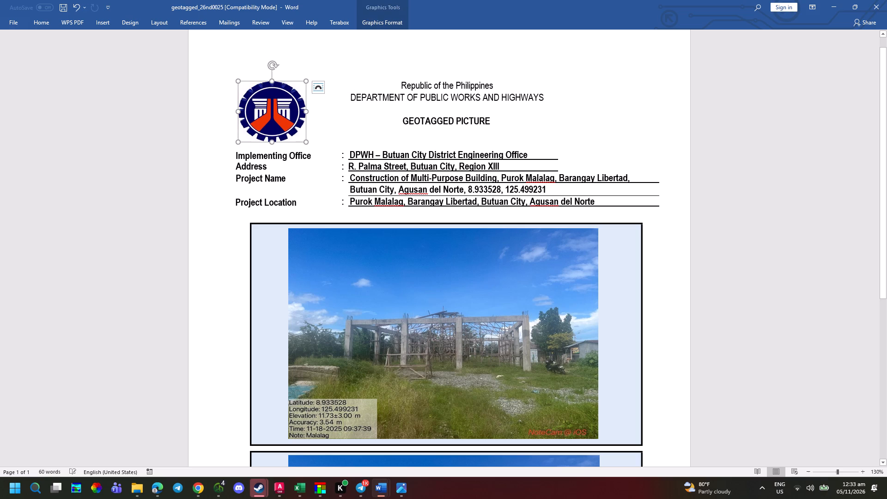
Nudge the new DPWH logo in small increments to fine-tune its alignment over the old logo.
scroll(281, 114, "up", 3, "ctrl")
left_click(255, 127)
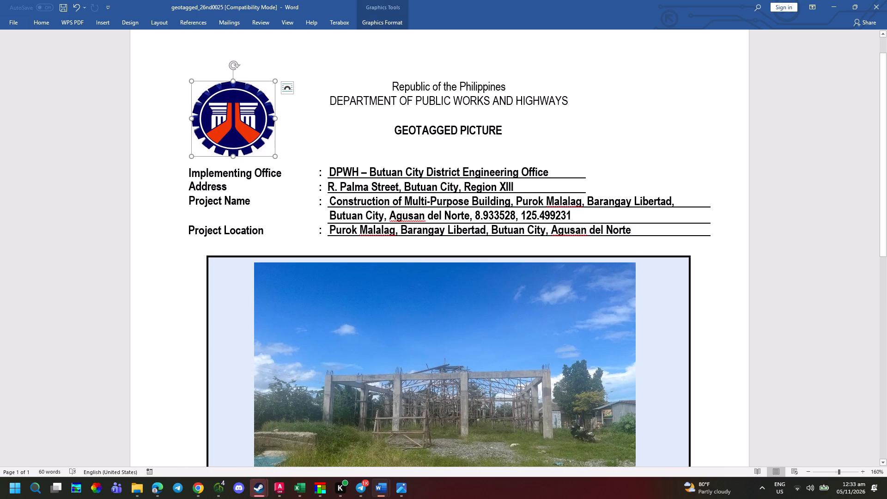
key("Up")
key("Left")
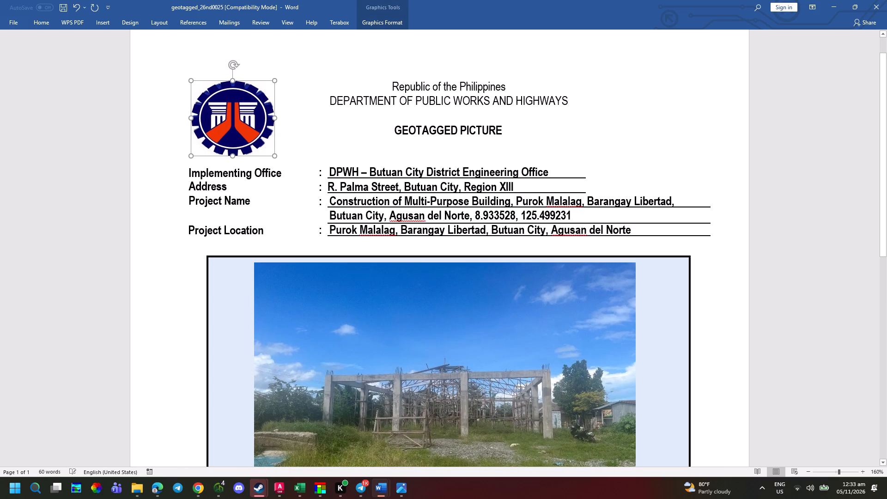
key("Left")
key("Left")
key("Left")
key("Left")
key("Left")
key("Up")
key("Right")
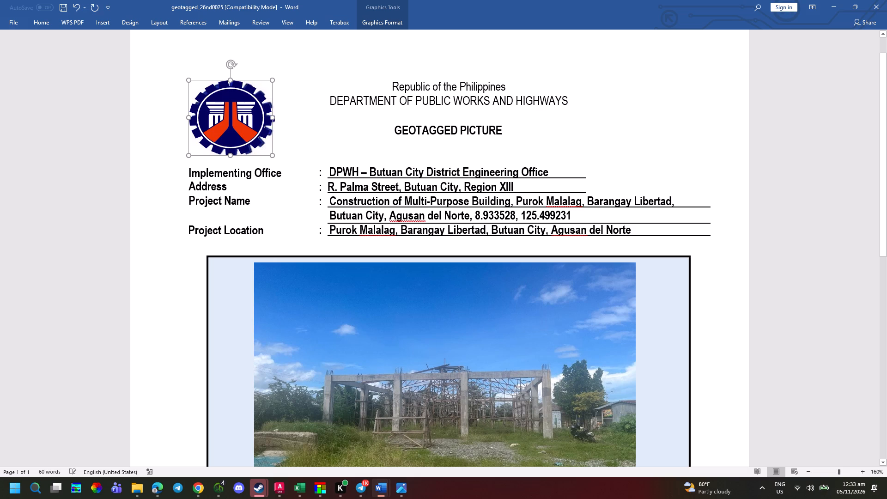
key("Down")
key("Down")
key("Right")
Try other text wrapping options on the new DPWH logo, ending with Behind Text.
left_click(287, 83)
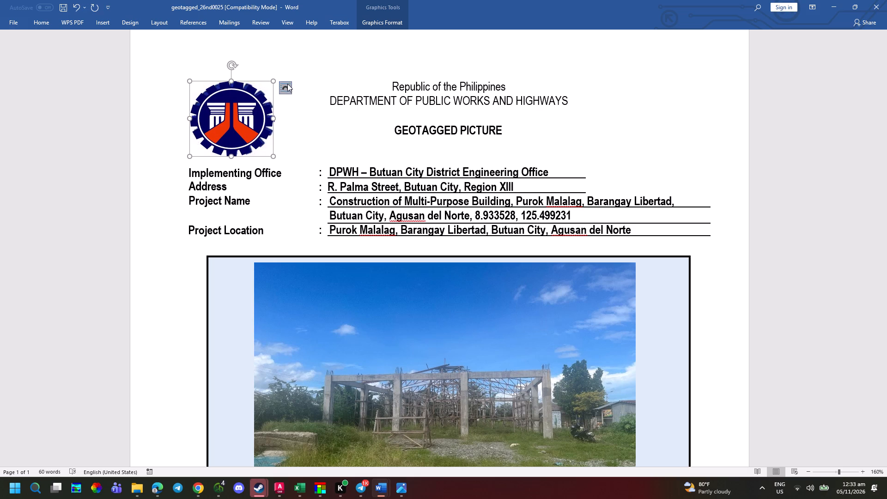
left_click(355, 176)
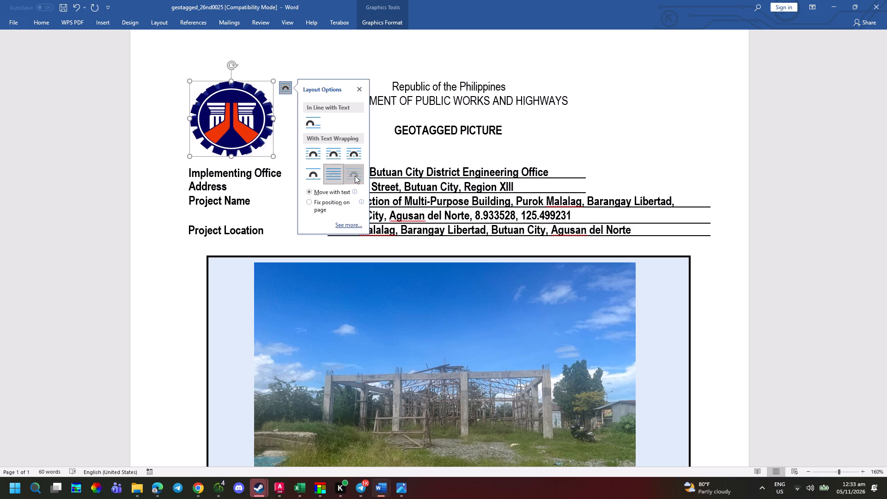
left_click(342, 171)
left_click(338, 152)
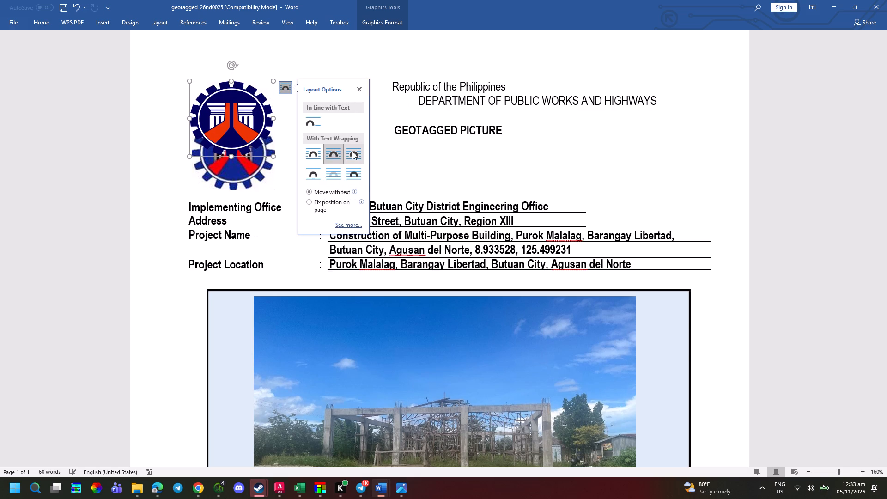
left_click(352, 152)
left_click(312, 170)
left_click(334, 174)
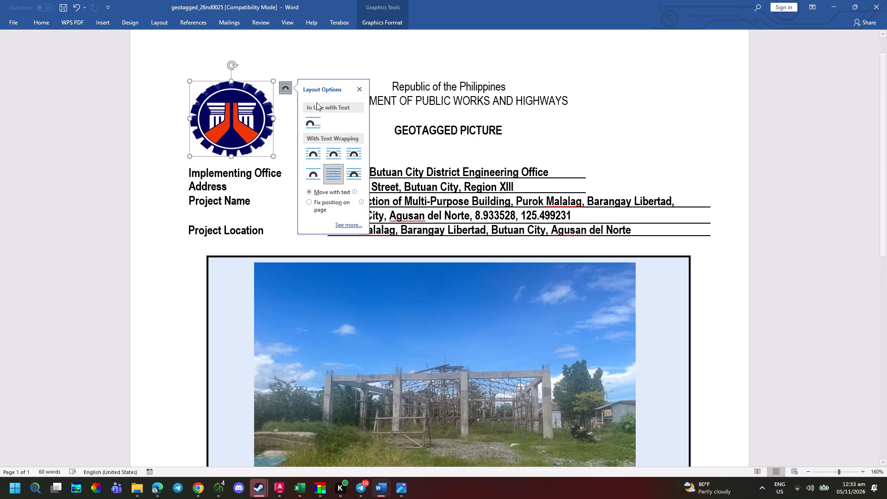
Shift the new DPWH logo to the right to uncover the old logo, and delete the old logo.
key("Right")
key("Right")
key("Right")
key("Right")
key("Right")
key("Right")
key("Right")
key("Right")
key("Right")
key("Right")
key("Right")
key("Right")
key("Right")
key("Right")
key("Right")
key("Right")
key("Right")
key("Right")
key("Right")
key("Right")
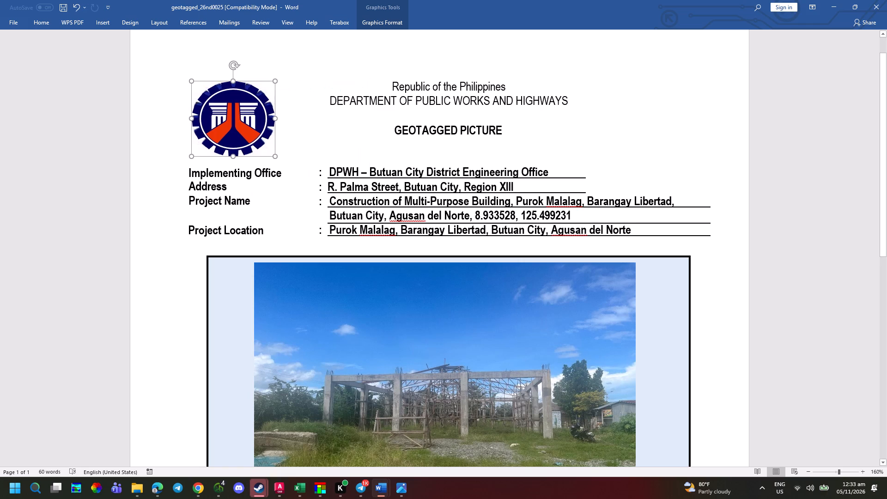
left_click(210, 124)
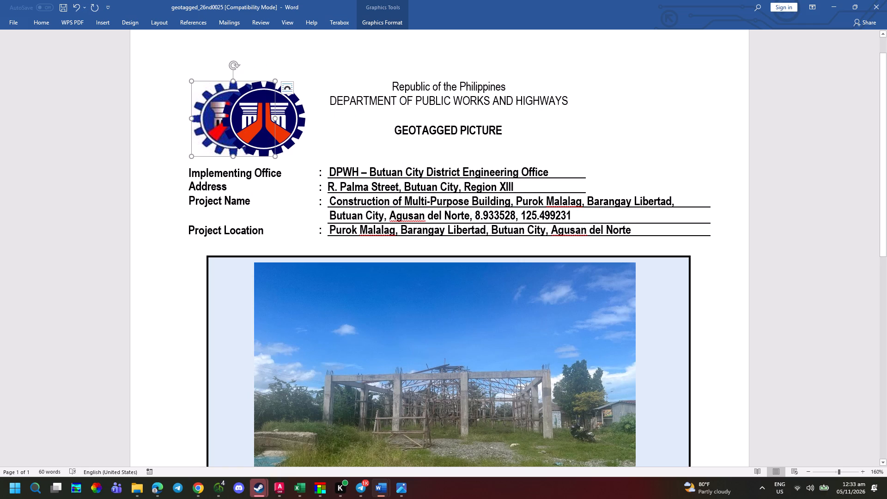
key("Delete")
Nudge the new DPWH logo back left into the header space above the Implementing Office label.
left_click(255, 136)
key("Down")
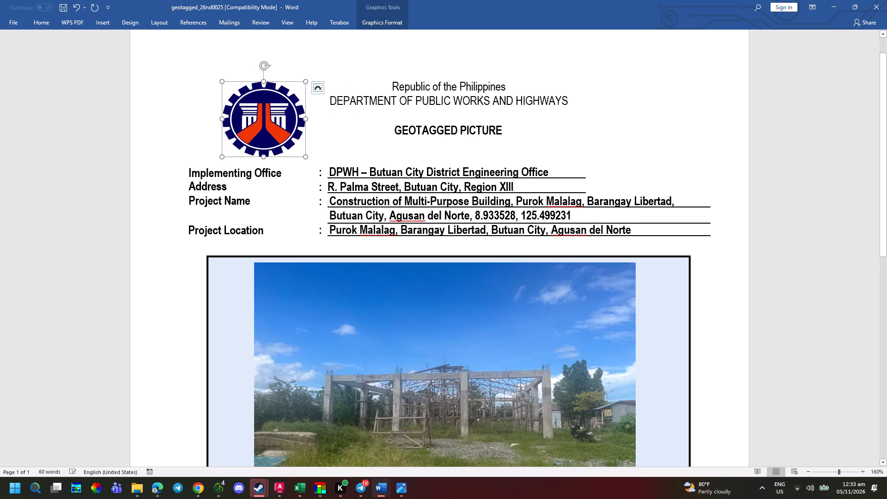
key("Up")
key("Left")
key("Left")
key("Left")
key("Left")
key("Left")
key("Left")
key("Left")
key("Left")
key("Left")
key("Left")
key("Left")
key("Left")
key("Left")
key("Left")
key("Left")
key("Left")
key("Left")
key("Left")
key("Left")
key("Left")
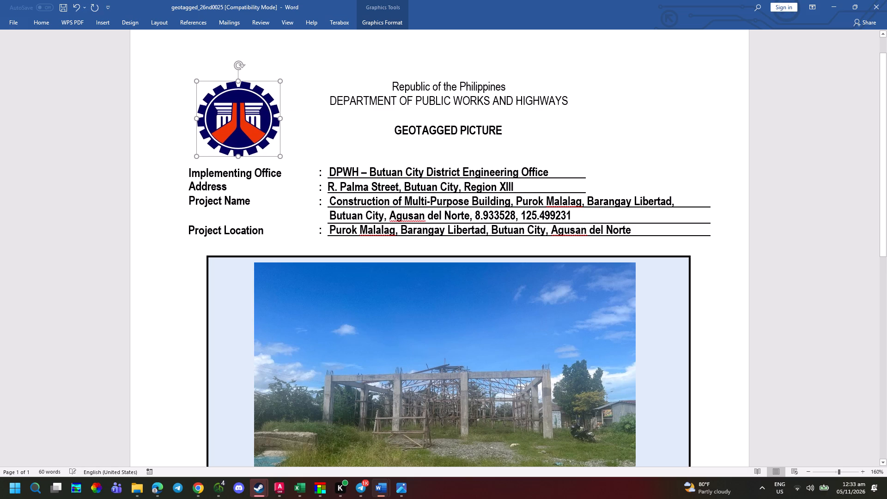
key("Left")
key("Left")
left_click(404, 170)
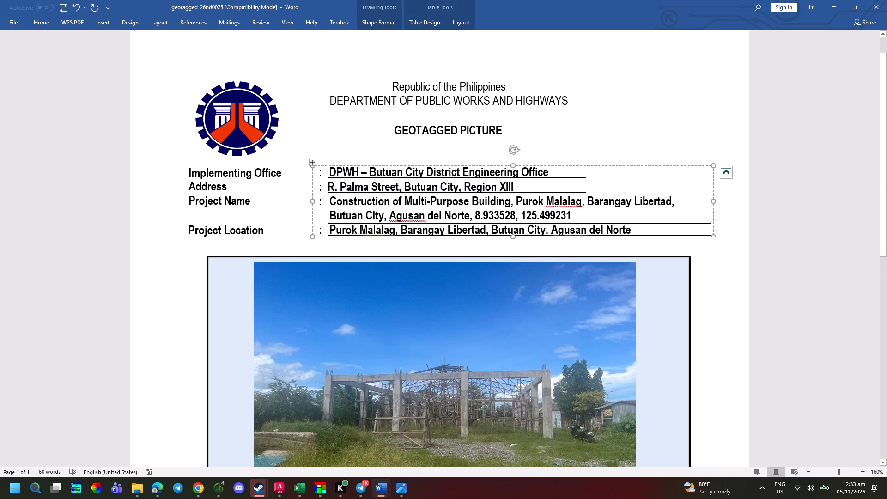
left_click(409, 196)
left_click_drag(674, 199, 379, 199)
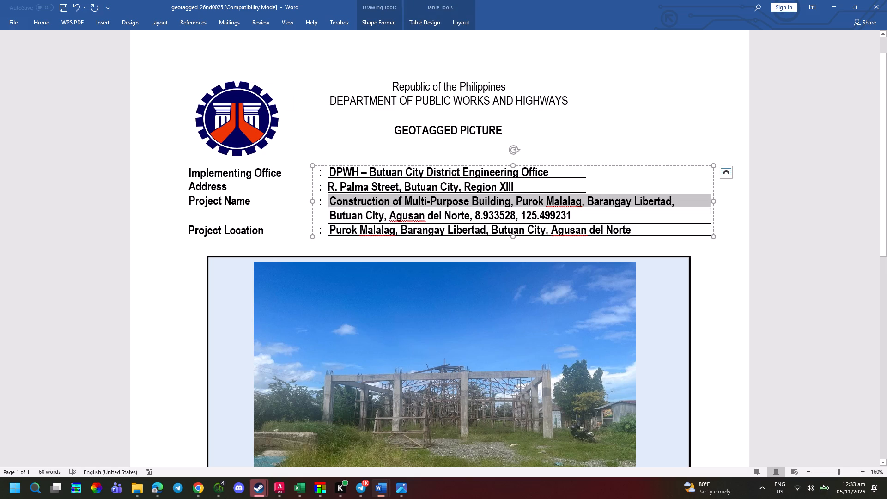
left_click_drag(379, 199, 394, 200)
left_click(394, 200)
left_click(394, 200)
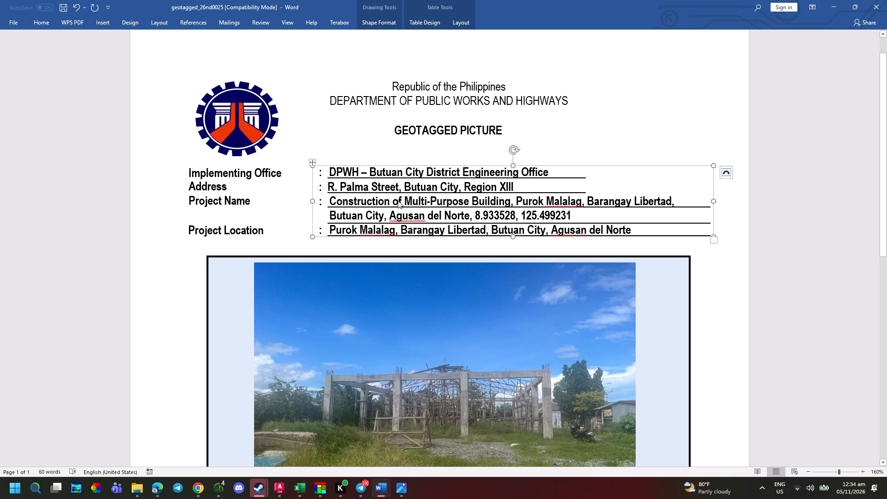
Switch to the Book1 Excel workbook and copy "Construction of Road, connecting Barangay Rosario to Barangay" from the Project Name cell.
key("alt+Tab")
key("alt+Tab")
key("alt+Tab")
key("alt+Tab")
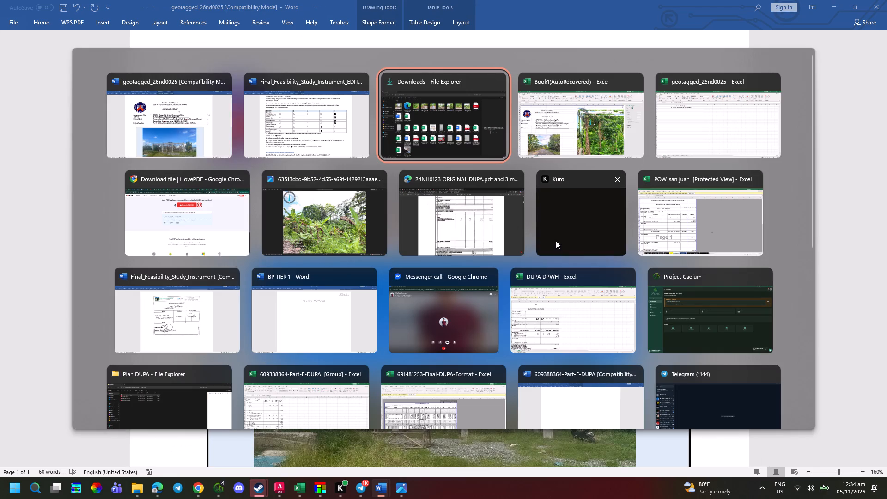
key("alt+Tab")
left_click(141, 230)
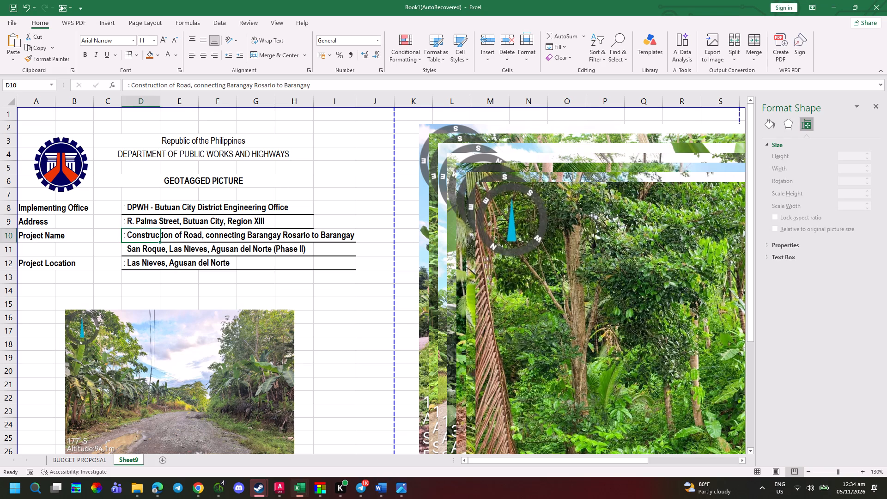
left_click_drag(327, 84, 129, 82)
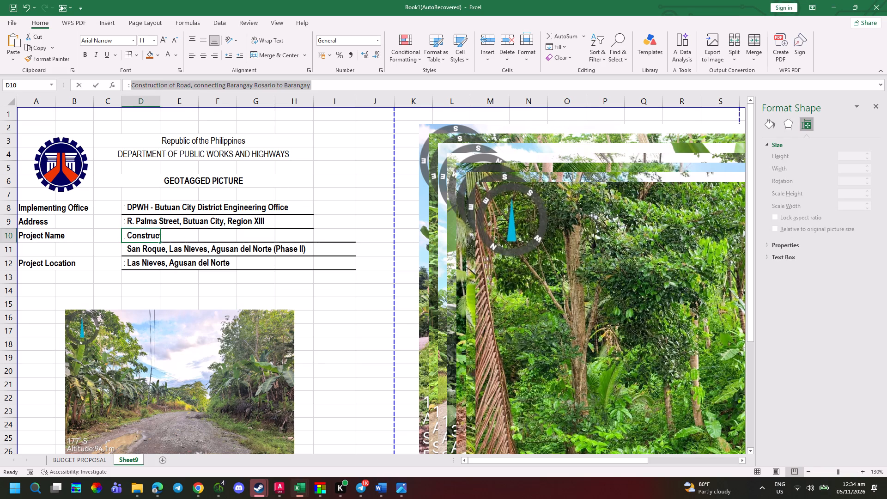
left_click_drag(129, 82, 133, 82)
key("ctrl+c")
Back in Word, replace the first Project Name line with the copied "Construction of Road, connecting Barangay Rosario to Barangay".
key("alt+Tab")
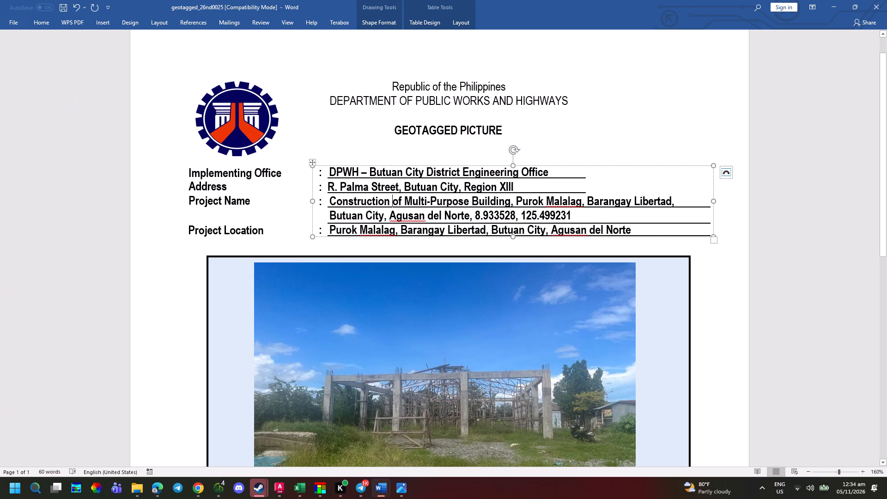
left_click_drag(678, 199, 340, 203)
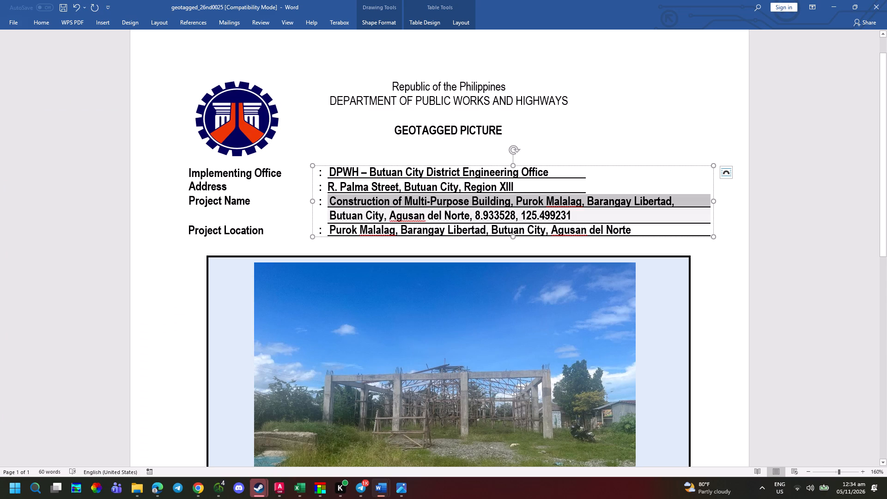
left_click_drag(340, 203, 336, 203)
key("ctrl+v")
key("ctrl+z")
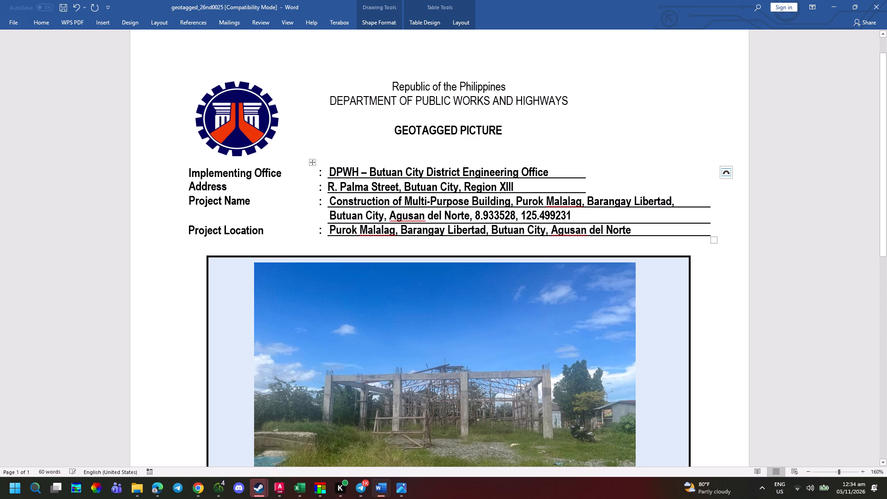
right_click(533, 203)
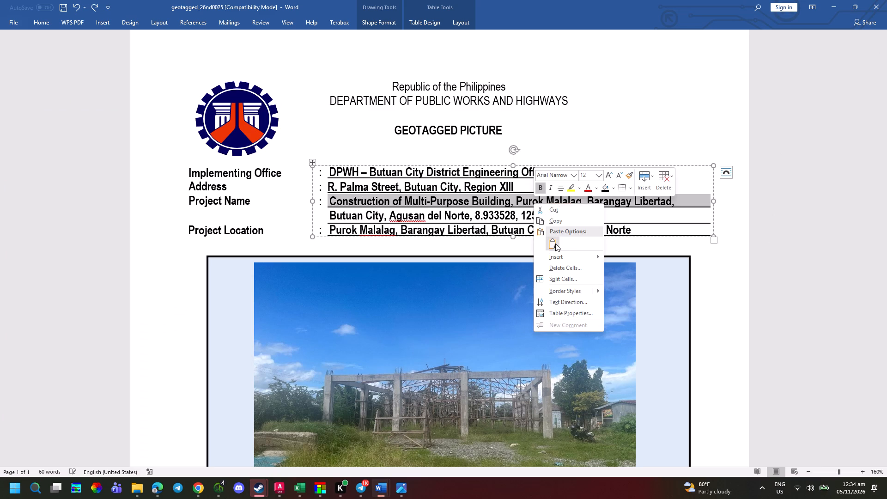
left_click(555, 243)
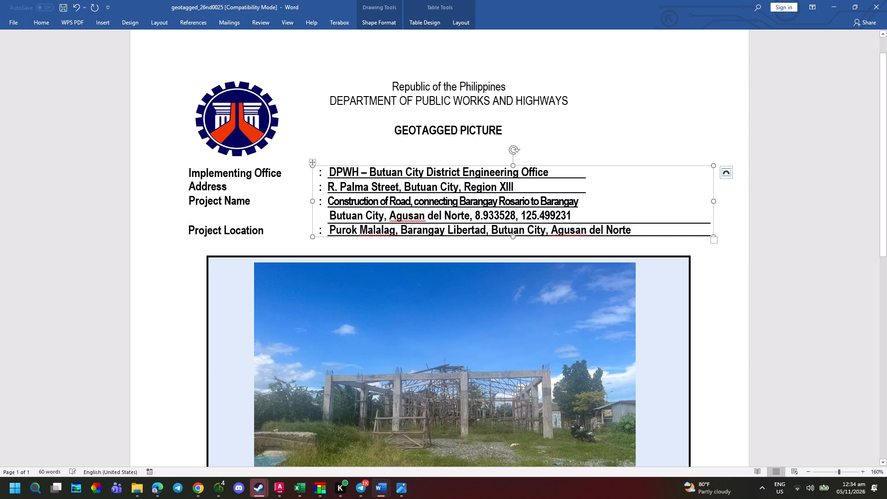
Copy "San Roque, Las Nieves, Agusan del Norte (Phase II)" from the Excel workbook and append it to the Project Name in Word.
key("alt+Tab")
key("Escape")
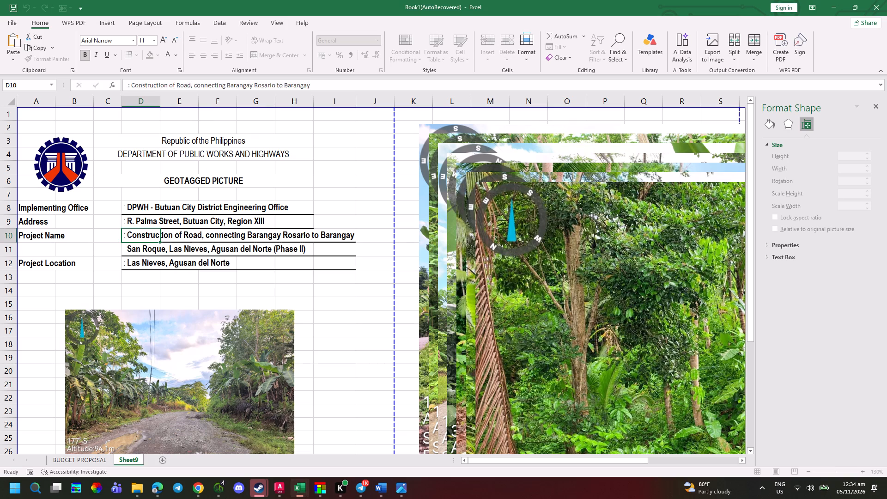
left_click(173, 251)
left_click(131, 246)
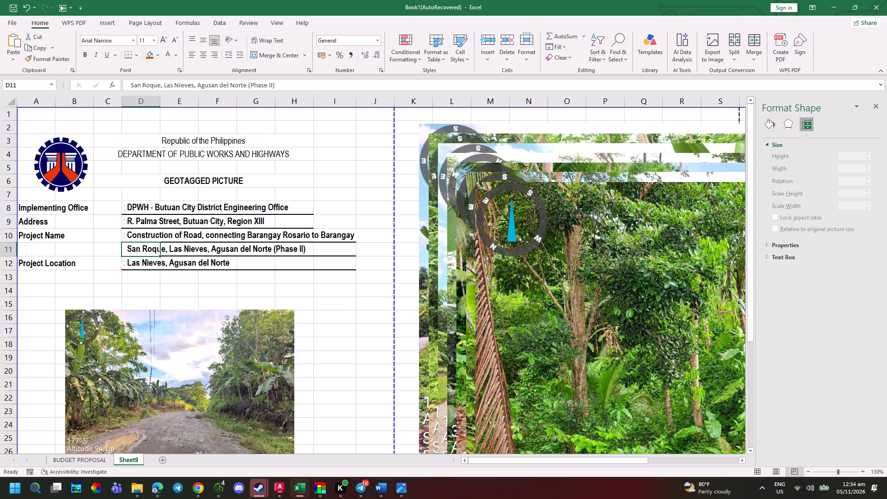
left_click_drag(283, 85, 131, 89)
key("ctrl+c")
key("alt+Tab")
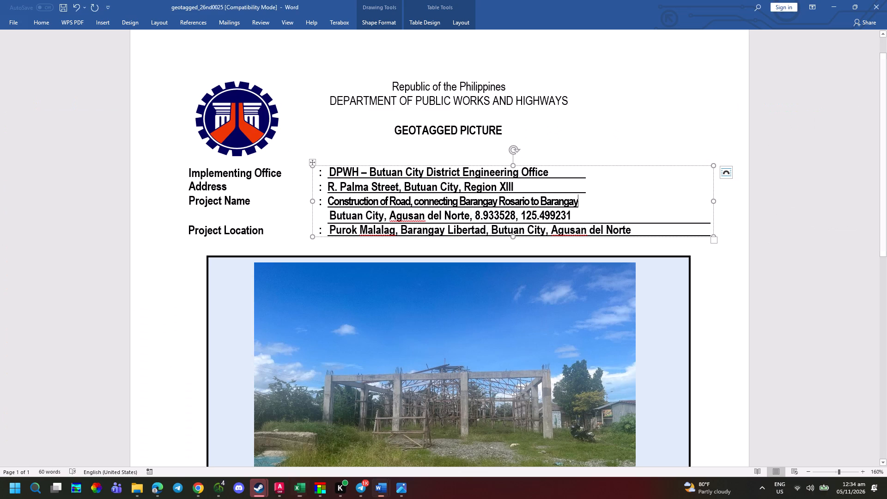
key("space")
key("ctrl+v")
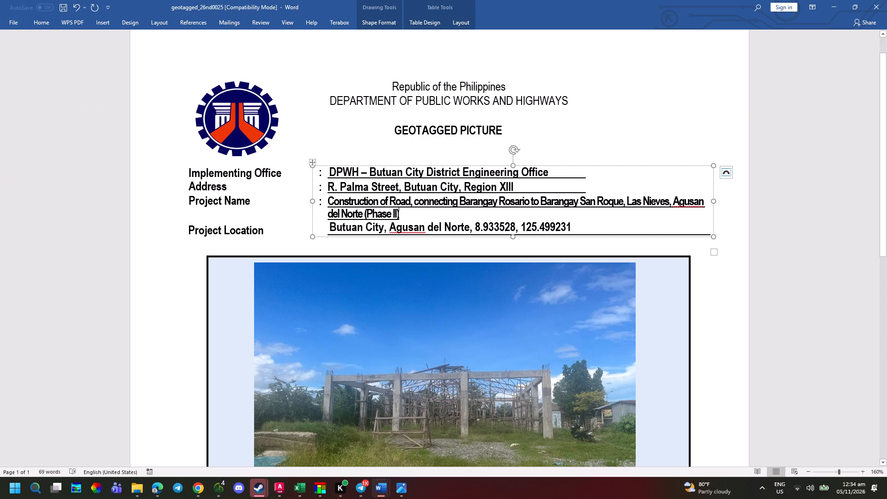
Break the Project Name onto a second line before "Las Nieves".
left_click(626, 201)
key("Return")
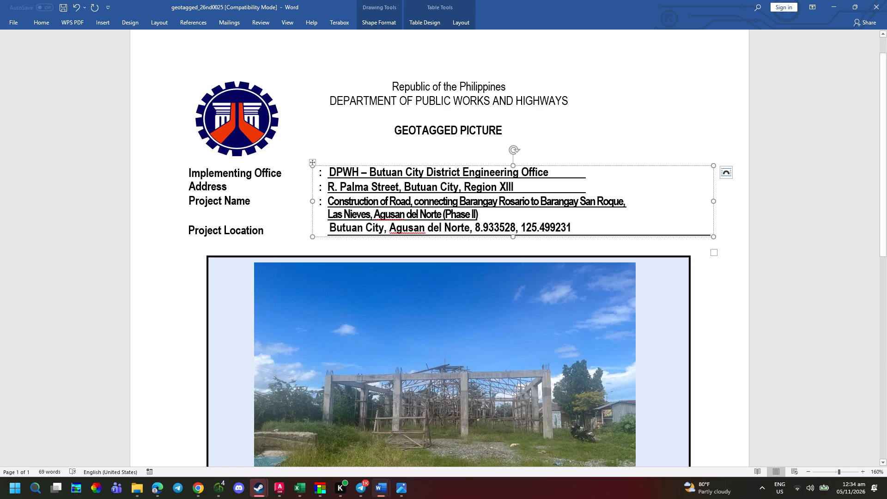
Replace the old Butuan City address with coordinates beside Project Location with "Las Nieves, Agusan del Norte".
left_click_drag(571, 226, 350, 229)
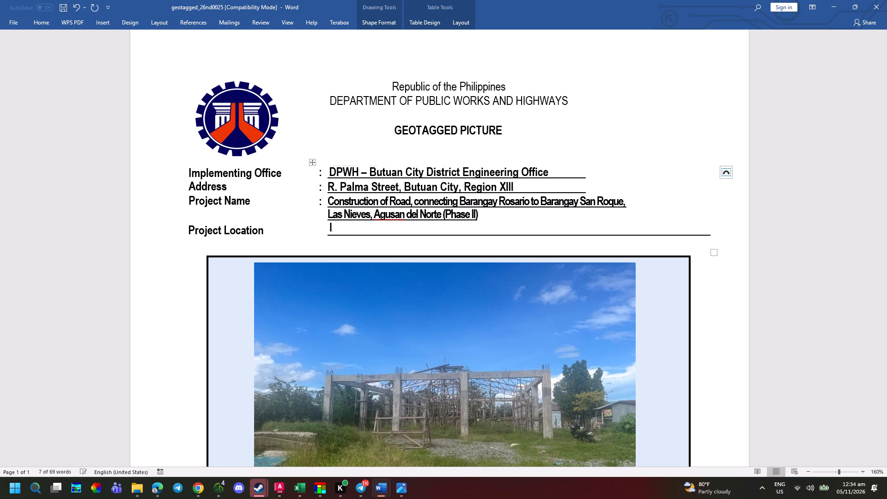
key("BackSpace")
key("BackSpace")
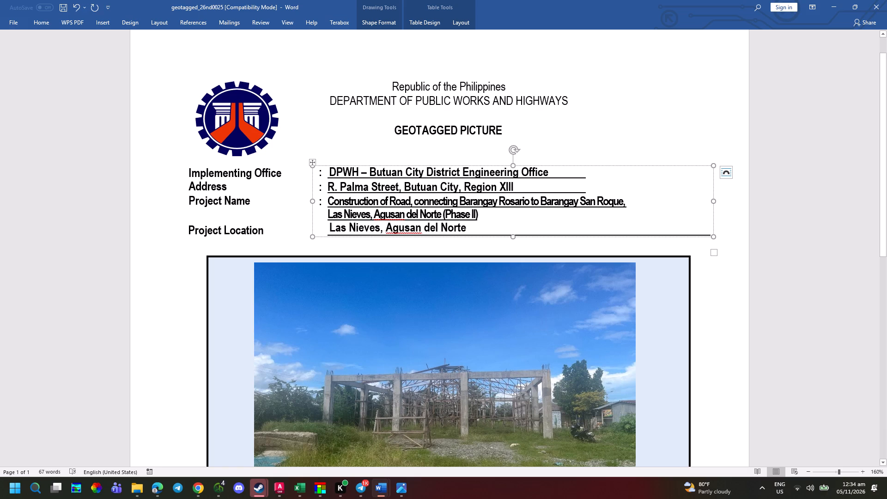
left_click(729, 357)
scroll(388, 185, "up", 2)
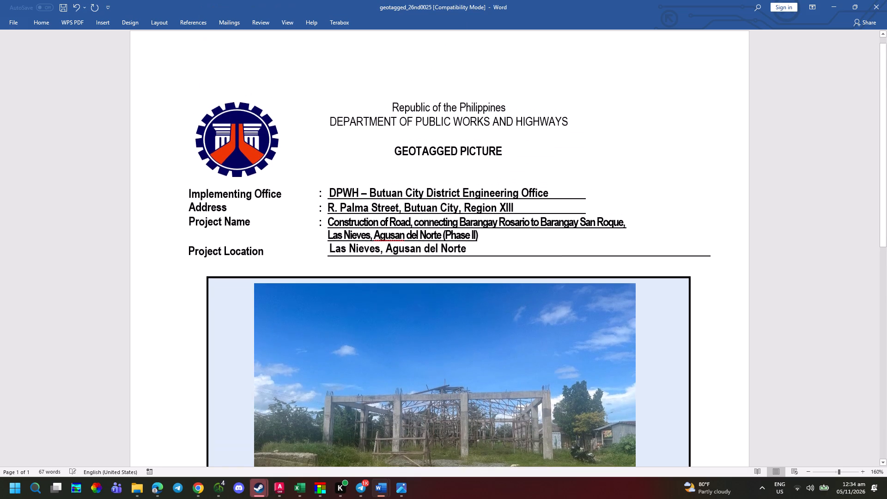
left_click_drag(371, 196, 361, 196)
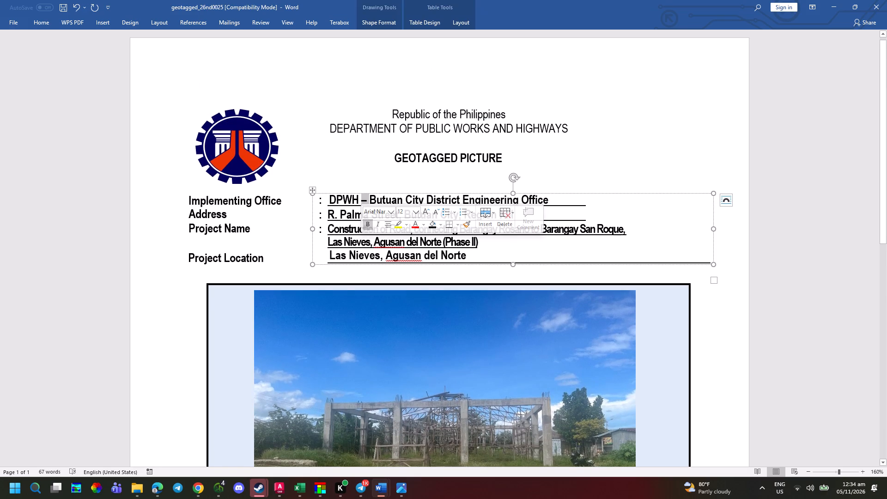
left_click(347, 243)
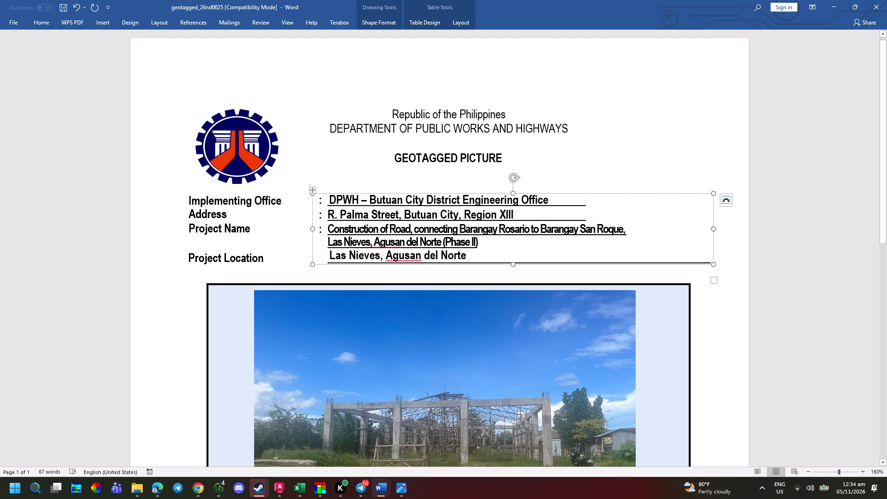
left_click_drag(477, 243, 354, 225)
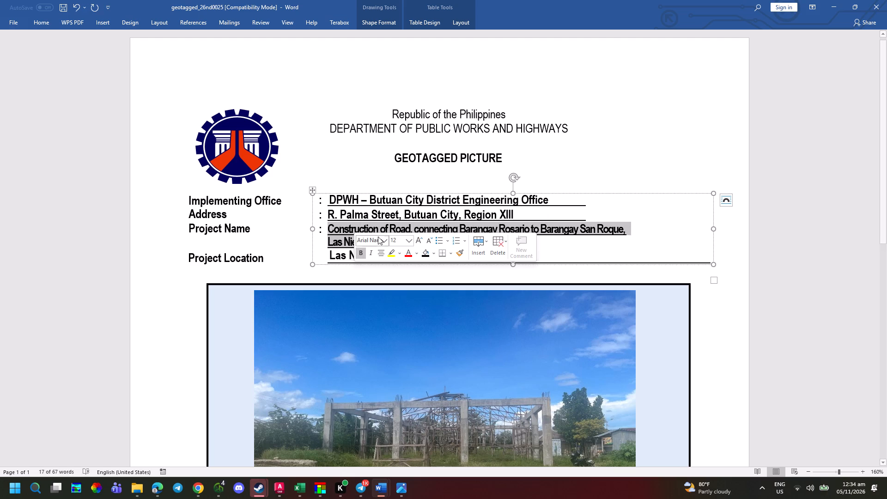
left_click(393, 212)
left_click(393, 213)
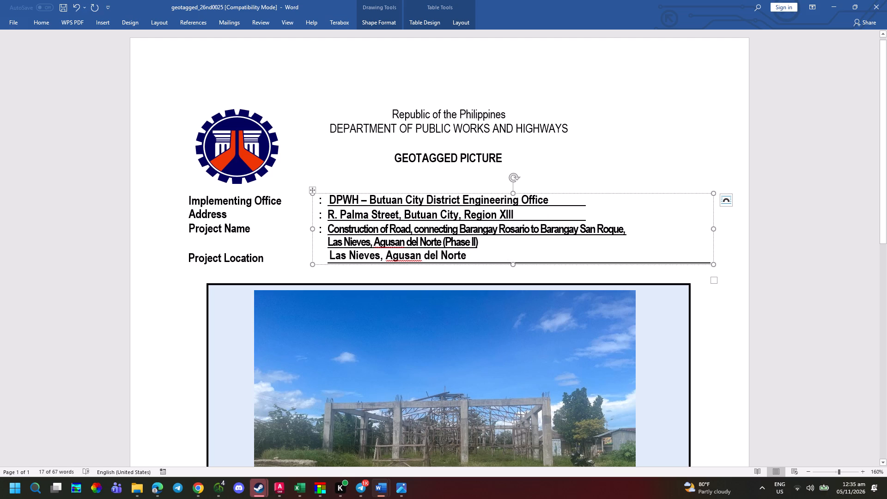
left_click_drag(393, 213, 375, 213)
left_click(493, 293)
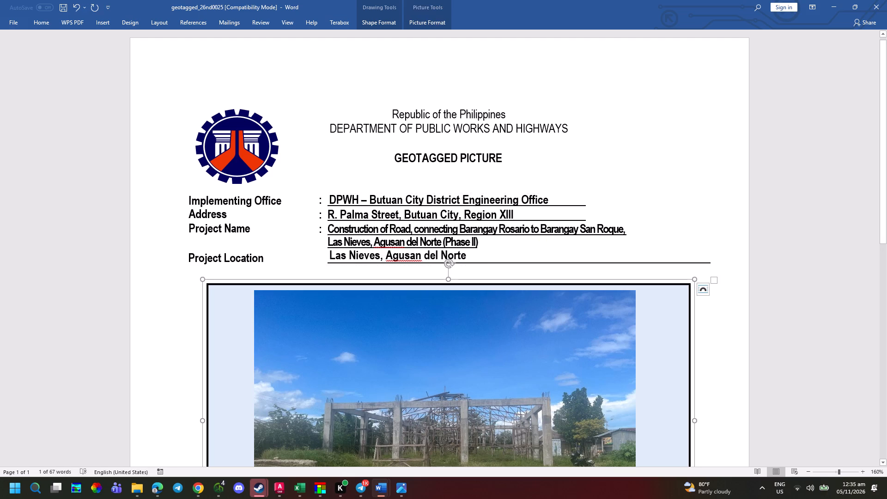
Copy the colon from the Project Name row into the Project Location row and add a space before it to align it.
scroll(401, 251, "up", 8, "ctrl")
left_click(478, 206)
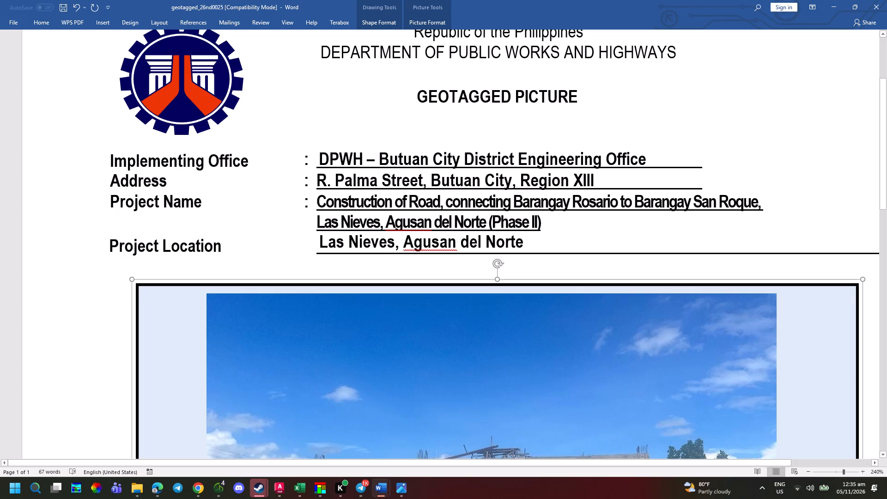
left_click(443, 207)
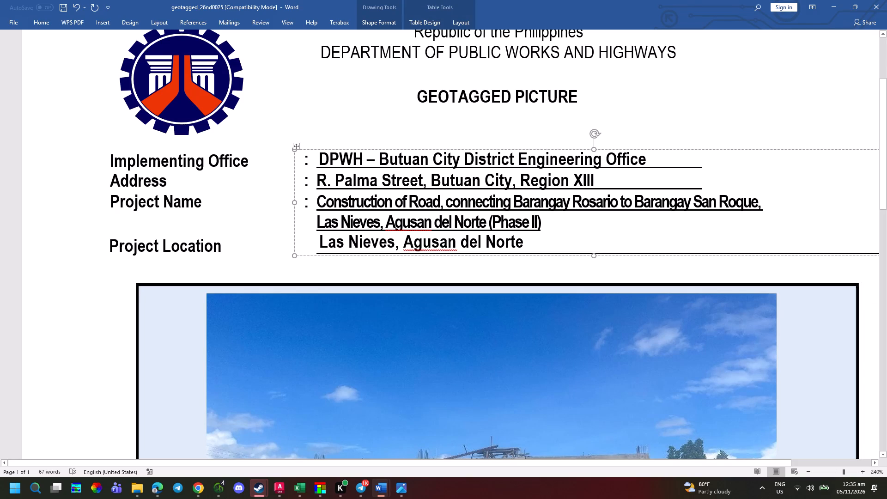
left_click(296, 222)
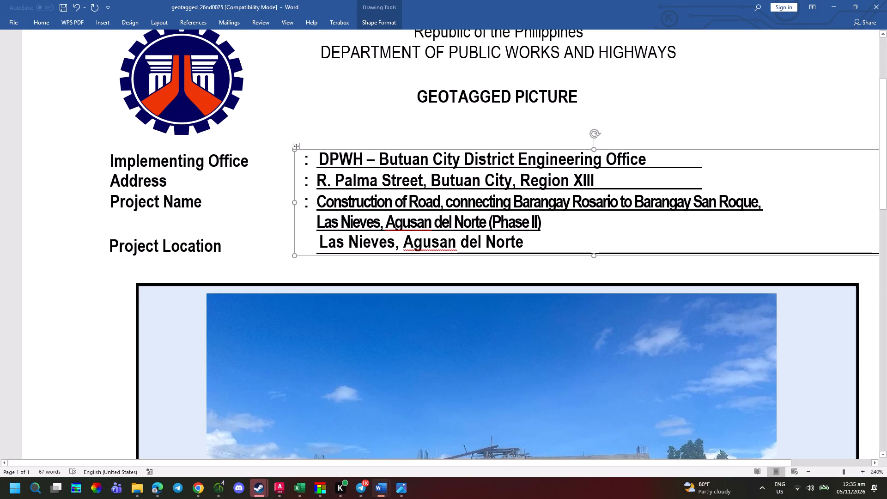
left_click(324, 245)
left_click(318, 244)
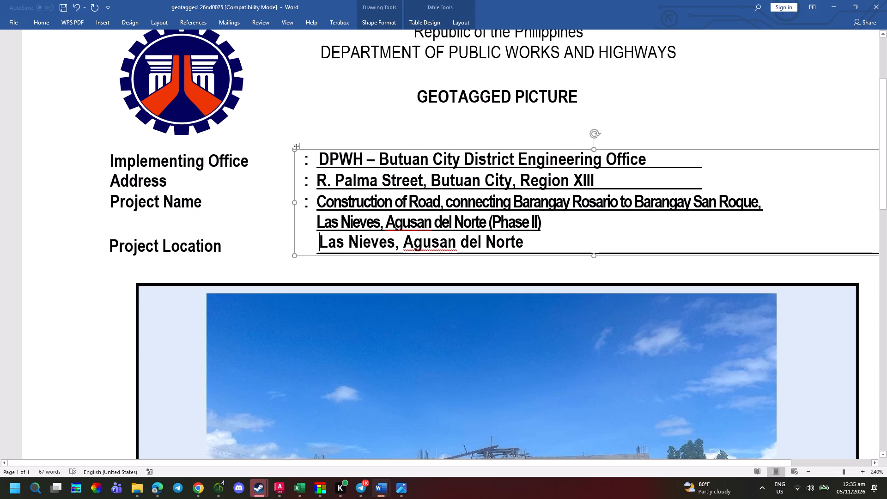
left_click(310, 209)
left_click_drag(310, 209, 299, 205)
key("ctrl+c")
left_click(310, 239)
key("ctrl+v")
left_click(301, 246)
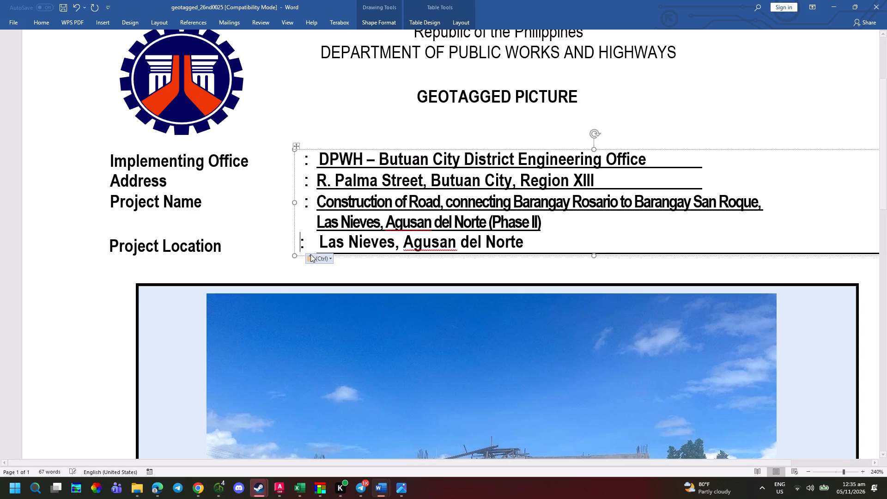
key("space")
left_click(556, 250)
left_click(569, 275)
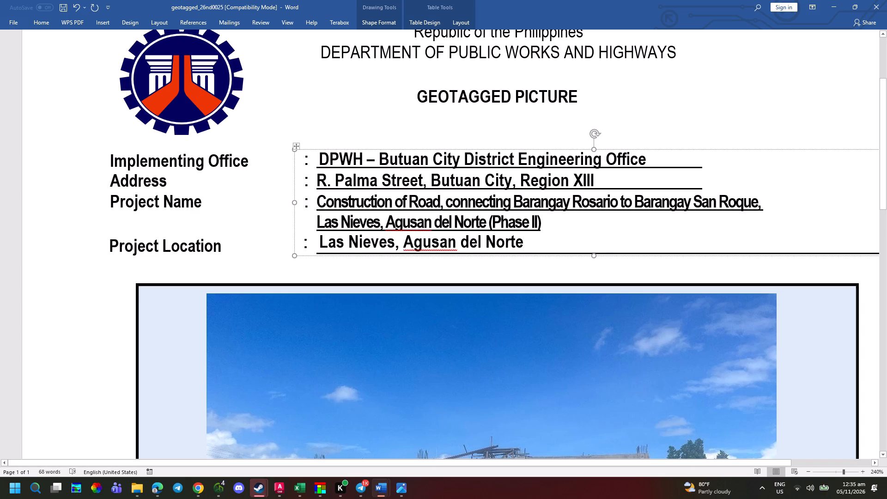
Examine the two framed building photos below the project details.
scroll(544, 269, "down", 7, "ctrl")
scroll(521, 302, "down", 4, "ctrl")
scroll(492, 329, "down", 1)
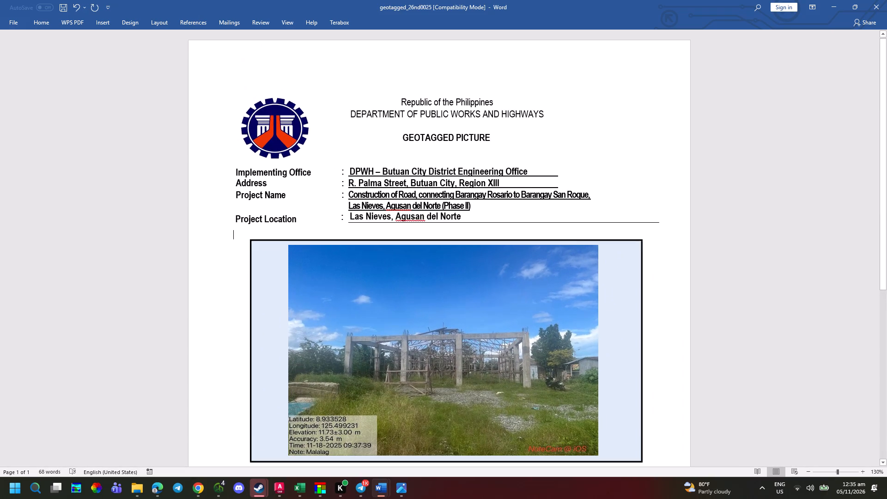
left_click(492, 329)
scroll(491, 330, "down", 4)
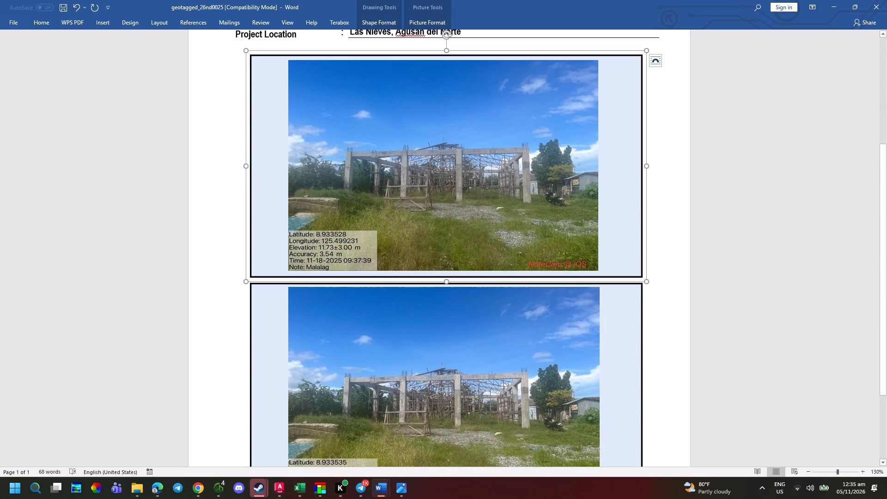
scroll(511, 276, "up", 1)
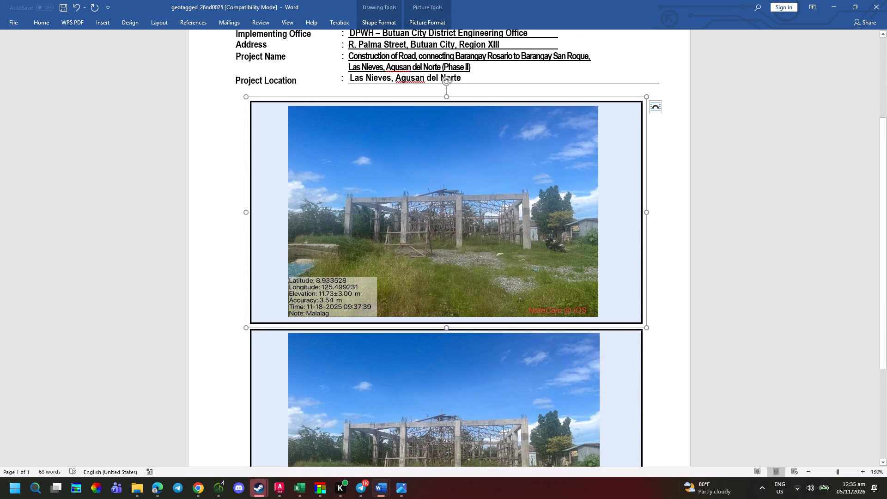
left_click(684, 236)
left_click(515, 243)
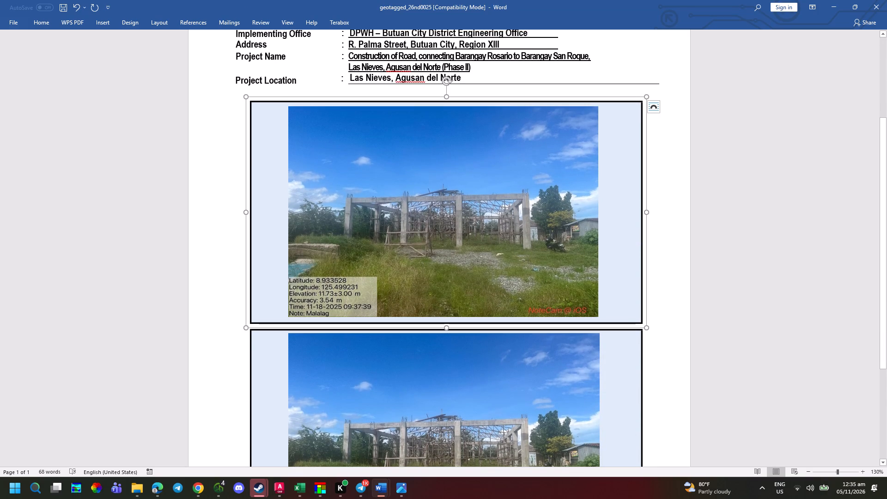
Insert the eight road photos listed under Today in the Downloads folder into the document below the project details.
left_click(701, 248)
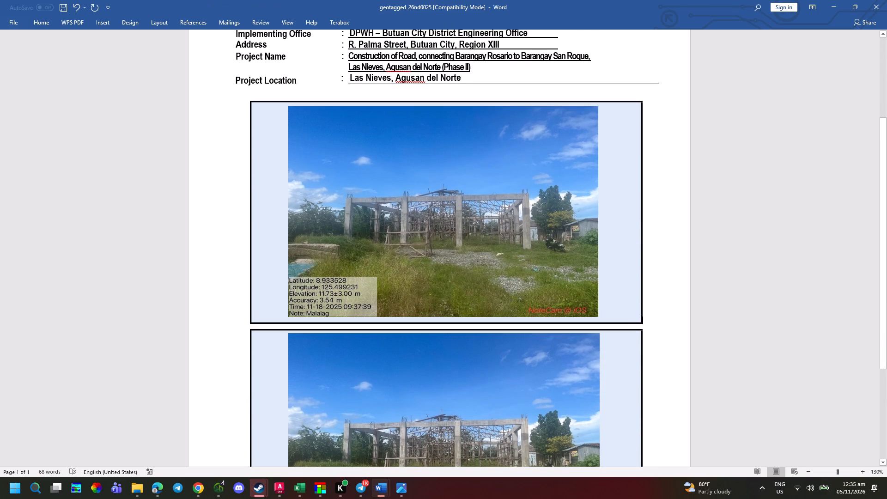
left_click_drag(88, 20, 95, 21)
left_click(97, 21)
left_click(111, 50)
left_click(125, 77)
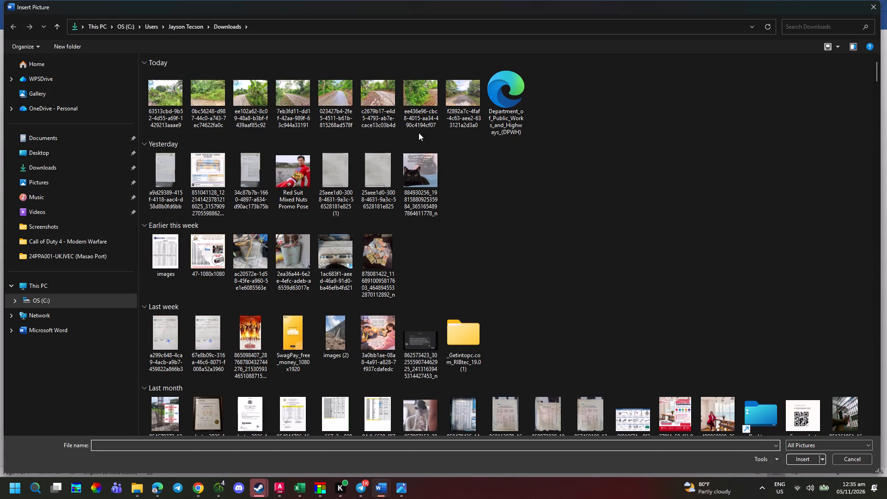
left_click(154, 124)
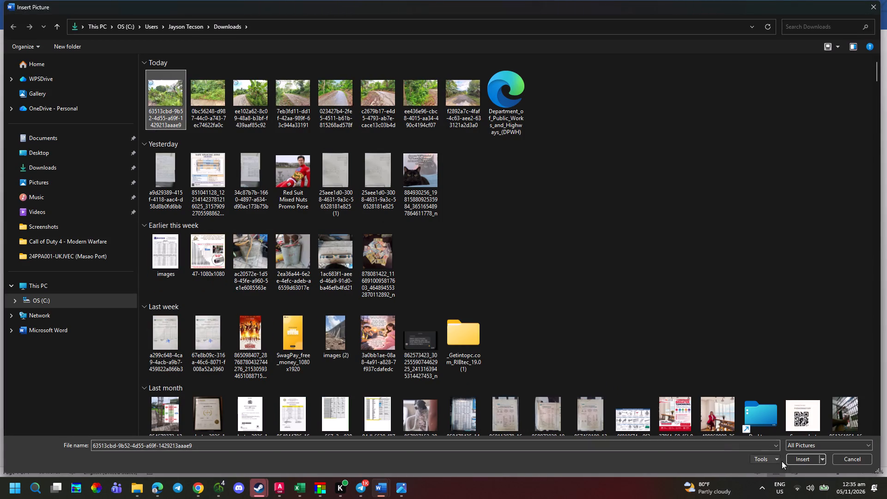
left_click(206, 108, "ctrl")
left_click(271, 120, "ctrl")
left_click(311, 120, "ctrl")
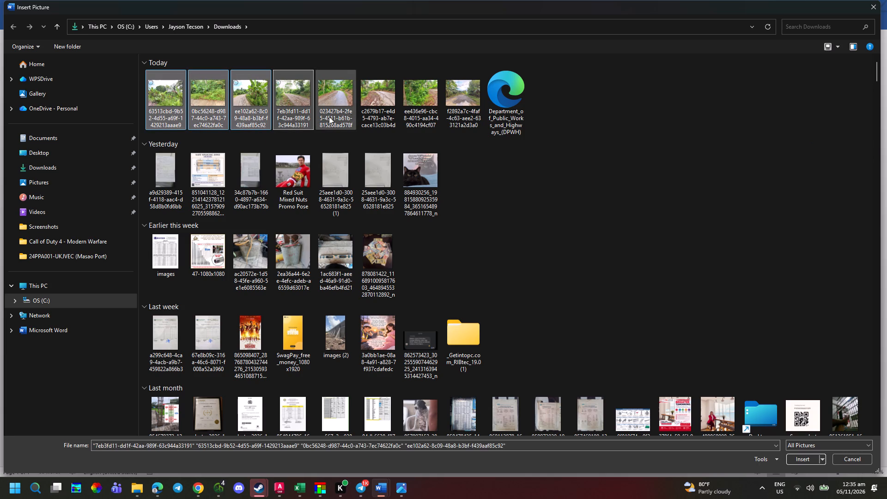
left_click(349, 112, "ctrl")
left_click(396, 109, "ctrl")
left_click(429, 114, "ctrl")
left_click(462, 111, "ctrl")
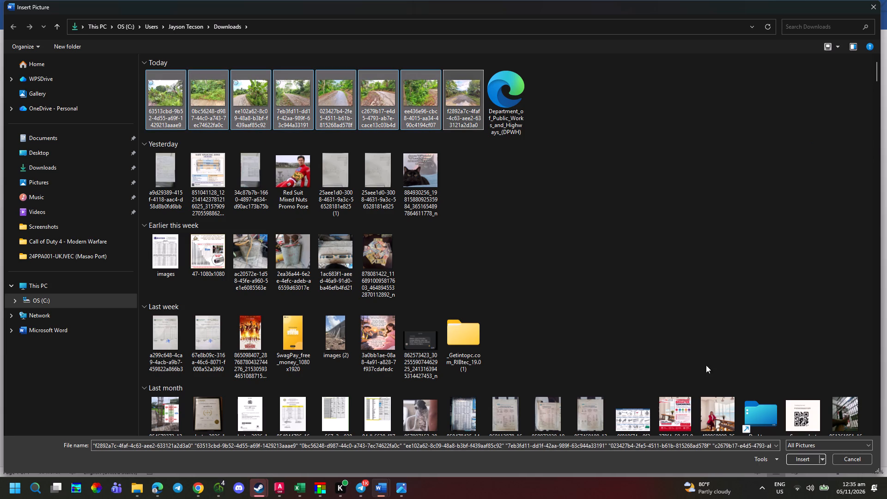
left_click(795, 465)
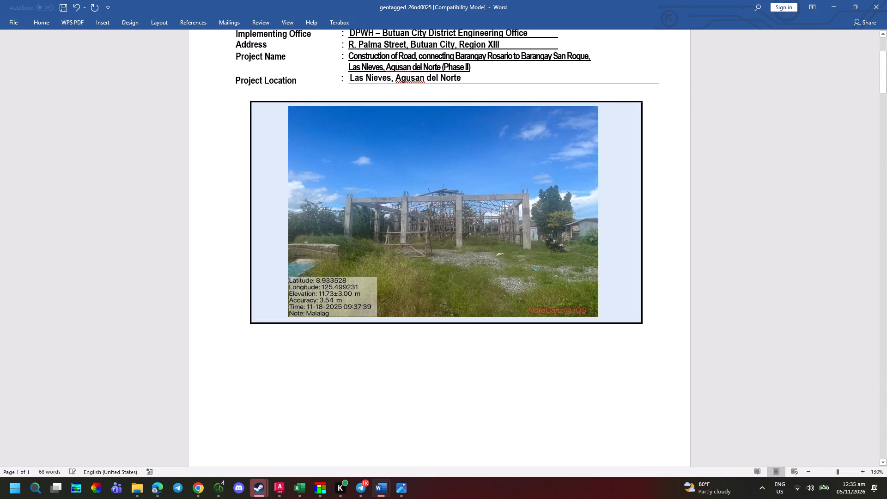
Examine the inserted road photos and their geotag captions across the document's pages.
scroll(438, 294, "down", 4, "ctrl")
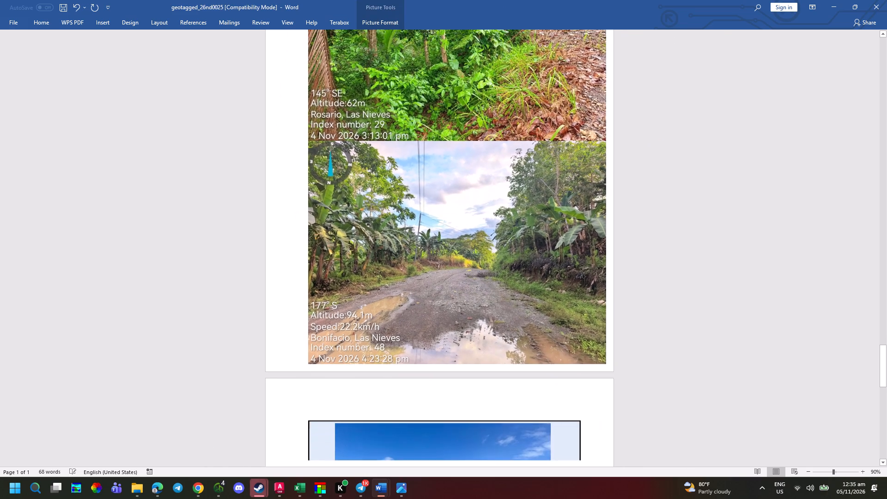
scroll(437, 297, "up", 2)
left_click(334, 372)
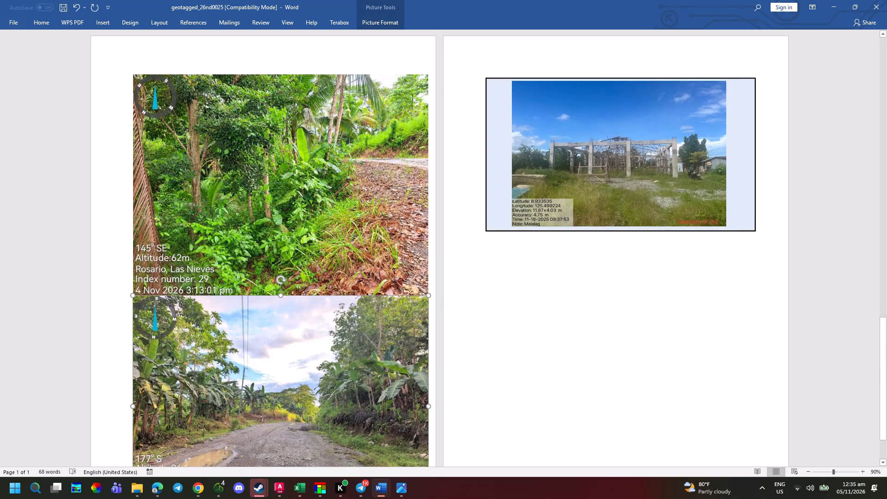
left_click(328, 251)
scroll(328, 251, "up", 5)
scroll(361, 264, "up", 20)
scroll(361, 264, "up", 2)
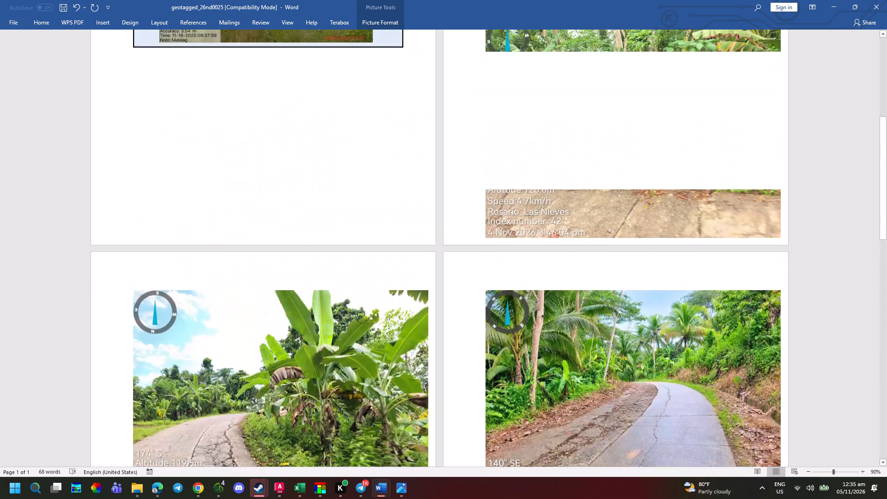
scroll(372, 267, "up", 8)
left_click(577, 233)
scroll(538, 258, "down", 16)
scroll(507, 288, "down", 14)
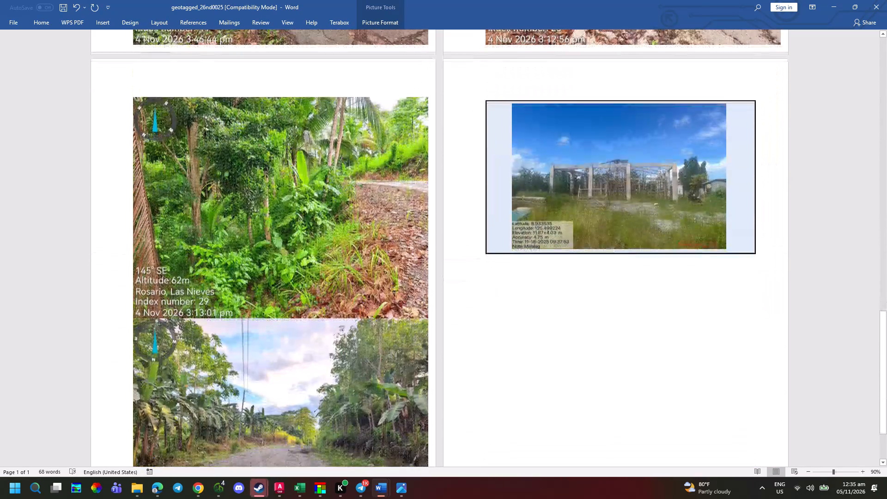
Delete the road photo captioned Bonifacio, Las Nieves with index number 48.
scroll(472, 288, "down", 4)
scroll(437, 309, "down", 4)
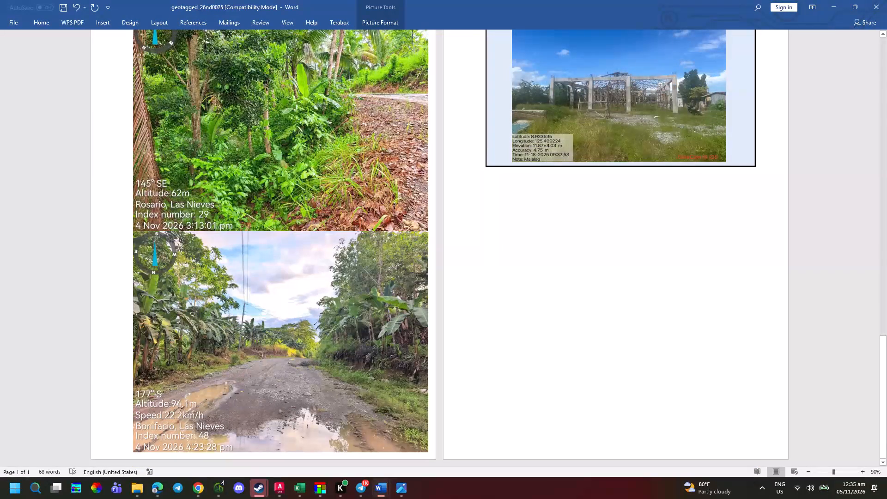
left_click(241, 341)
key("Delete")
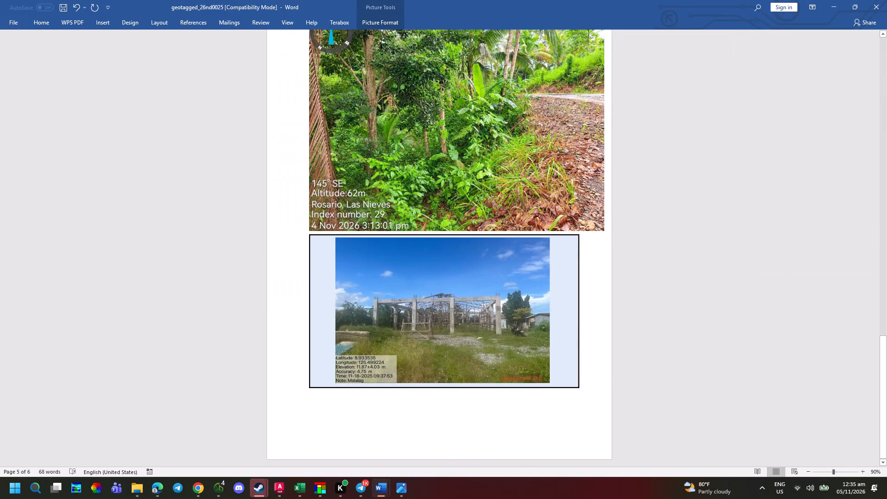
Set the text wrapping of the road photo with index number 29 to Behind Text.
scroll(437, 327, "up", 3)
left_click(469, 283)
scroll(460, 280, "up", 3)
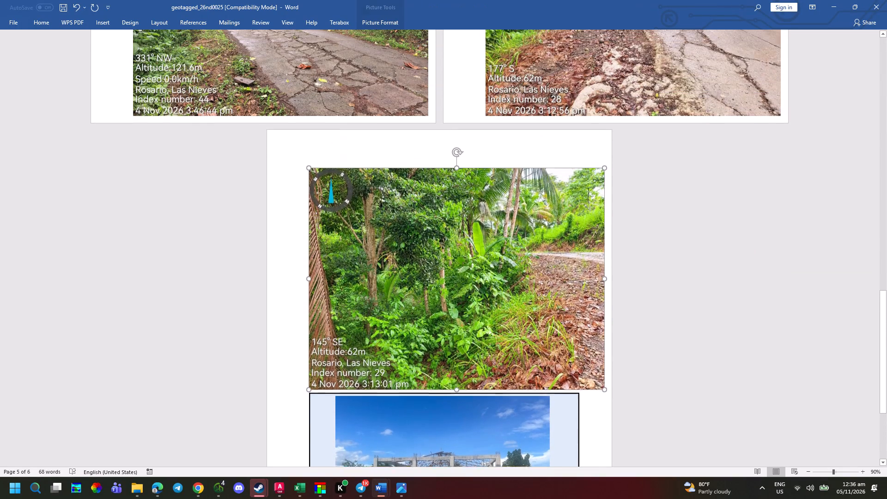
left_click(538, 274)
left_click(623, 214)
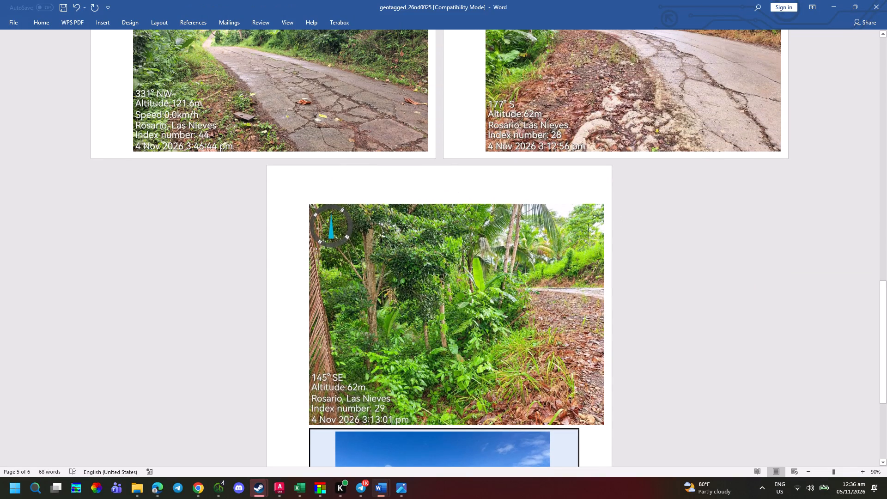
left_click(577, 238)
left_click(620, 214)
left_click(668, 295)
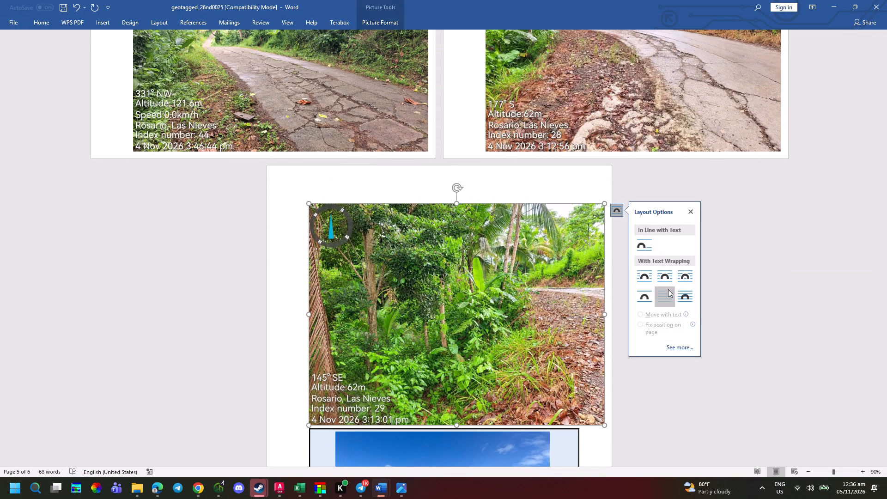
Set the text wrapping of the road photo with index number 44 to Behind Text.
scroll(529, 218, "up", 17)
scroll(384, 238, "up", 14)
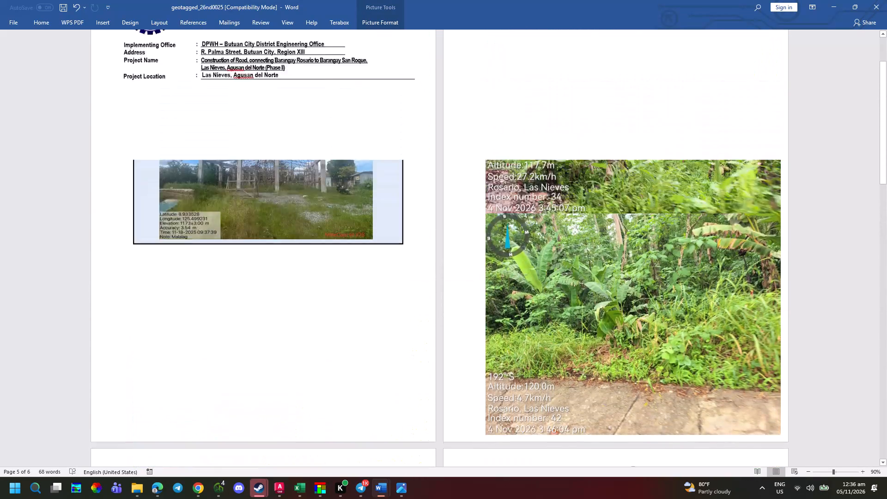
scroll(381, 236, "up", 2)
scroll(497, 272, "down", 3)
scroll(551, 271, "down", 2)
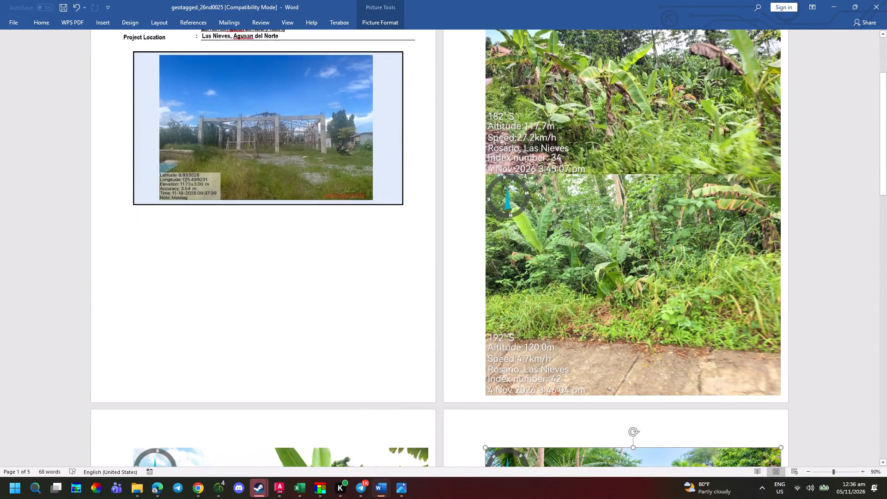
scroll(543, 283, "down", 20)
scroll(543, 283, "down", 1)
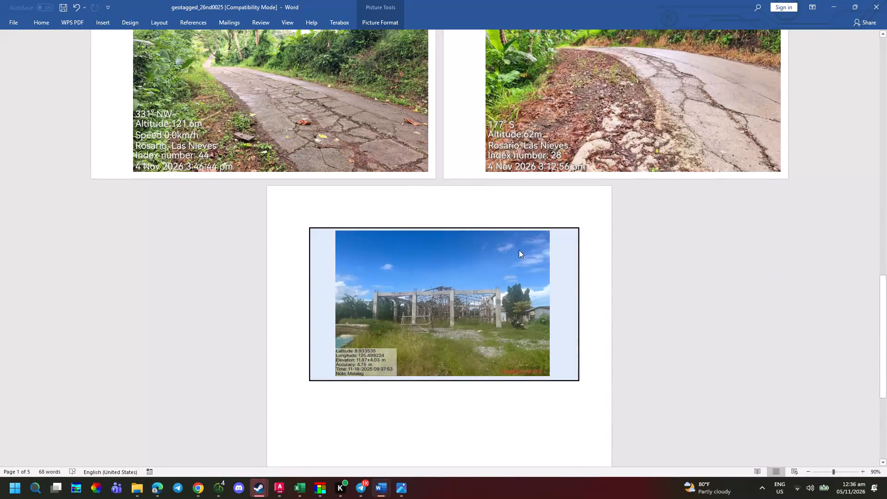
left_click(435, 167)
left_click(395, 144)
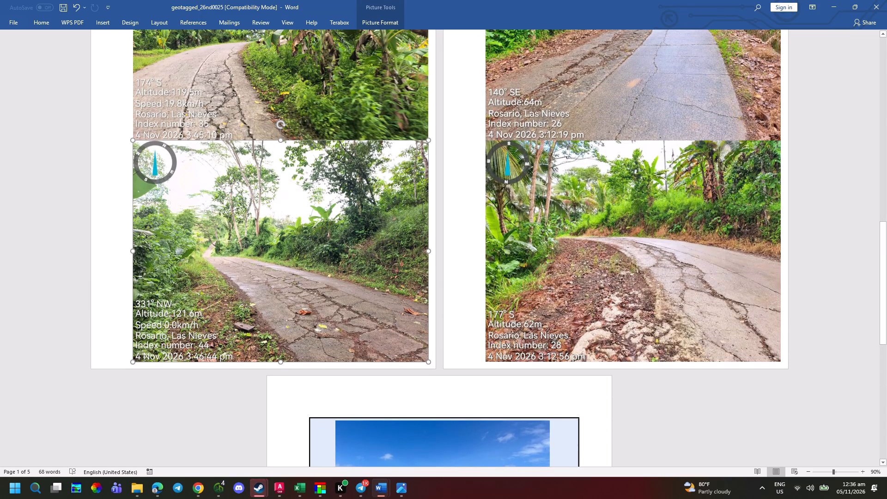
left_click(440, 147)
left_click(498, 236)
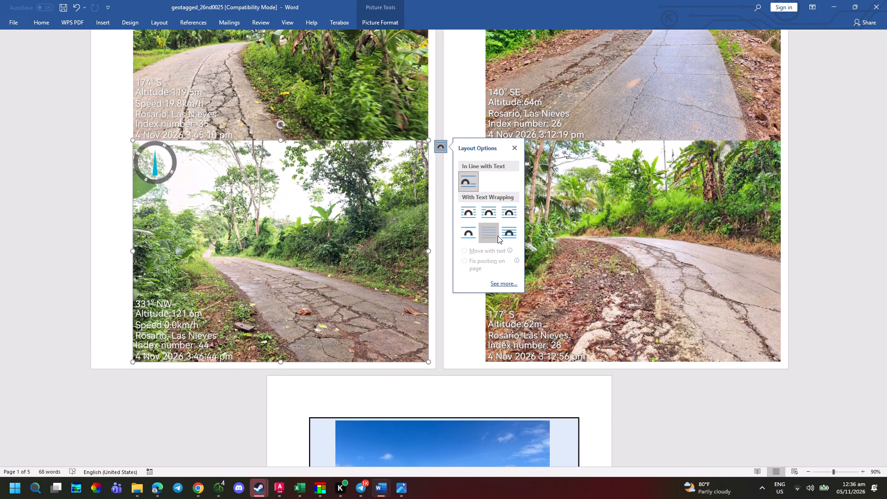
left_click(568, 249)
Set the text wrapping of the road photos with index numbers 26, 28 and 35 to Behind Text.
left_click(379, 290)
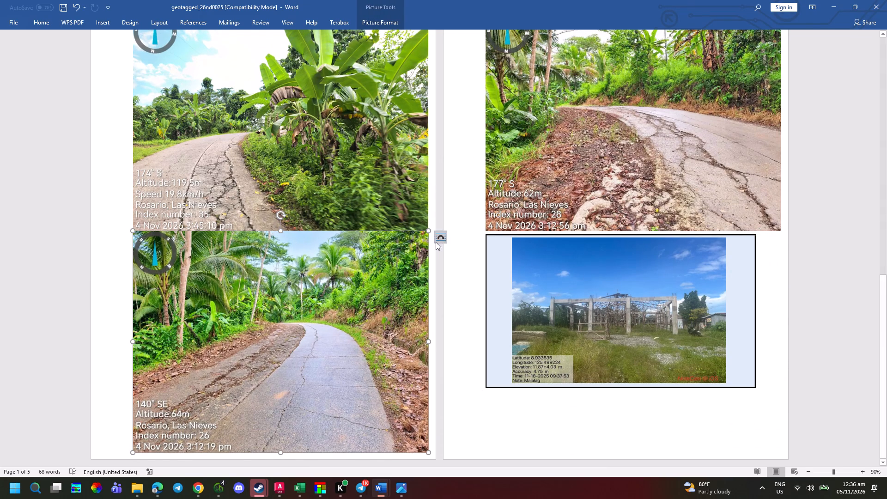
left_click(436, 242)
left_click(488, 319)
left_click(544, 211)
left_click(346, 276)
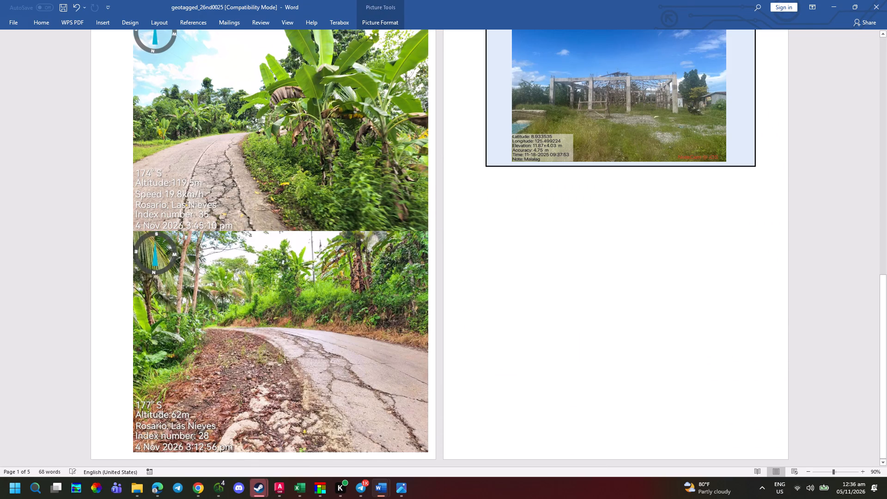
left_click(446, 237)
left_click(492, 321)
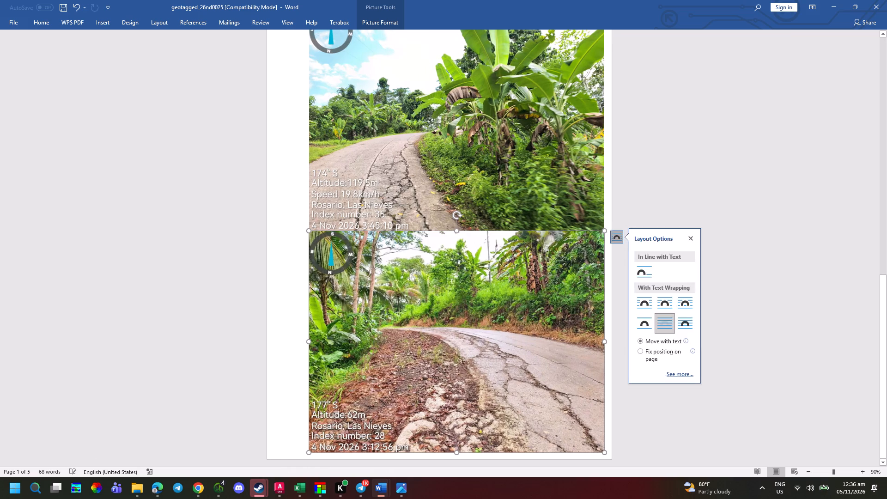
left_click(311, 197)
left_click(389, 218)
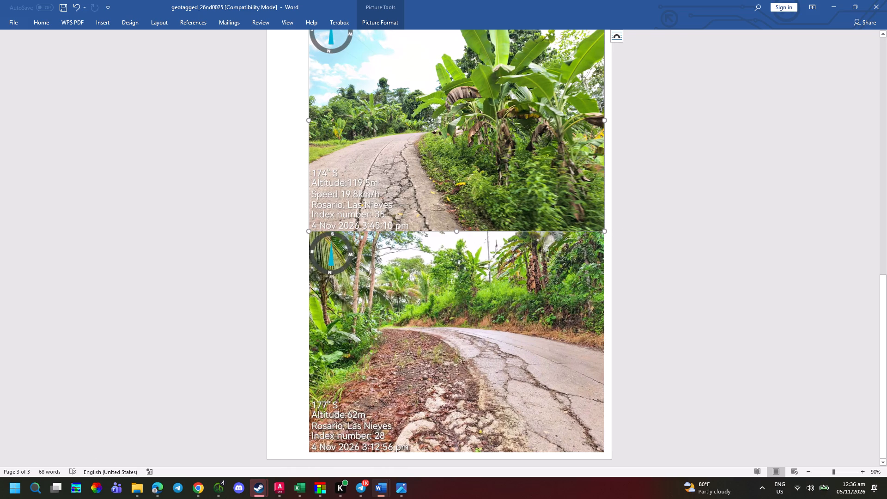
left_click(615, 36)
left_click(659, 130)
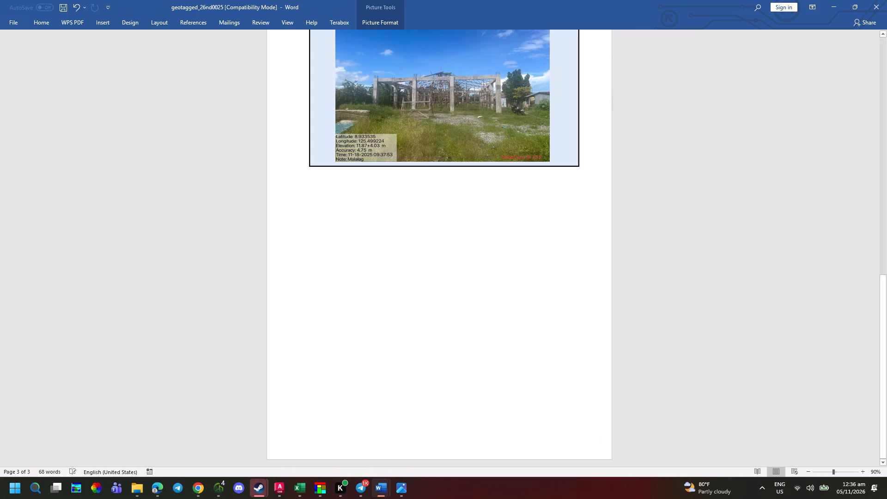
Set the text wrapping of the remaining inline road photos, index numbers 42 and 34, to Behind Text.
scroll(509, 223, "up", 18)
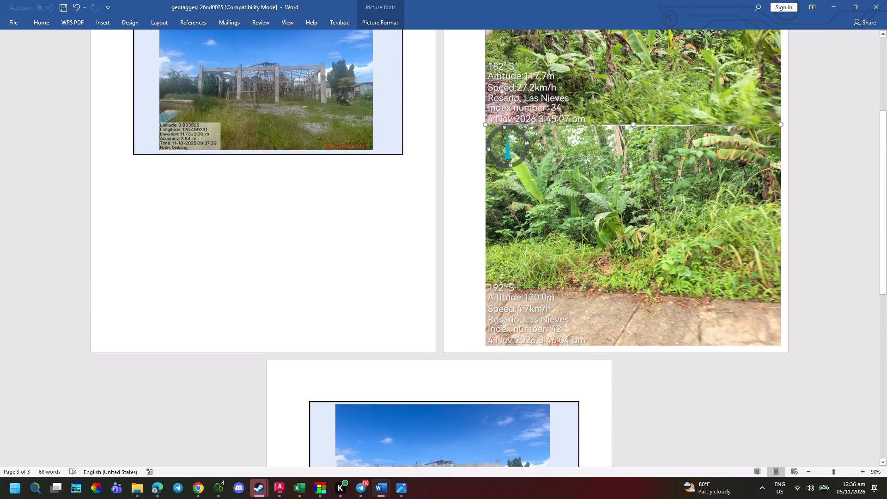
left_click(597, 329)
left_click_drag(608, 350, 608, 322)
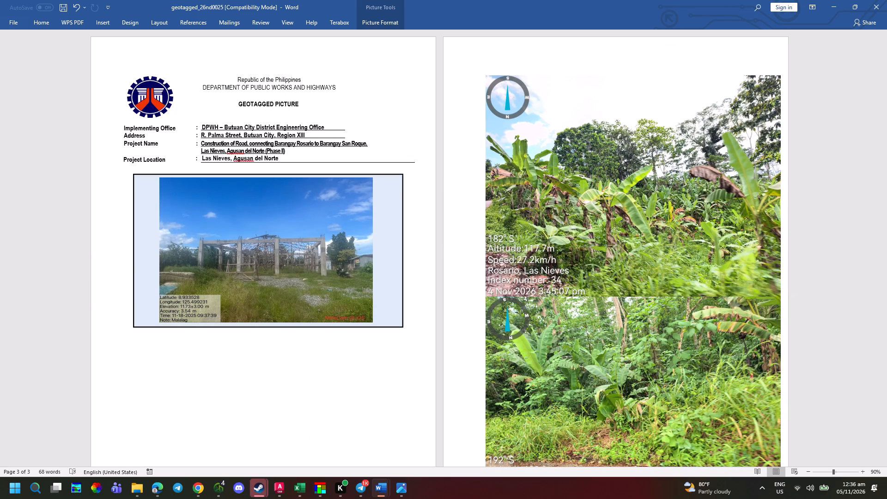
left_click(800, 304)
left_click(797, 304)
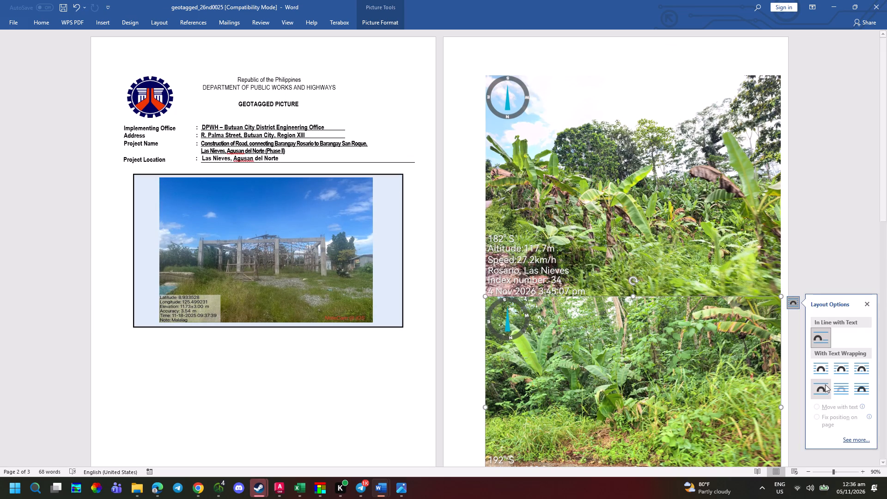
left_click(835, 385)
left_click(640, 247)
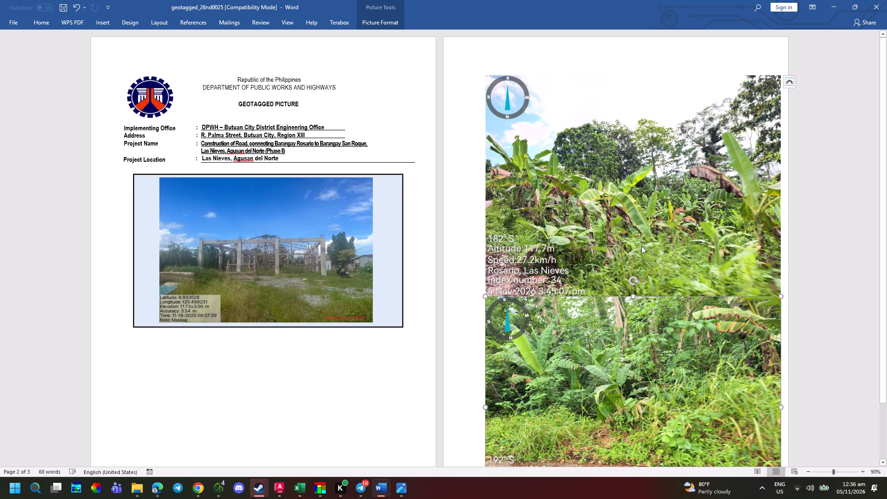
left_click_drag(637, 221, 556, 212)
left_click(614, 213)
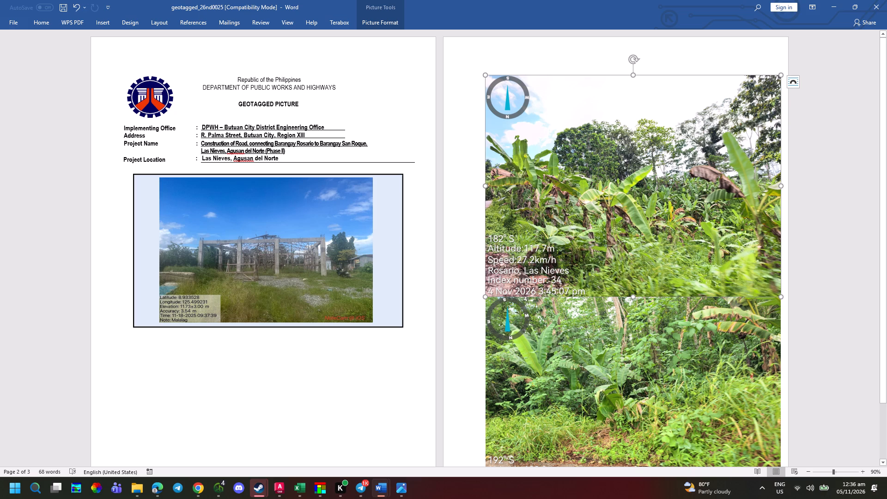
left_click(789, 81)
left_click(846, 171)
left_click(632, 215)
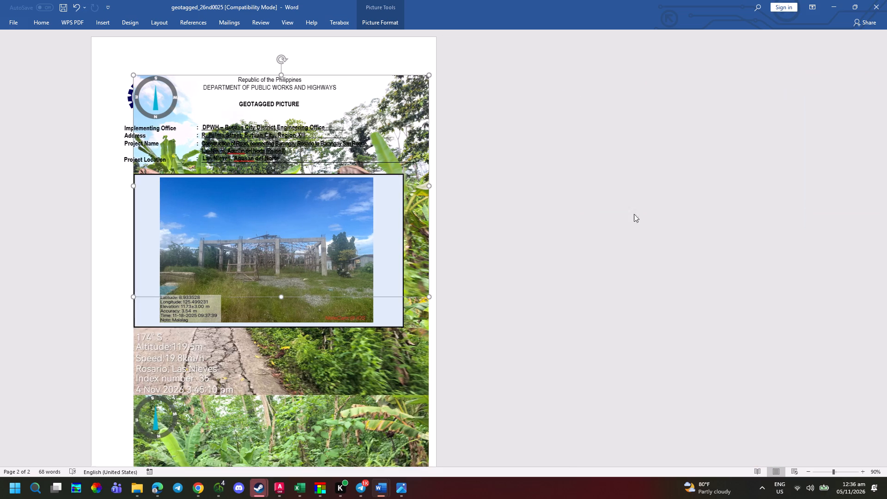
Move the index 35 road photo down the page, out from behind the framed building photo.
scroll(531, 347, "down", 5)
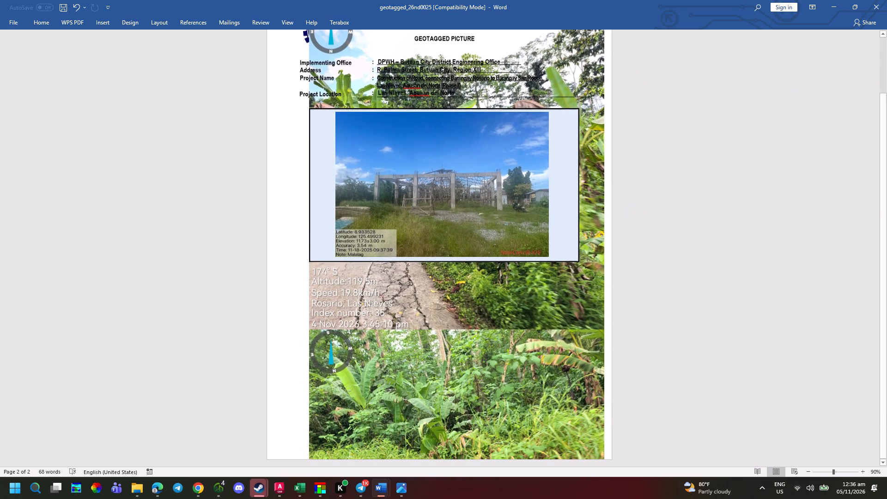
left_click(473, 283)
left_click_drag(486, 294, 483, 349)
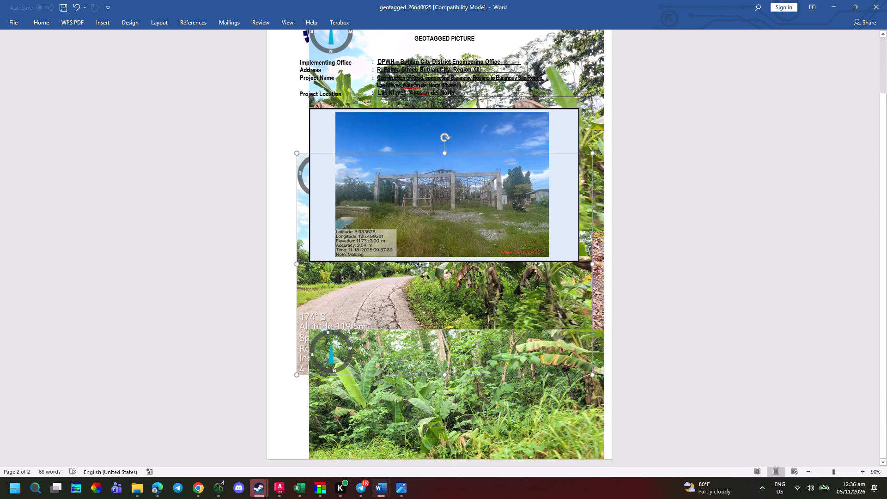
left_click_drag(483, 349, 498, 390)
Move the index 42 road photo down past the bottom of the page.
scroll(500, 335, "down", 3)
left_click(498, 387)
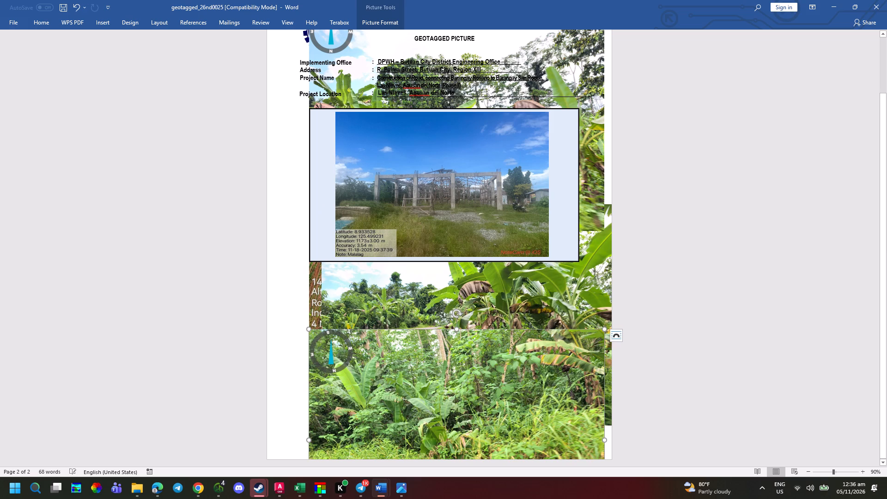
left_click_drag(501, 388, 525, 396)
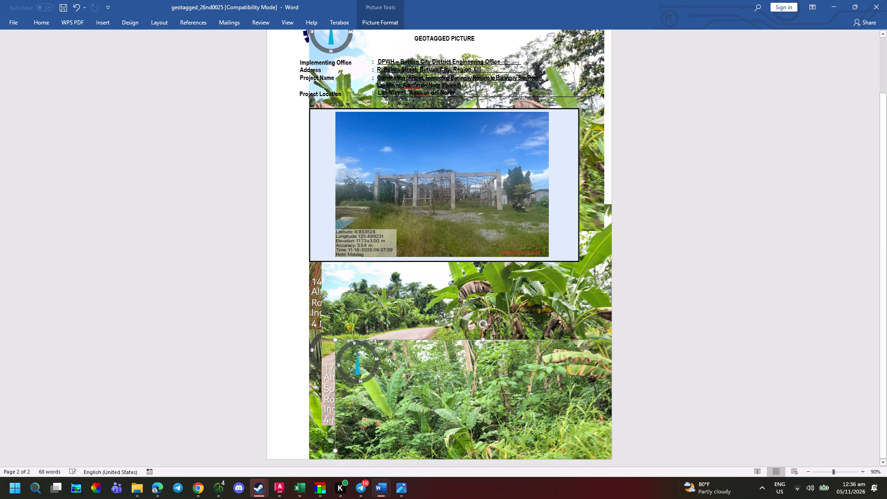
left_click_drag(511, 376, 508, 469)
scroll(505, 377, "down", 5)
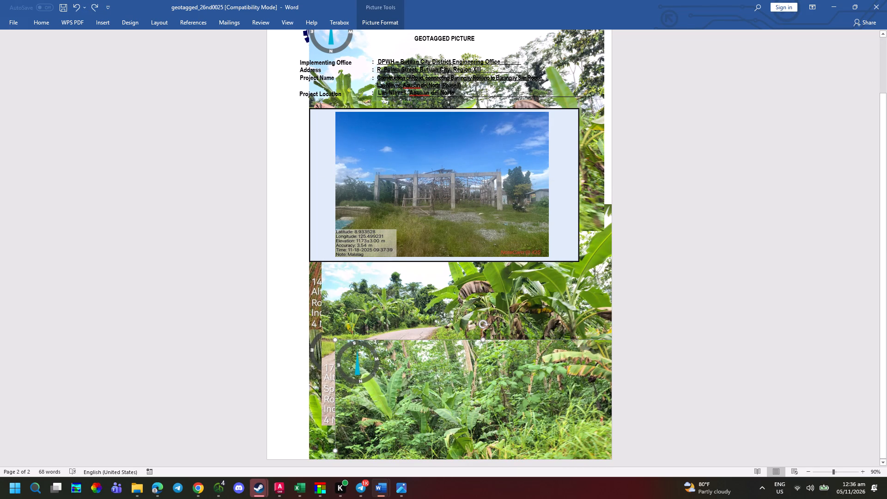
Insert a long run of blank lines beside the road photos to make room on the second page.
left_click(311, 408)
left_click(302, 411)
key("Return")
key("Return")
key("Return")
key("Return")
key("Return")
key("Return")
key("Return")
key("Return")
key("Return")
key("Return")
key("Return")
key("Return")
key("Return")
key("Return")
key("Return")
key("Return")
key("Return")
key("Return")
key("Return")
key("Return")
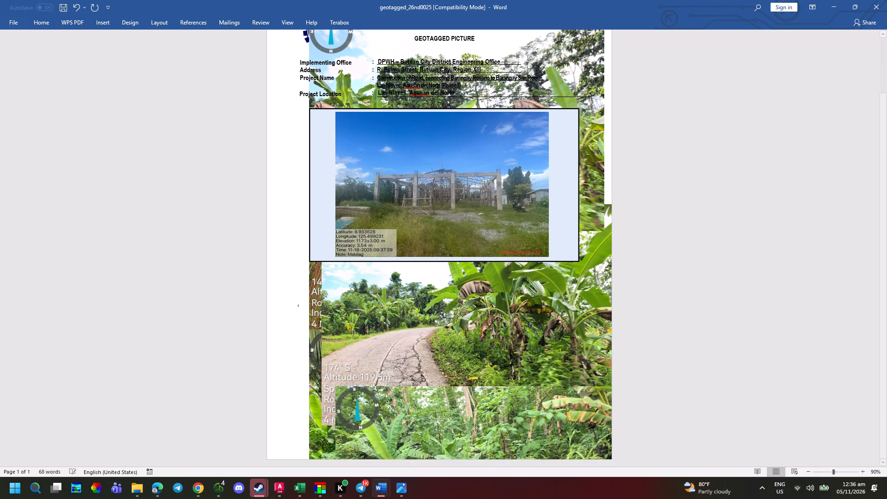
scroll(415, 388, "down", 4)
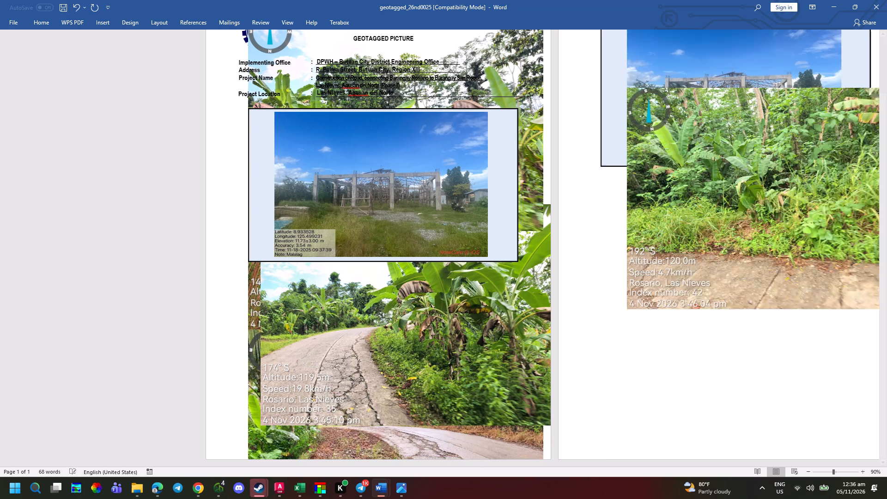
scroll(423, 376, "down", 8)
key("Return")
key("Return")
key("Return")
key("Return")
key("Return")
key("Return")
key("Return")
key("Return")
key("Return")
key("Return")
key("Return")
key("Return")
key("Return")
key("Return")
key("Return")
key("Return")
key("Return")
key("Return")
key("Return")
key("Return")
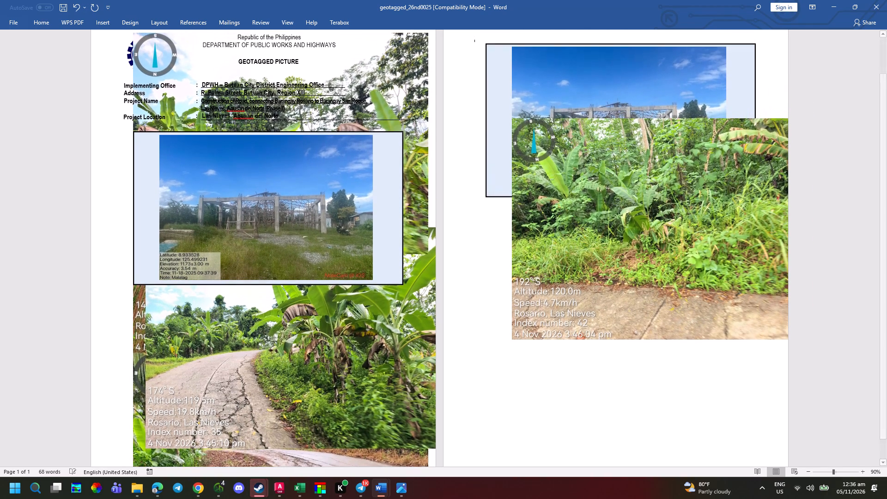
Move the index 35 road photo and the curved-road photo beneath it from the first page onto the second page.
left_click(292, 383)
left_click_drag(281, 364, 633, 333)
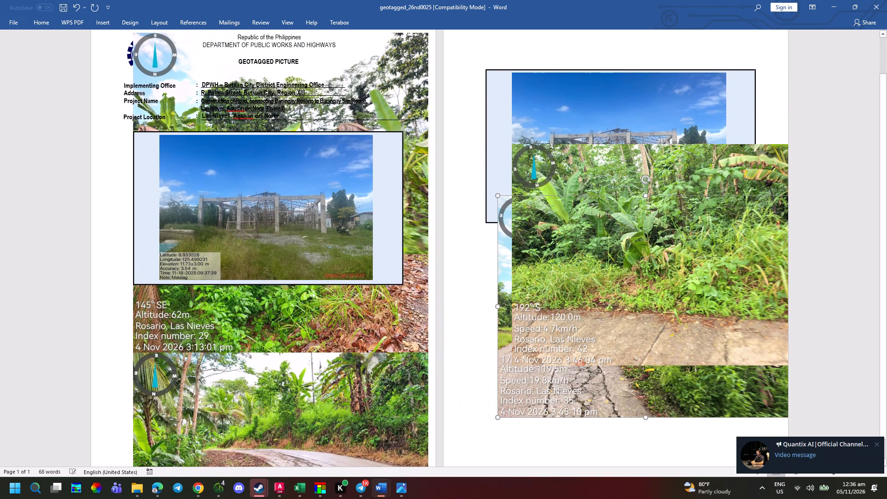
left_click_drag(633, 333, 631, 333)
left_click(309, 365)
left_click_drag(308, 400, 605, 338)
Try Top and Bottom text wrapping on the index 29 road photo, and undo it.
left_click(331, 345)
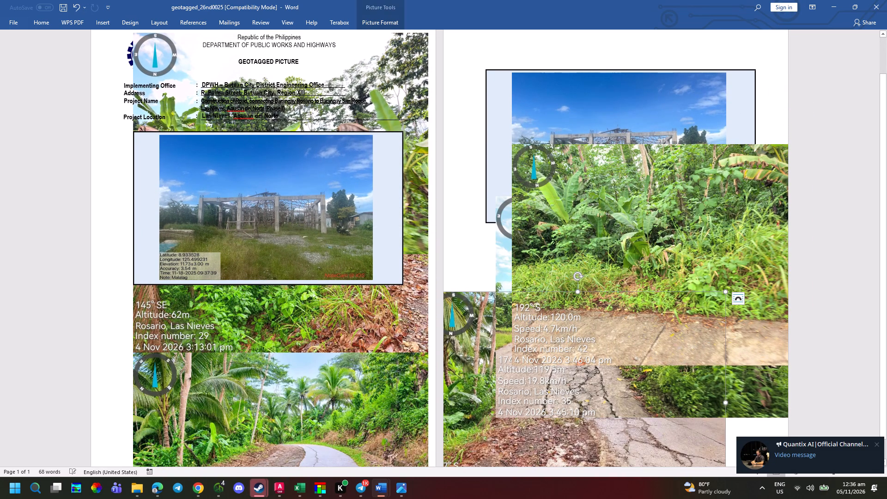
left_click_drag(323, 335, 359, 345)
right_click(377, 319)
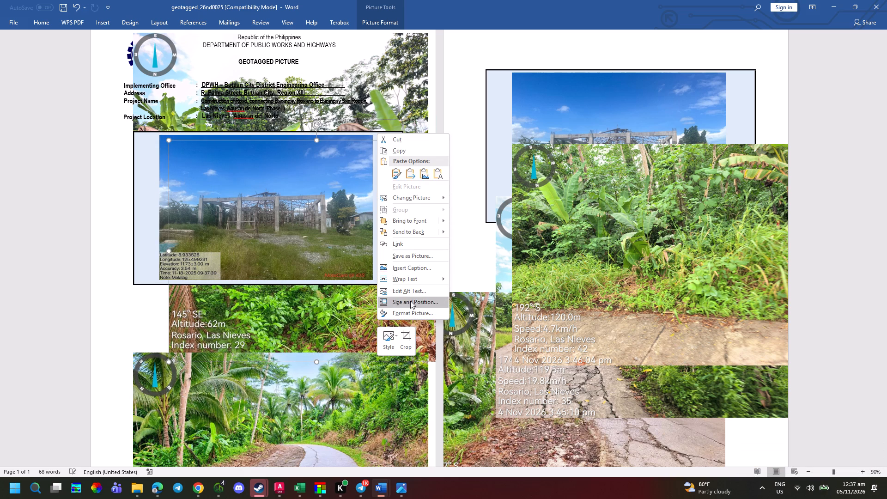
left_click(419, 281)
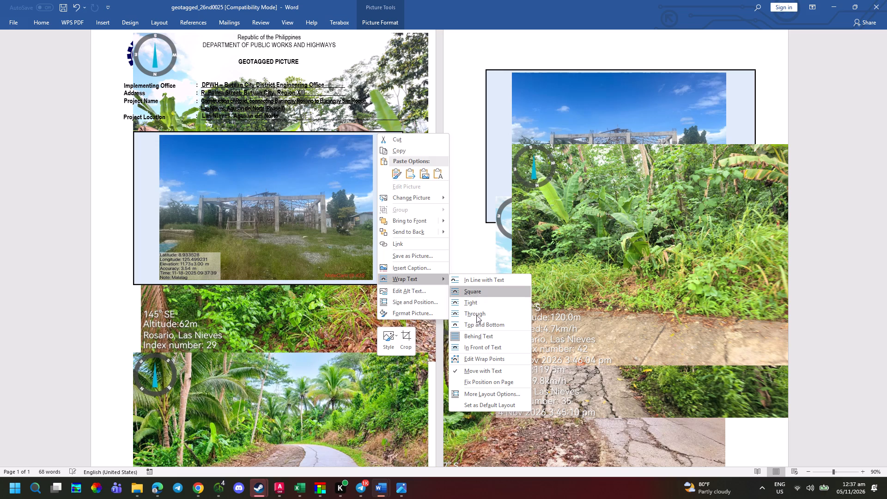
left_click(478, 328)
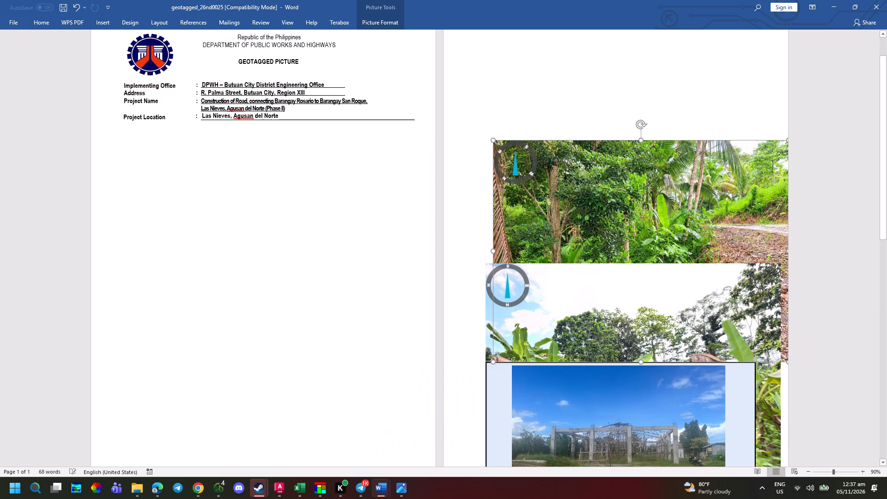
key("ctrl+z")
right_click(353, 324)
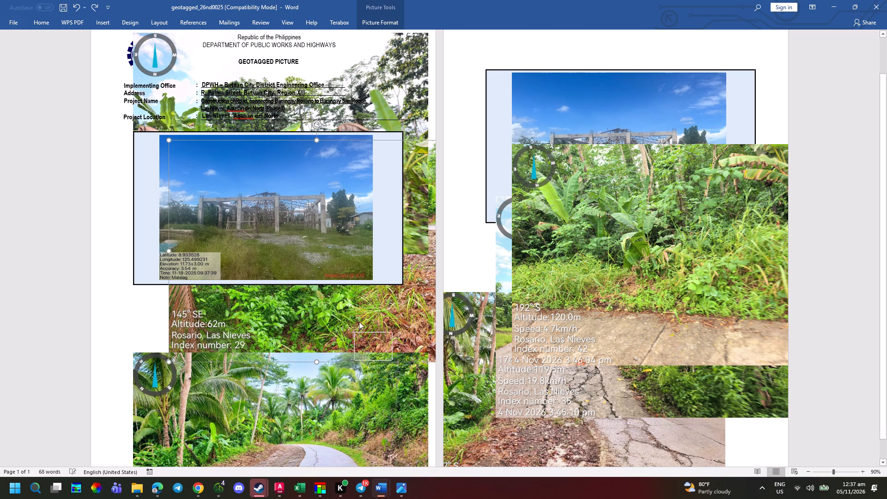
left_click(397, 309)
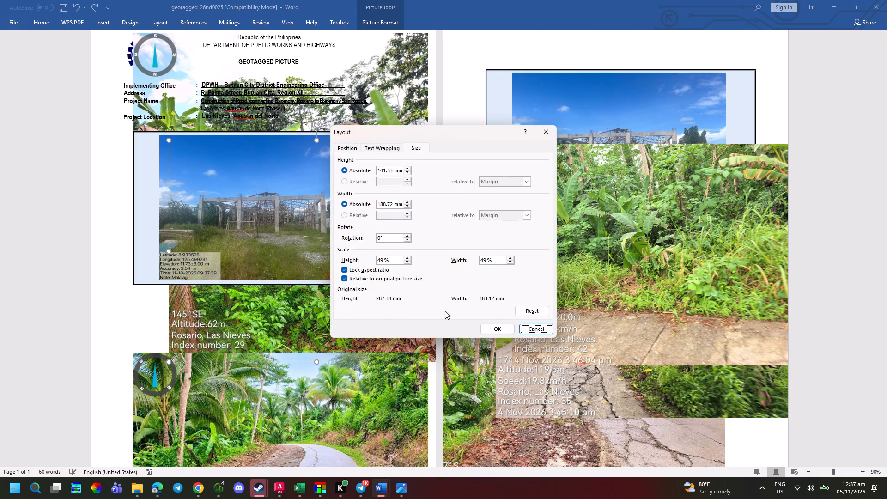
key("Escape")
Set the index 29 road photo's text wrapping to In Front of Text and move it down, partly clear of the framed building photo.
right_click(335, 317)
left_click(371, 280)
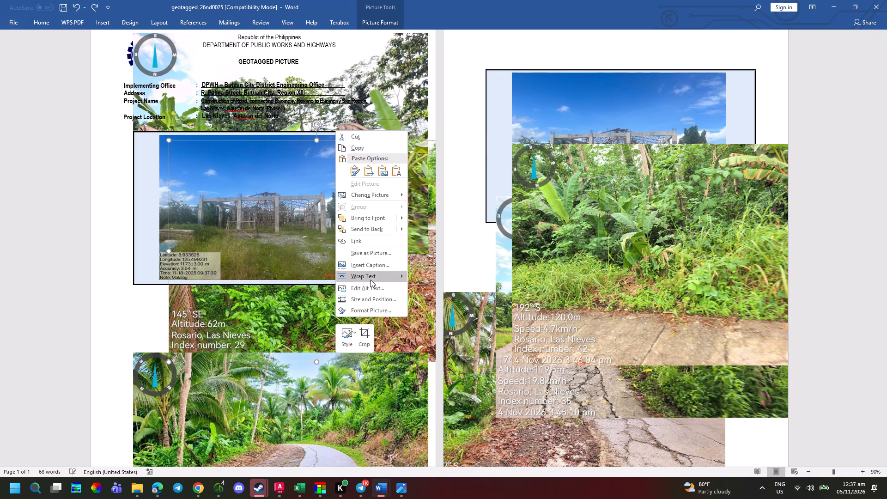
left_click(446, 345)
left_click_drag(366, 329, 337, 323)
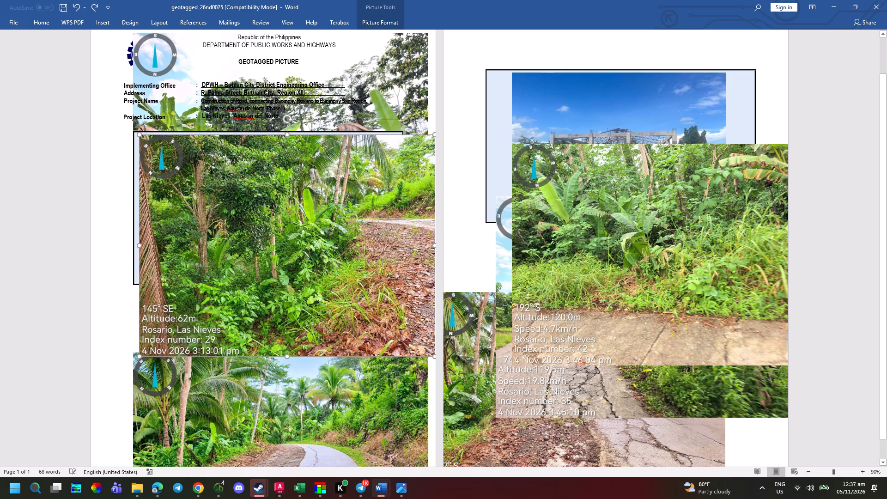
left_click_drag(337, 323, 334, 367)
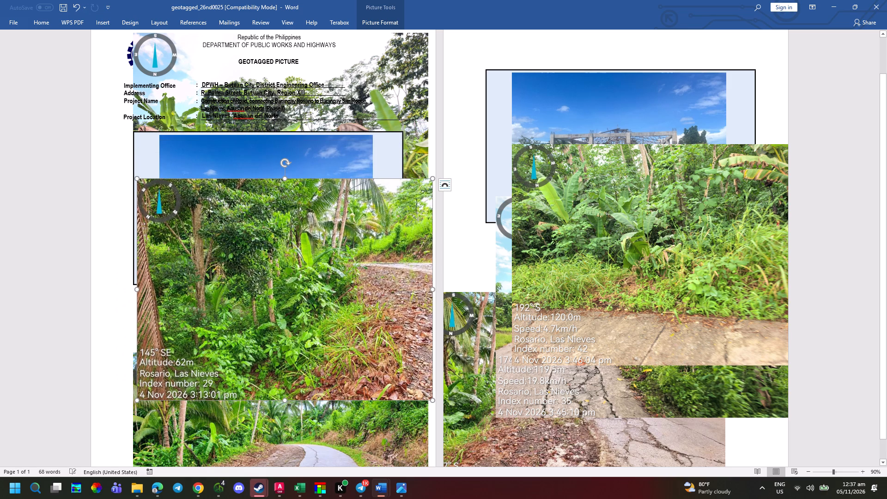
Show the size of the building photo inside the frame and take a screenshot of its height and width values.
left_click(336, 167)
left_click(336, 167)
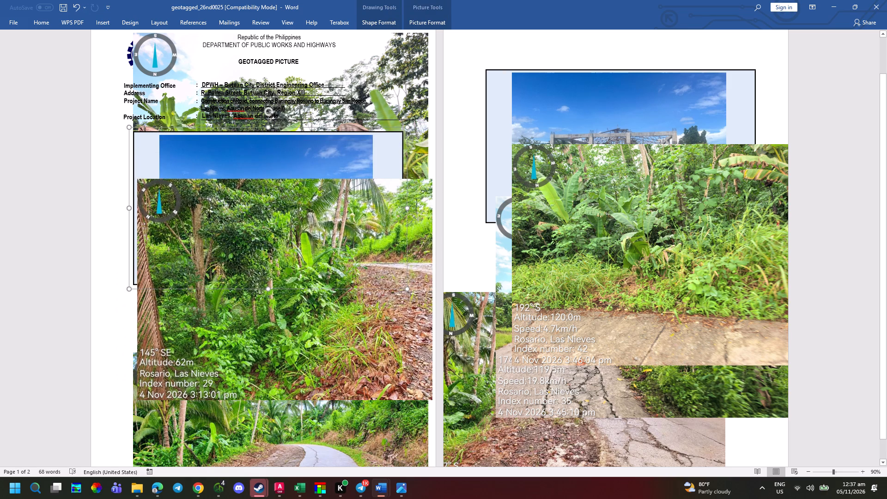
left_click(395, 20)
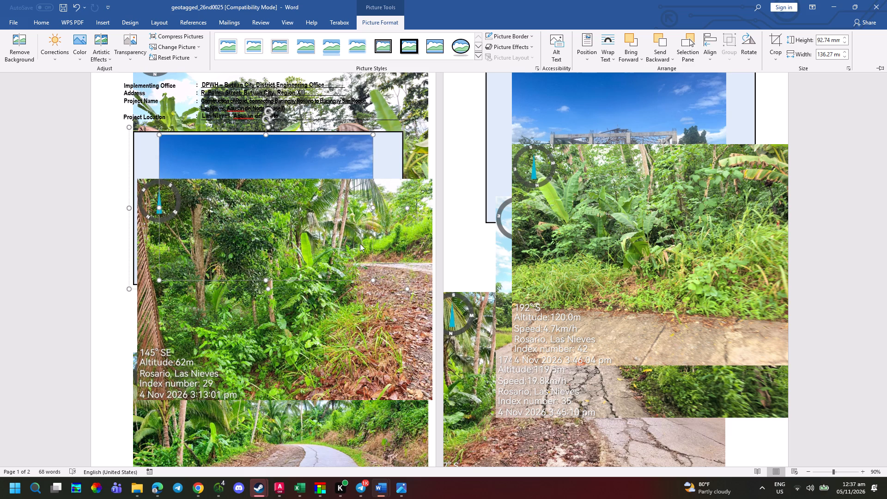
key("Print")
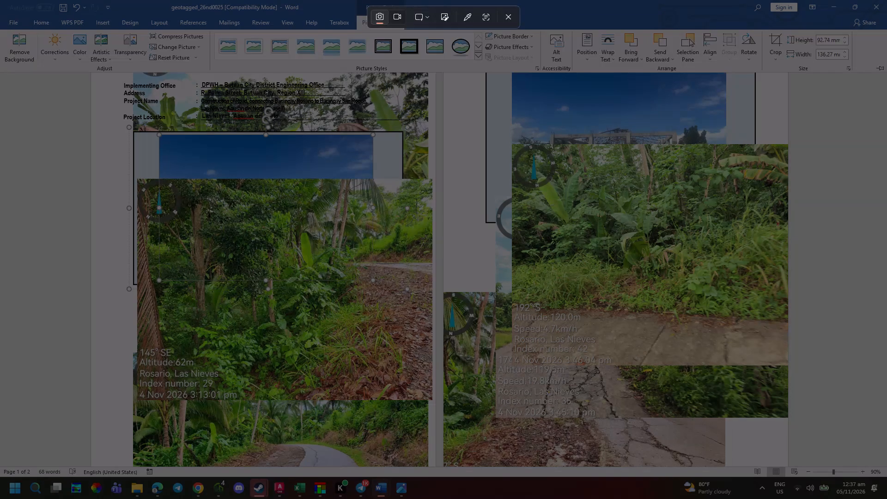
left_click_drag(797, 31, 860, 74)
Set the index 29 road photo's height to 92.74 mm.
left_click(300, 344)
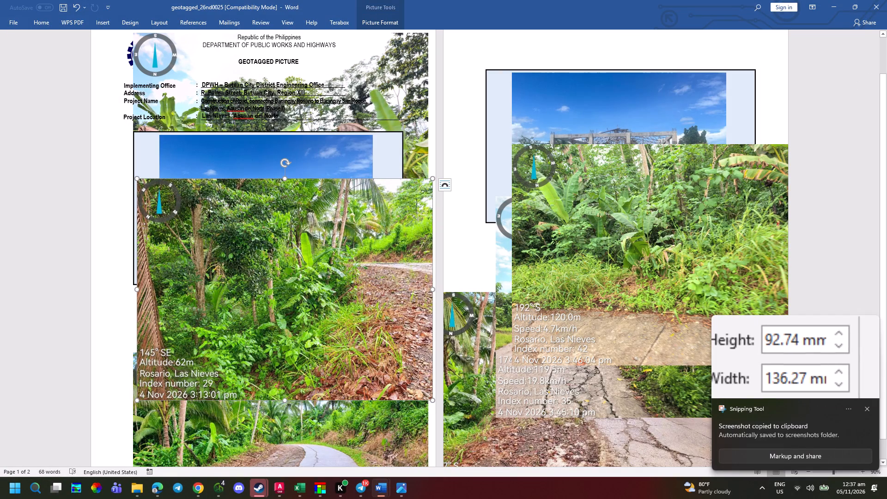
left_click(443, 187)
right_click(366, 290)
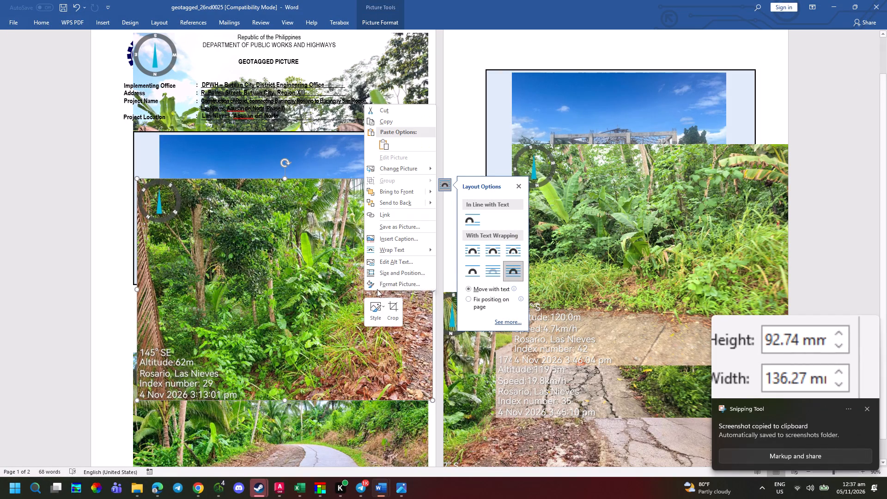
left_click(393, 269)
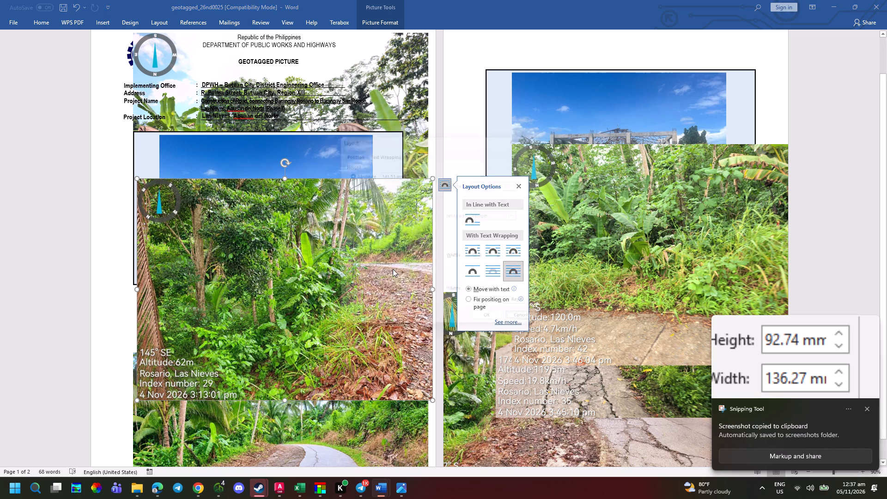
left_click_drag(391, 169, 368, 175)
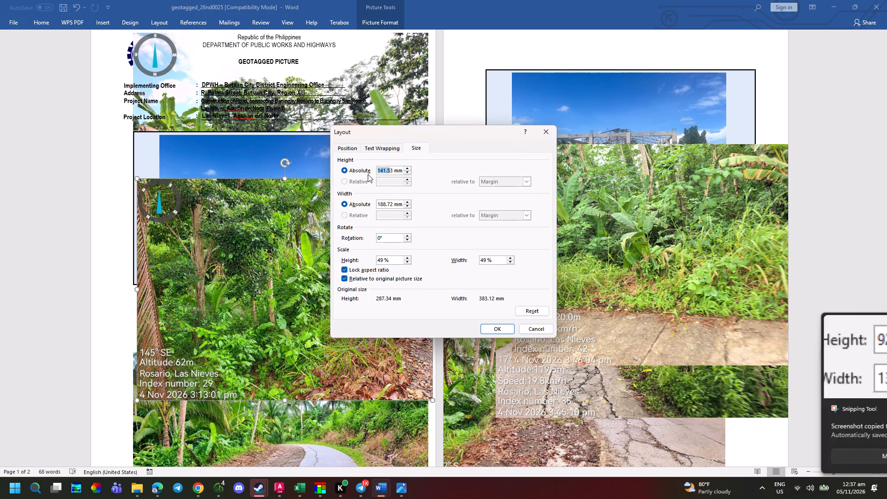
key("BackSpace")
key("Right")
key("BackSpace")
type("92.74")
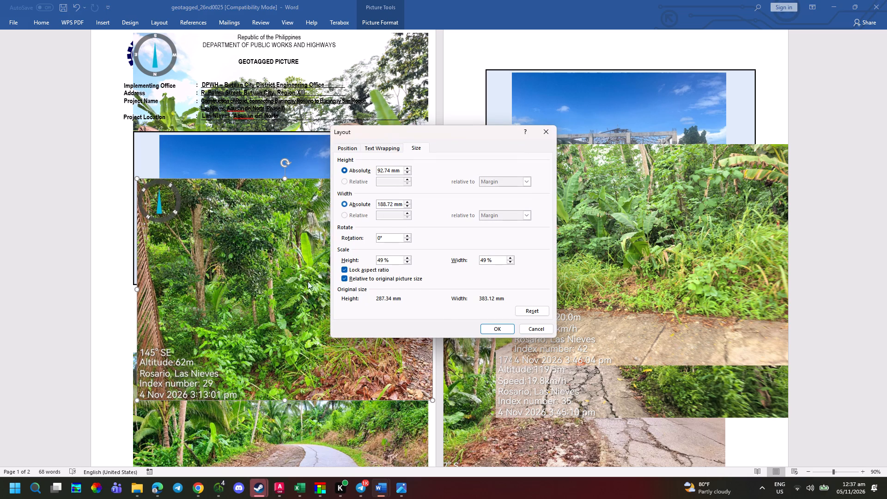
Open the latest capture from the Pictures > Screenshots folder in Photos to check the building photo's width, and return to Word.
left_click(140, 481)
left_click(67, 425)
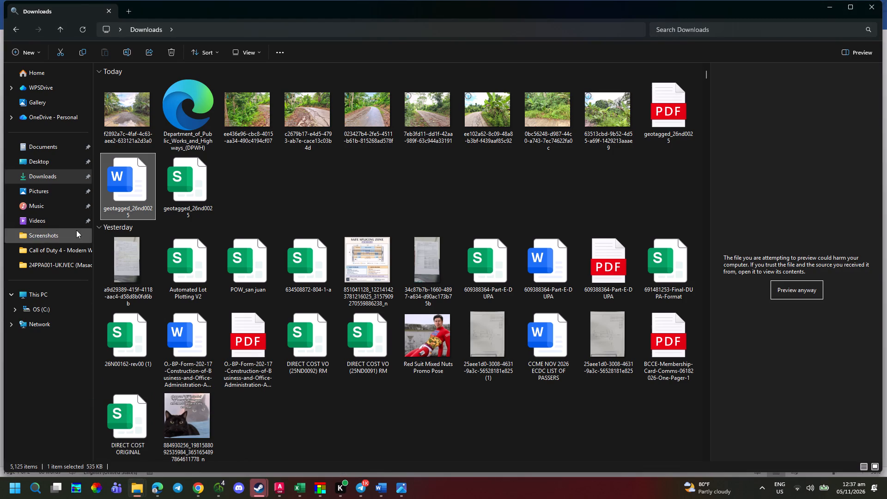
left_click(41, 188)
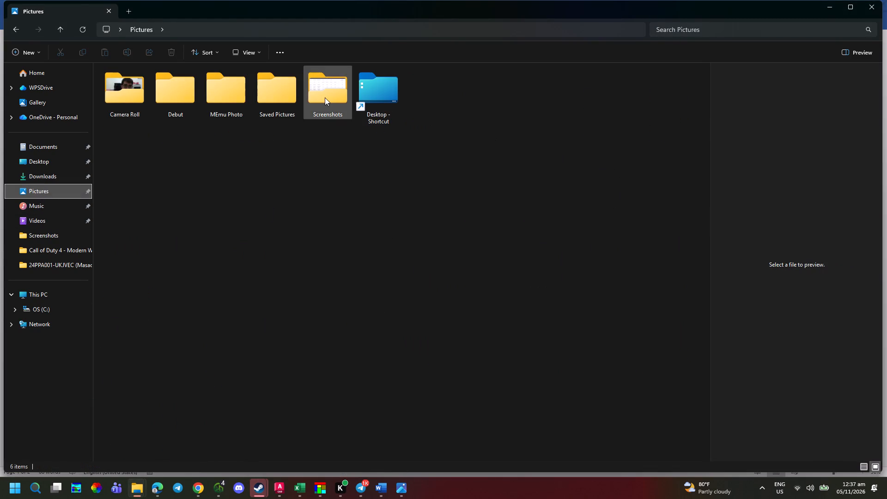
double_click(325, 97)
left_click_drag(707, 75, 725, 388)
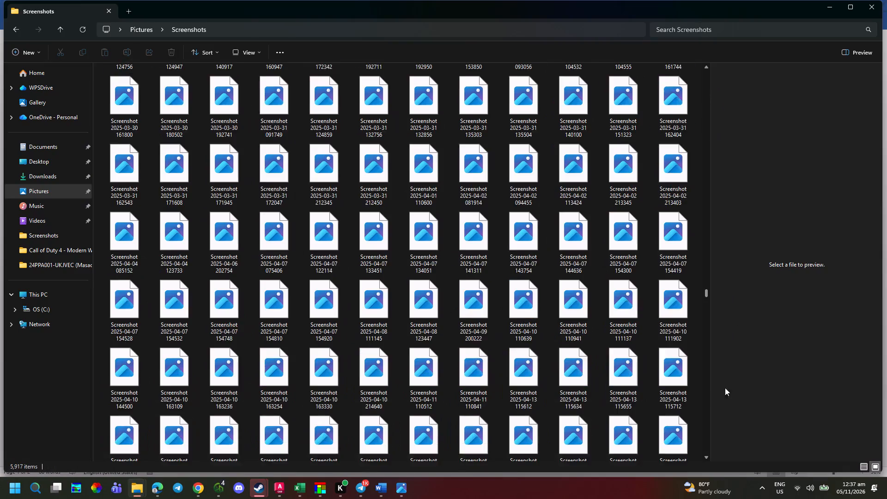
left_click_drag(725, 388, 712, 452)
double_click(112, 431)
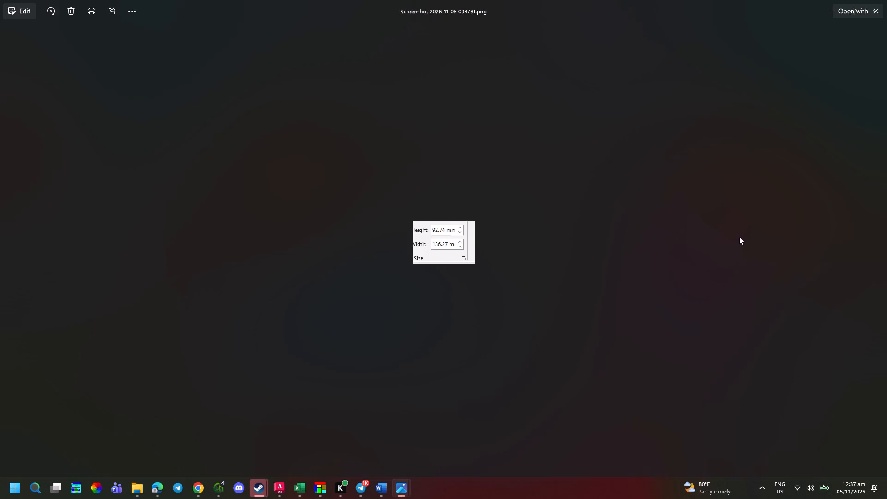
scroll(453, 248, "up", 8)
key("alt+Tab")
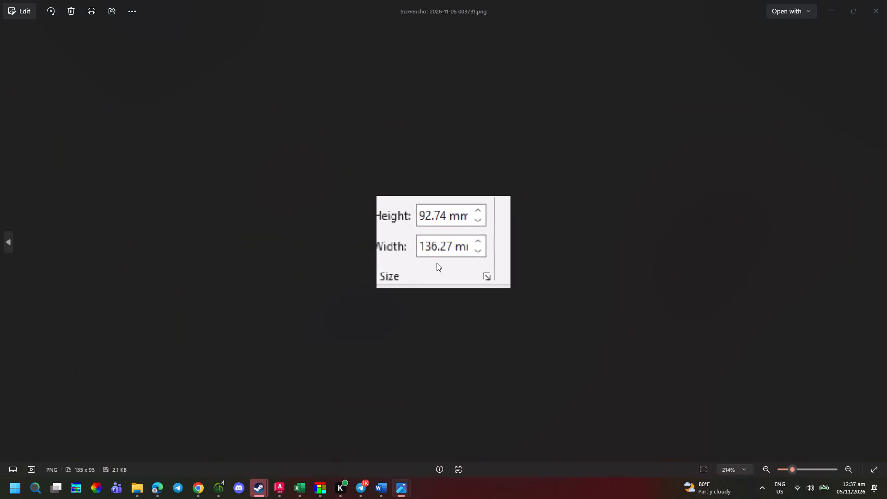
key("alt+Tab")
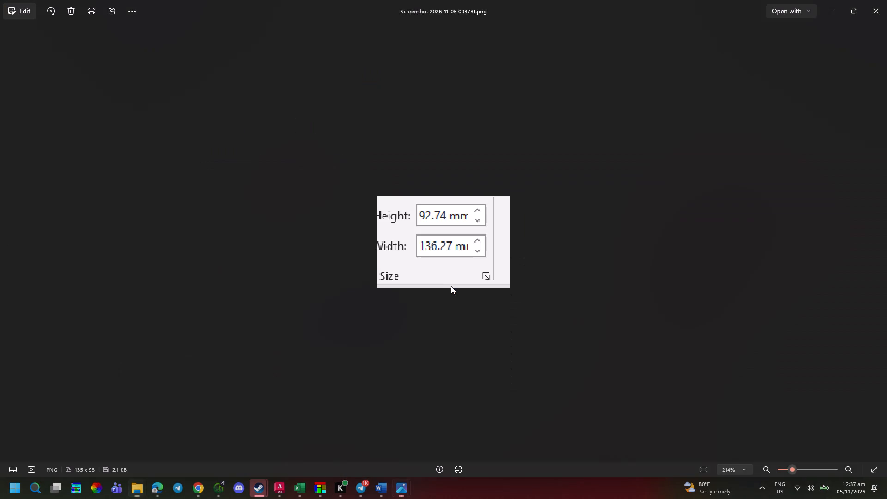
key("alt+Tab")
key("alt+Tab")
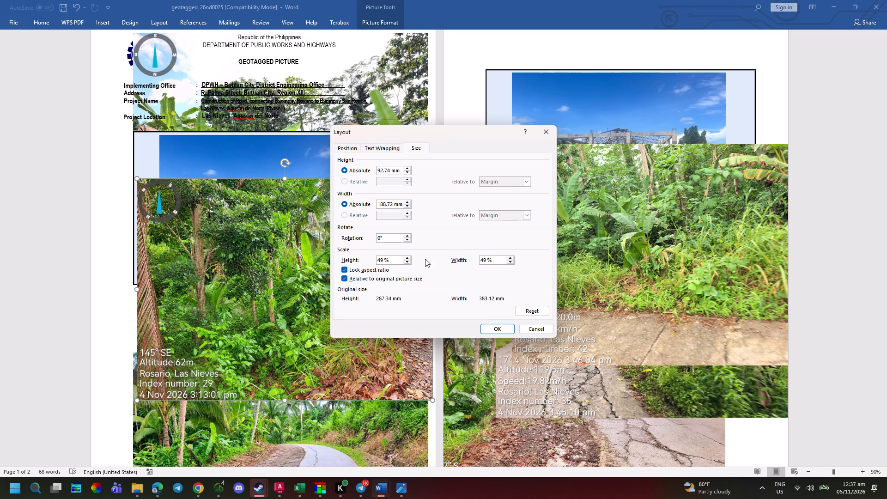
Unlock the index 29 road photo's aspect ratio, set its width to 136.27 mm, and apply the size.
left_click(353, 270)
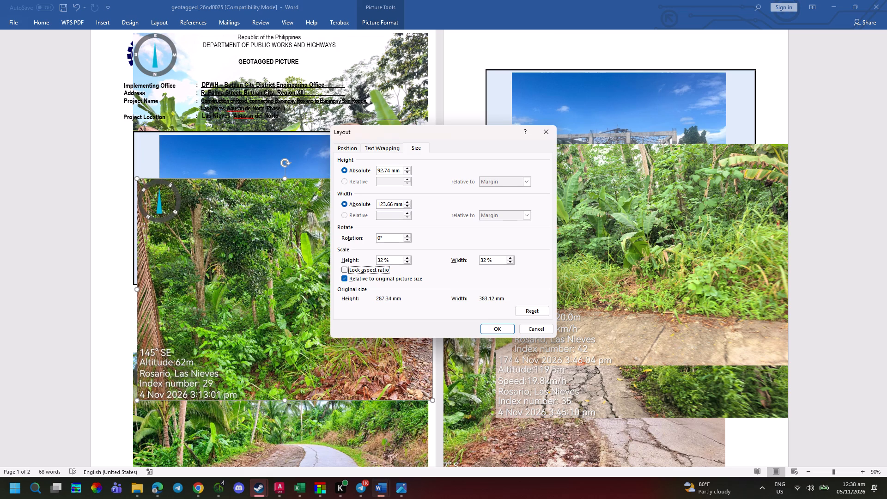
left_click(395, 204)
left_click_drag(394, 205, 365, 206)
key("alt+Tab")
key("alt+Tab")
type("136.27")
key("space")
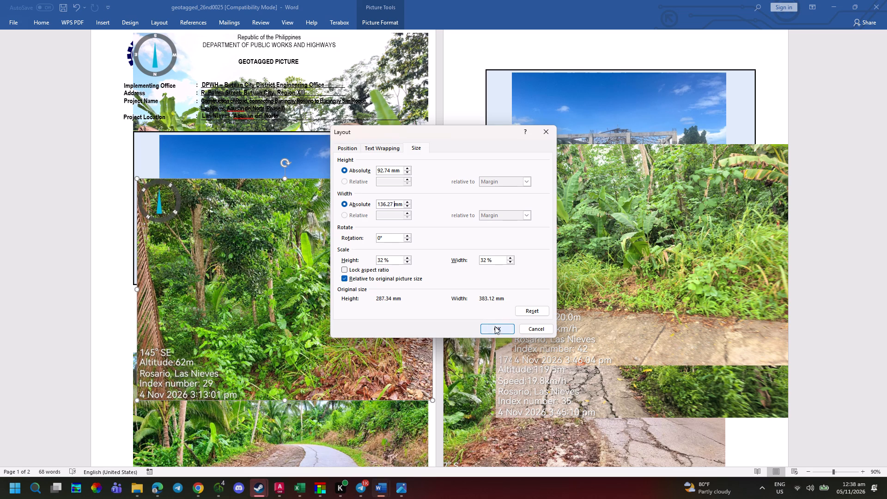
left_click(497, 329)
key("alt+Tab")
key("alt+Tab")
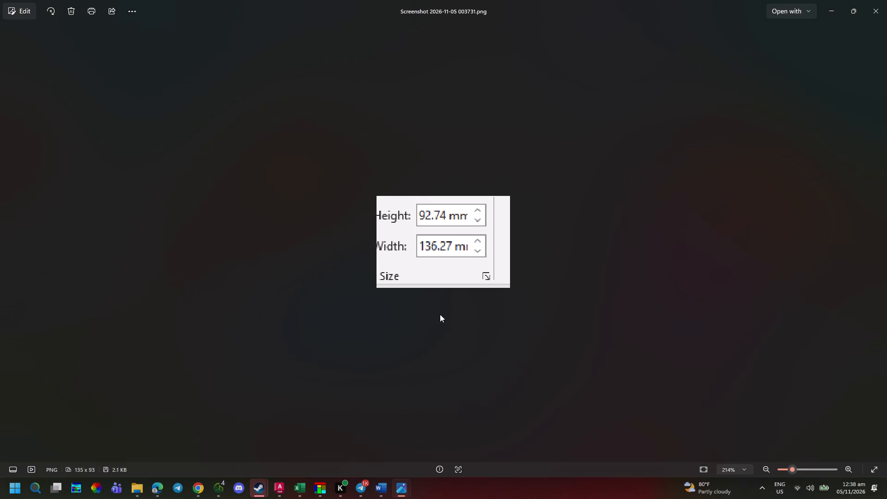
Position the index 29 road photo over the building photo inside the first page's upper frame.
left_click_drag(301, 263, 323, 220)
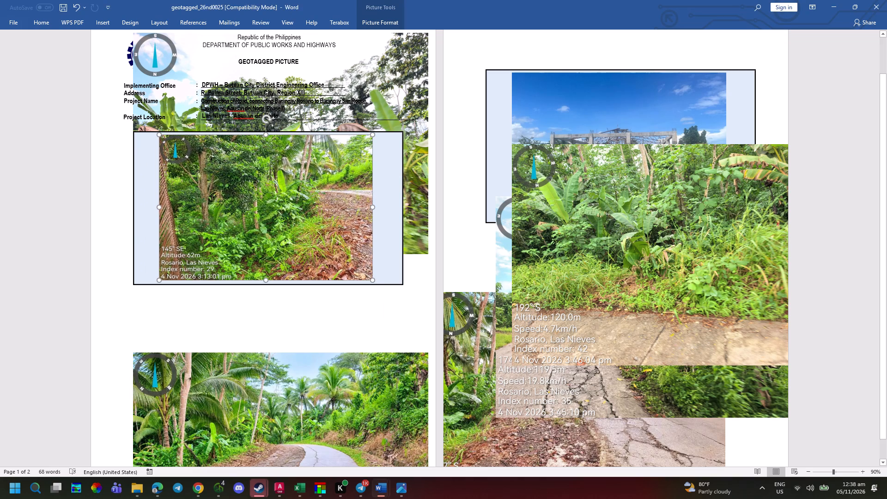
left_click_drag(323, 220, 323, 221)
left_click(355, 327)
left_click(417, 222)
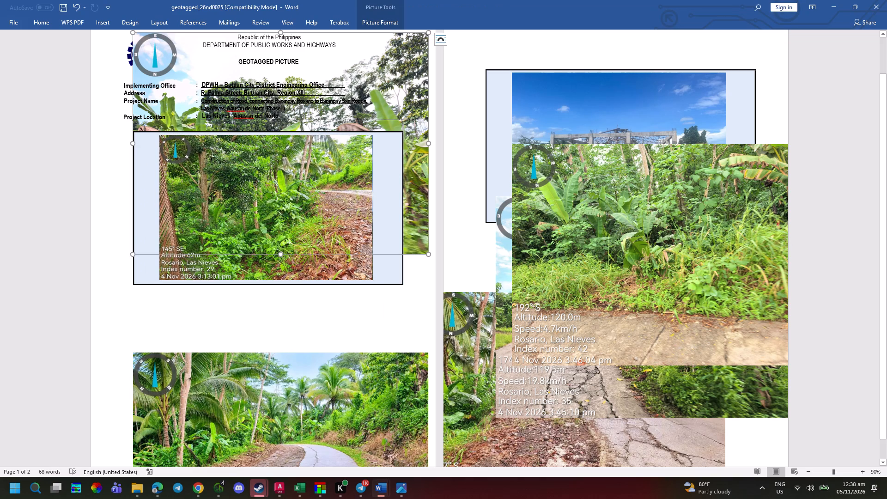
Move the second framed building photo from the second page to the first page, below the first frame.
left_click(526, 138)
left_click_drag(533, 122, 283, 329)
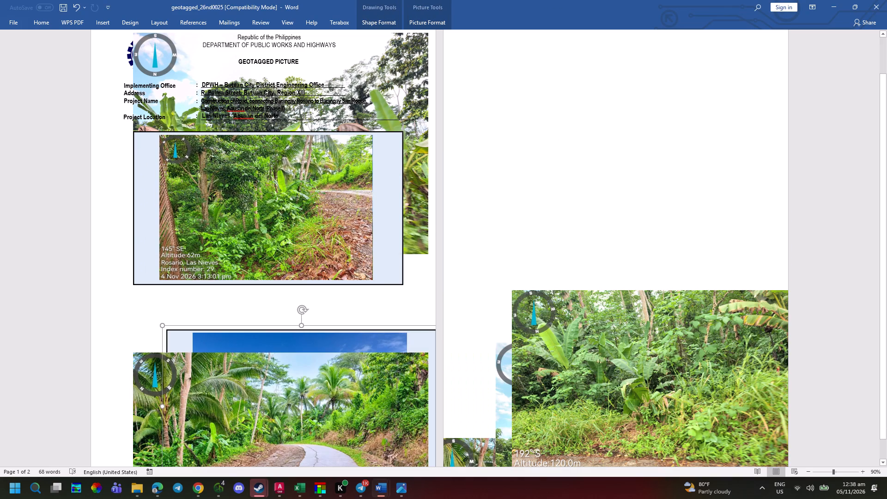
left_click_drag(283, 329, 208, 311)
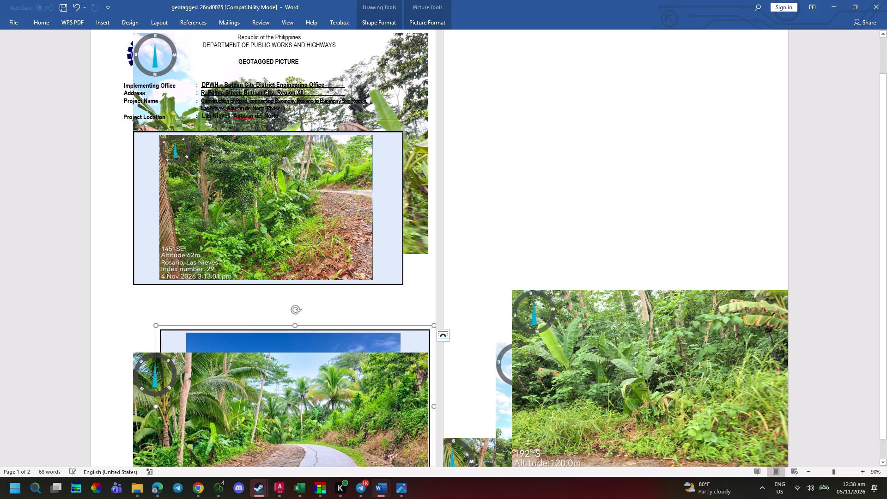
Move the 140° SE, 331° NW and 182° S road photos off the first page onto the second page.
scroll(230, 331, "down", 1)
left_click(241, 368)
left_click_drag(241, 375, 597, 133)
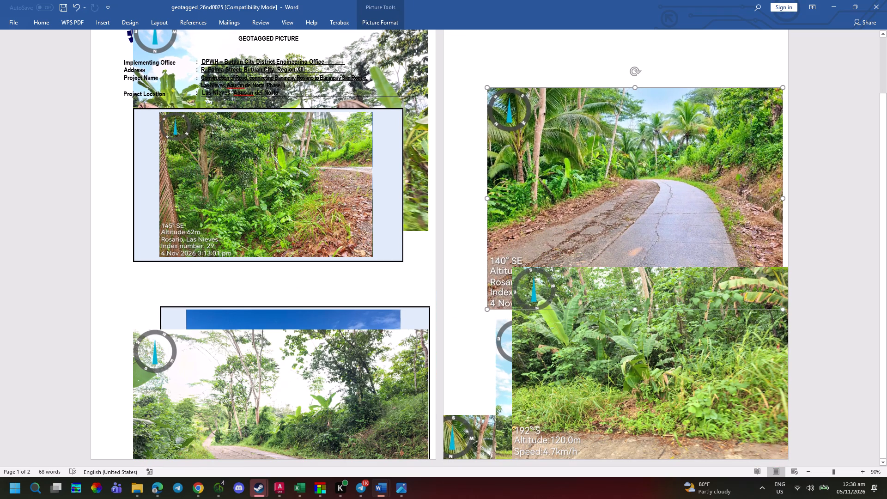
left_click_drag(597, 133, 601, 135)
left_click_drag(256, 383, 256, 362)
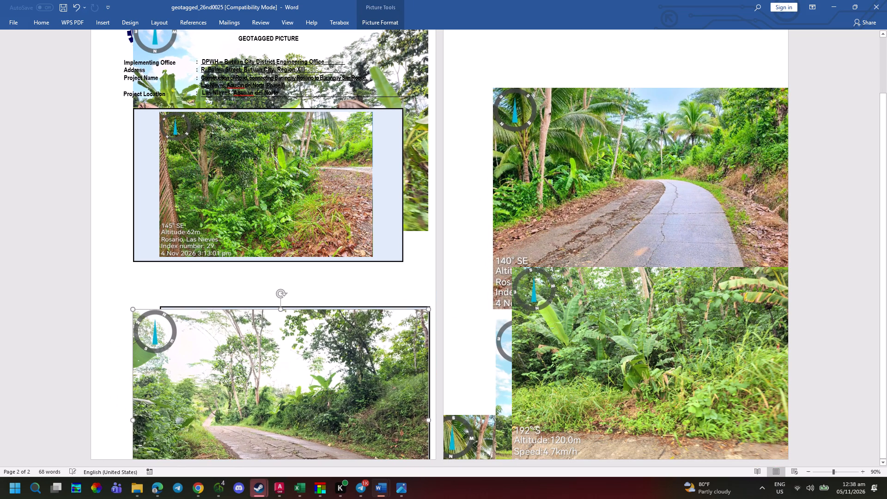
scroll(276, 282, "down", 3)
left_click_drag(274, 346, 571, 269)
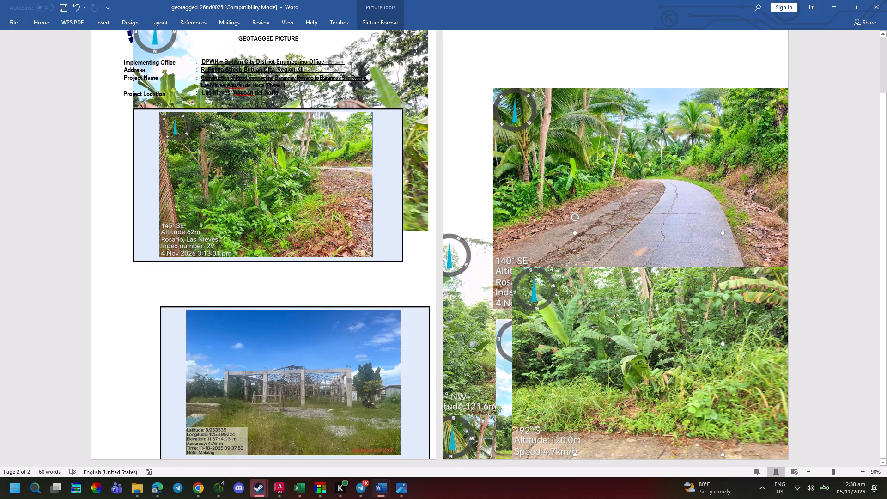
left_click_drag(571, 269, 592, 192)
left_click(423, 171)
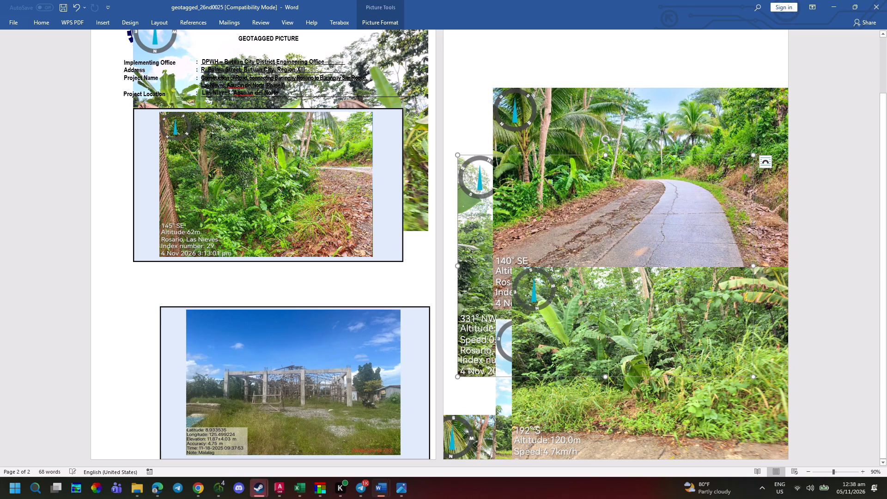
left_click_drag(422, 171, 752, 384)
left_click_drag(578, 285, 625, 341)
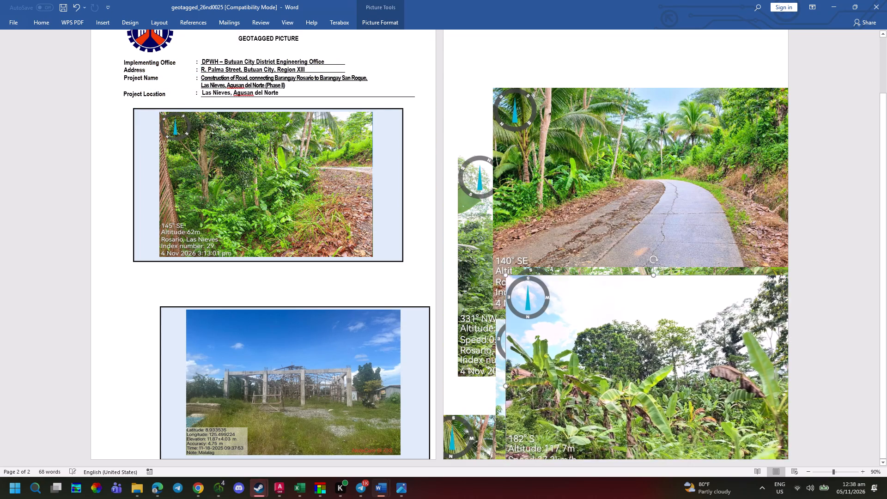
left_click_drag(625, 341, 663, 384)
Align the second framed building photo directly beneath the first frame, fully inside the first page.
scroll(368, 364, "down", 3)
left_click_drag(335, 339, 303, 308)
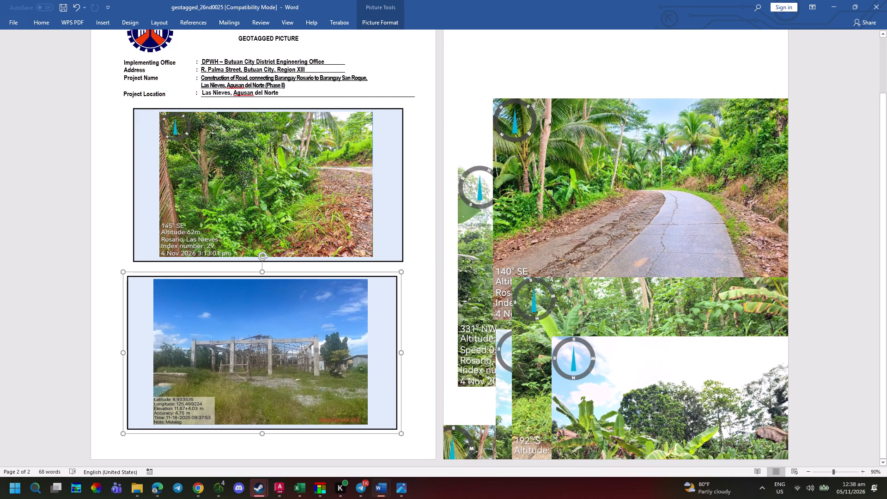
left_click_drag(303, 308, 305, 340)
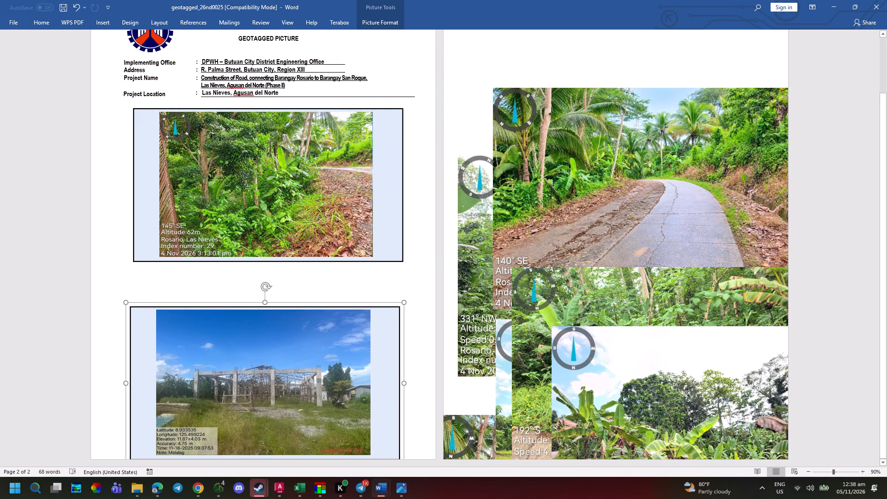
left_click_drag(305, 340, 310, 329)
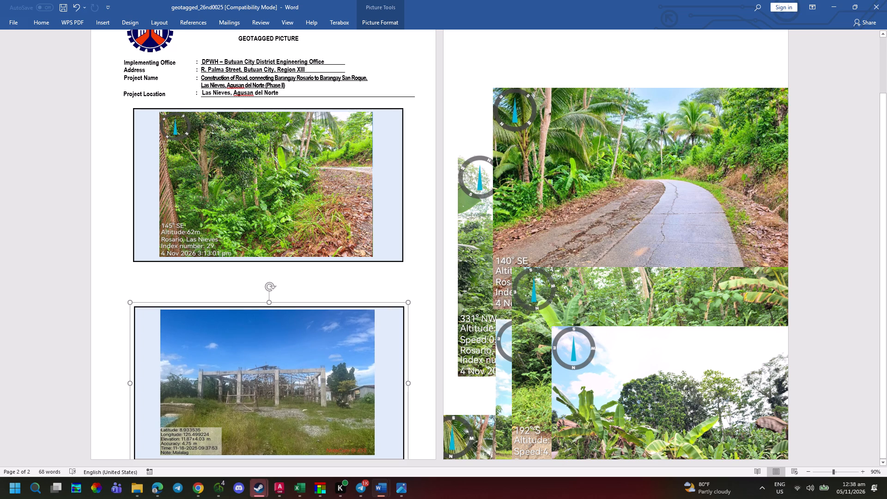
left_click_drag(310, 329, 310, 327)
Choose a different paper size for the section that holds the framed photos.
scroll(309, 328, "down", 3)
scroll(443, 316, "down", 7)
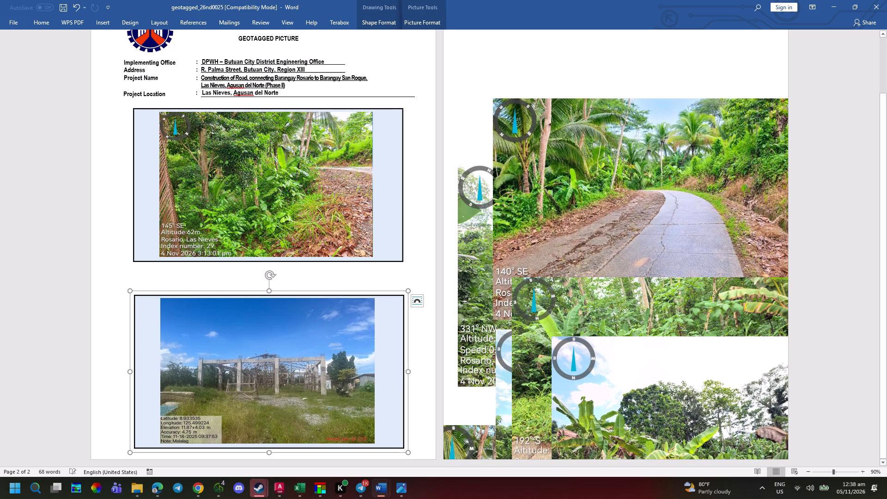
left_click(161, 25)
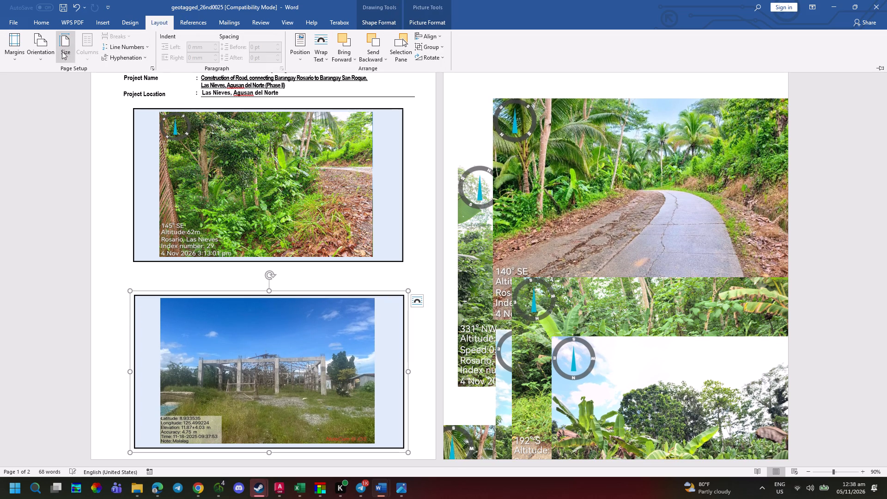
left_click(60, 50)
left_click(97, 92)
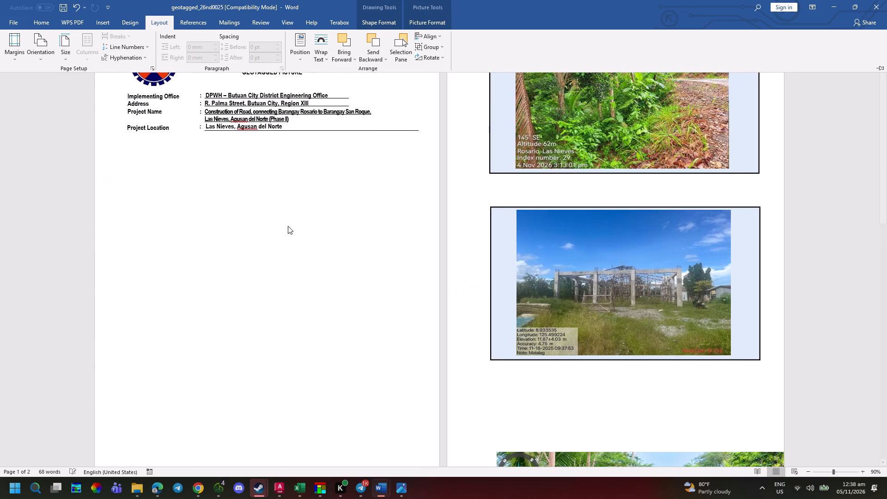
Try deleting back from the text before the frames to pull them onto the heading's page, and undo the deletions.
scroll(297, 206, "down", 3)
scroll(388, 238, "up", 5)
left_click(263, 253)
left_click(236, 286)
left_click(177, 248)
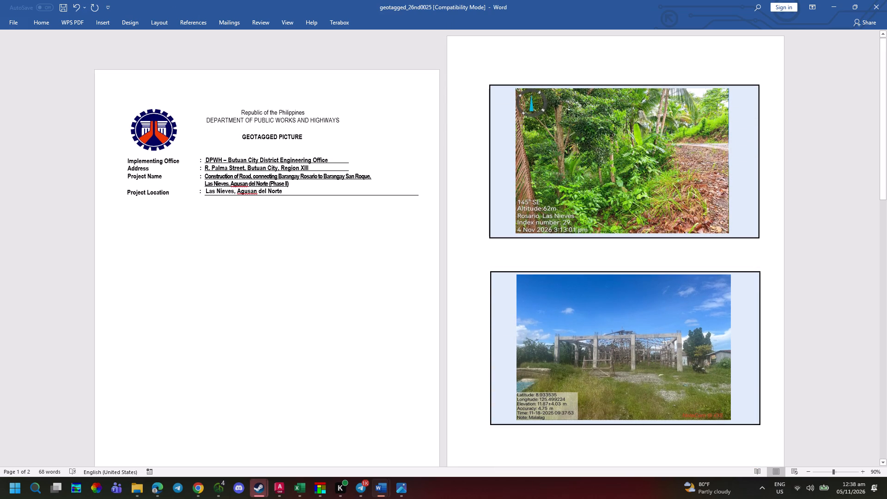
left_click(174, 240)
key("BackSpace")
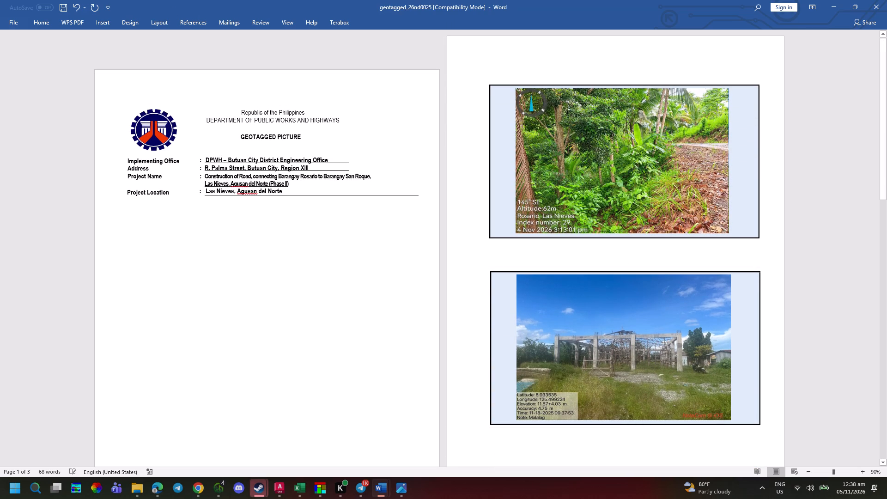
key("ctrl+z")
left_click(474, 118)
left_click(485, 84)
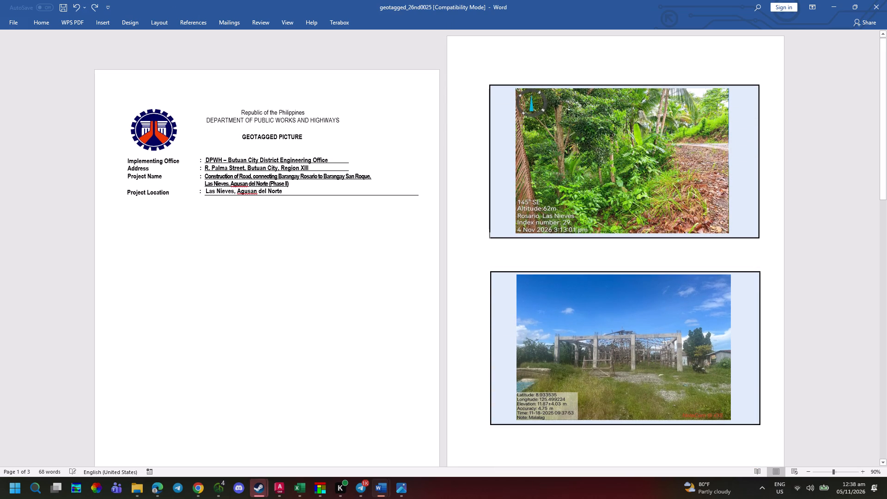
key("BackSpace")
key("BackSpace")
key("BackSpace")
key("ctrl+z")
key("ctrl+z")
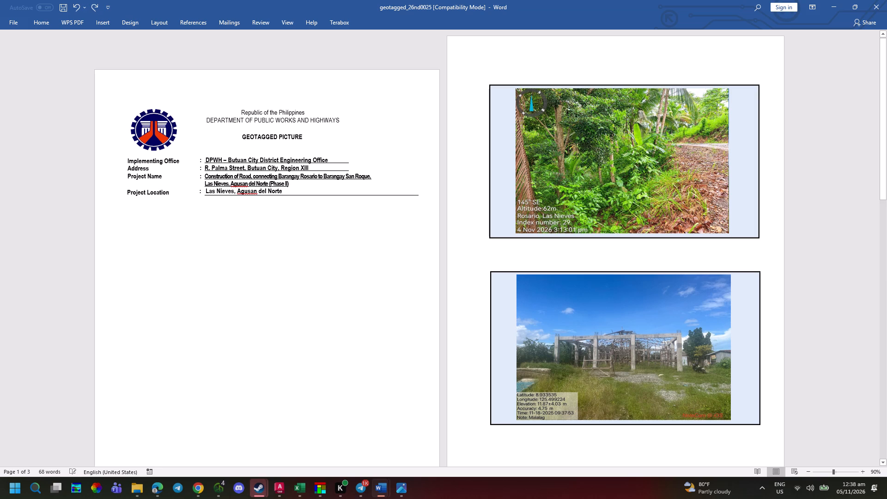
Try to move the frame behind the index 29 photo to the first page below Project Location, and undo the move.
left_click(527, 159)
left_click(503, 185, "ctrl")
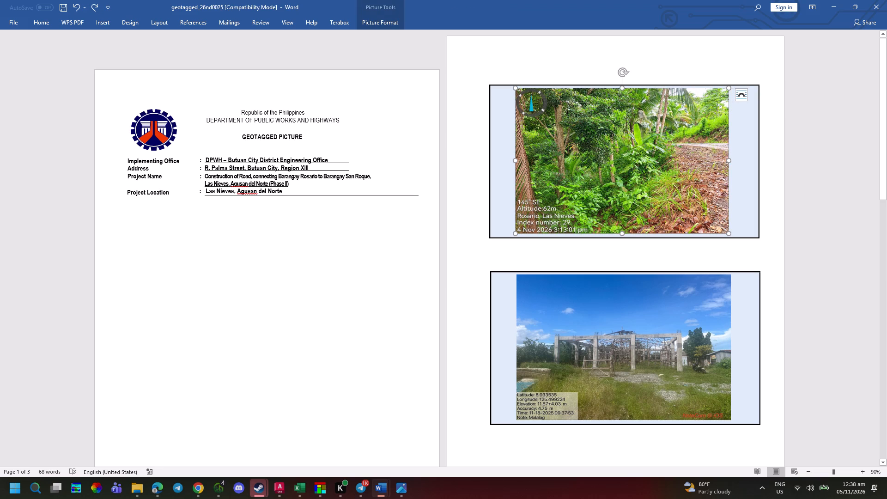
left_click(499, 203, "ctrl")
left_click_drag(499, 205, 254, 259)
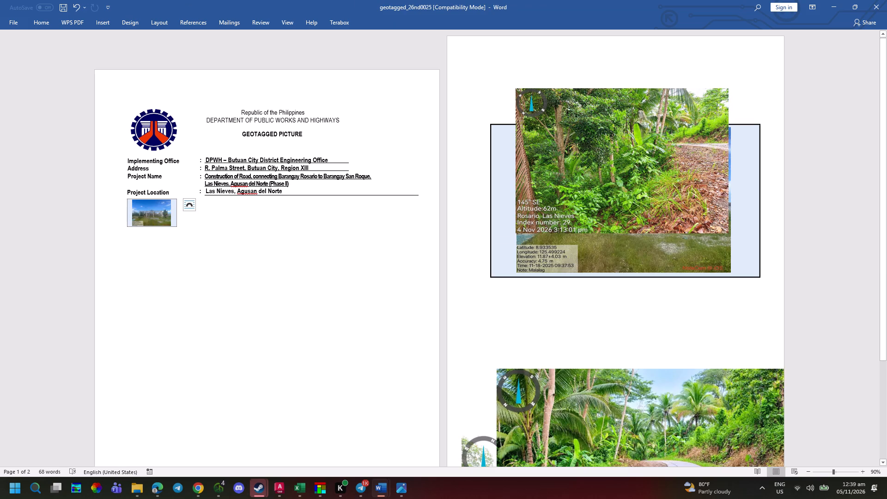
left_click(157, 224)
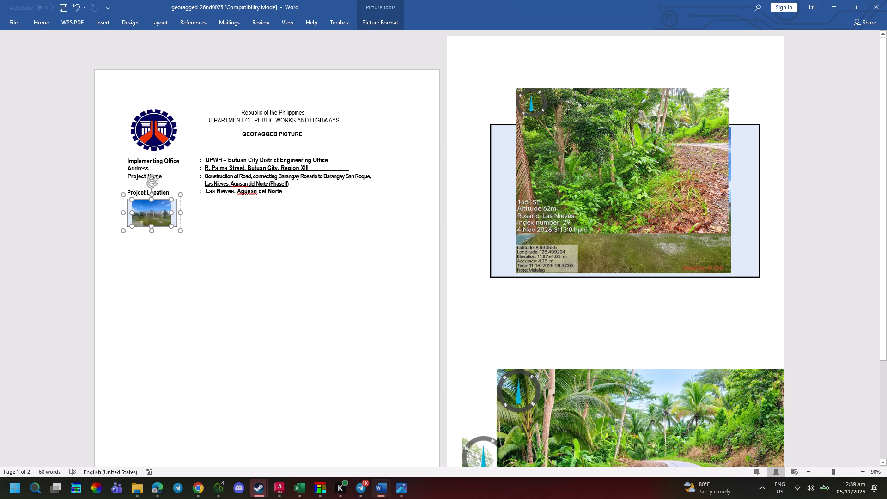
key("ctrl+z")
Move the index 29 road photo onto the lower part of the first page, below the form header.
left_click(549, 188)
left_click(503, 194, "ctrl")
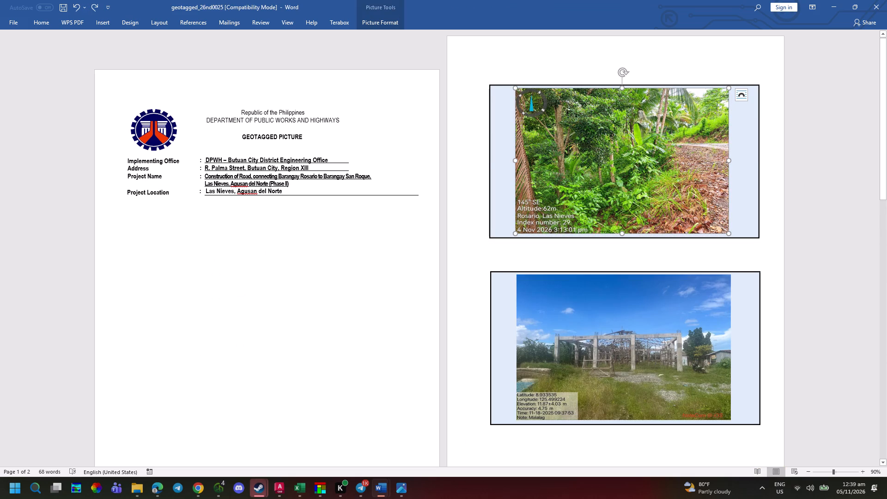
left_click_drag(597, 177, 271, 340)
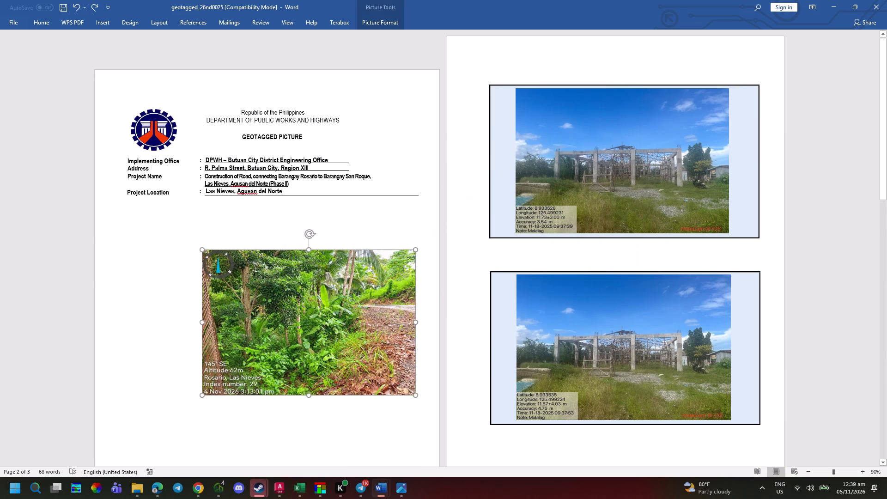
left_click_drag(271, 340, 250, 383)
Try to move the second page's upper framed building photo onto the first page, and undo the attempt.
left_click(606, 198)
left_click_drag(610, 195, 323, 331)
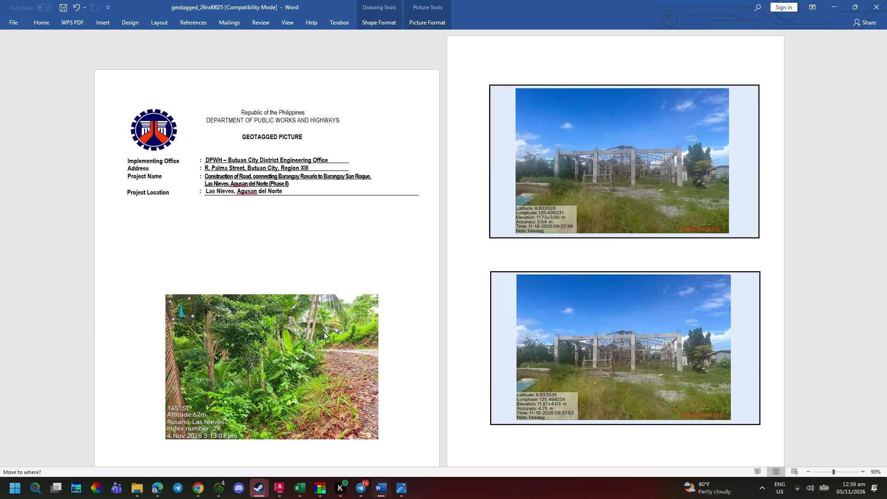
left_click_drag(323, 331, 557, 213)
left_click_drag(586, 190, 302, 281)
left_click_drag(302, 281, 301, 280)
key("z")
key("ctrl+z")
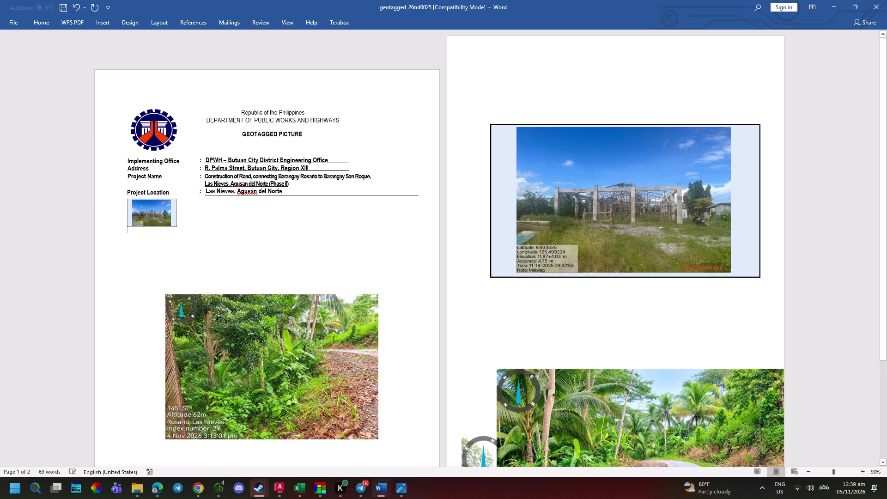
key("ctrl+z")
Set the text wrapping of the second page's upper framed building photo to Behind Text.
right_click(598, 188)
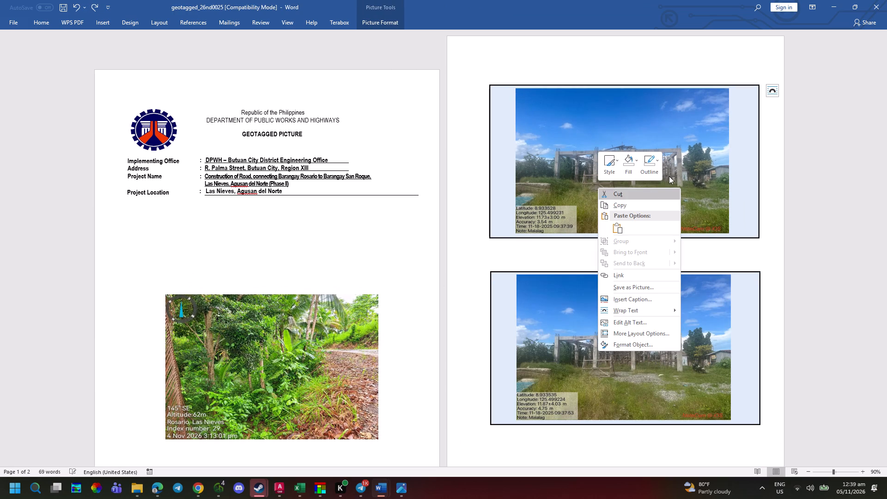
left_click(772, 89)
left_click(821, 175)
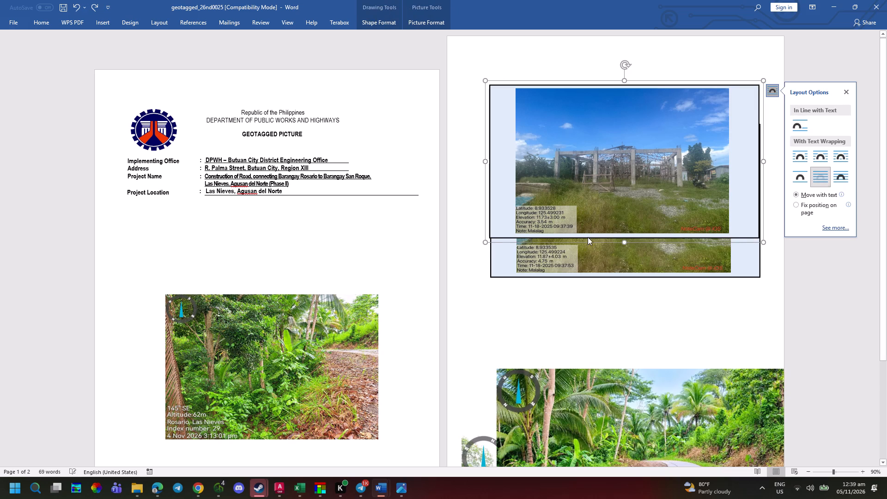
Move the upper framed building photo onto the first page and position it just below the Project Location line.
left_click_drag(596, 200, 335, 324)
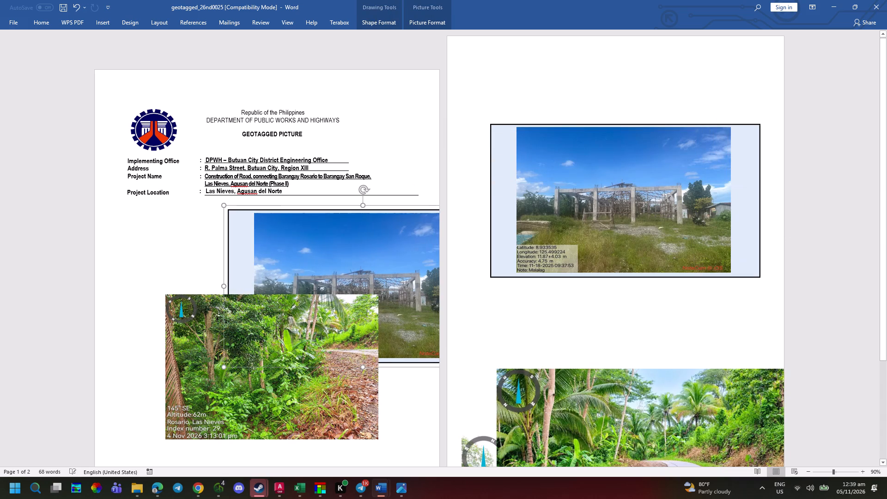
left_click_drag(335, 324, 327, 327)
left_click_drag(374, 280, 289, 292)
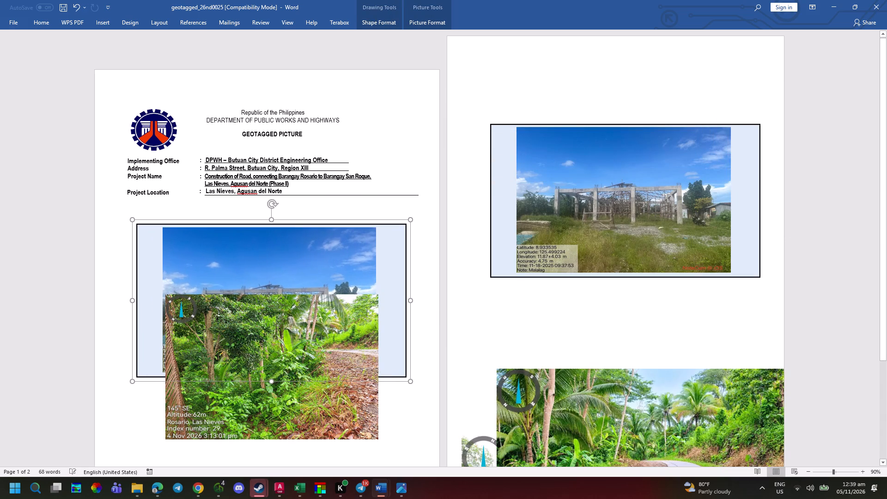
left_click_drag(289, 292, 289, 293)
scroll(355, 258, "down", 3)
scroll(564, 170, "down", 3)
left_click(627, 94)
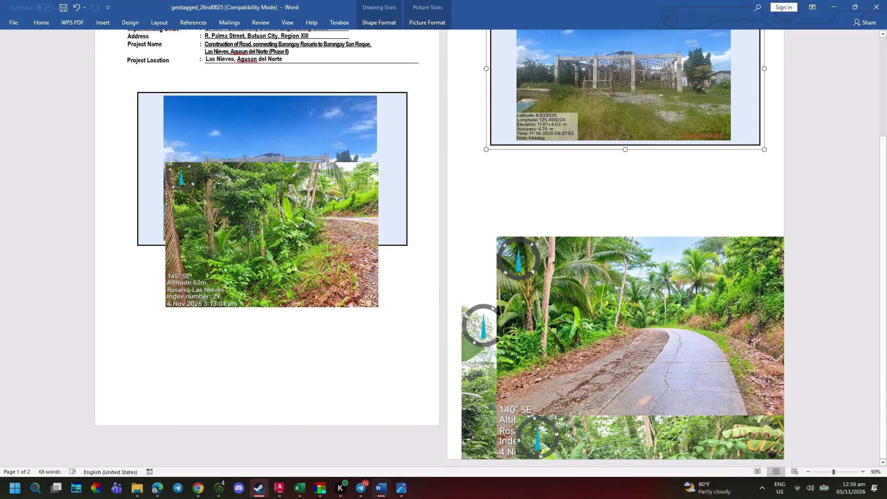
left_click(390, 187)
left_click_drag(391, 187, 395, 171)
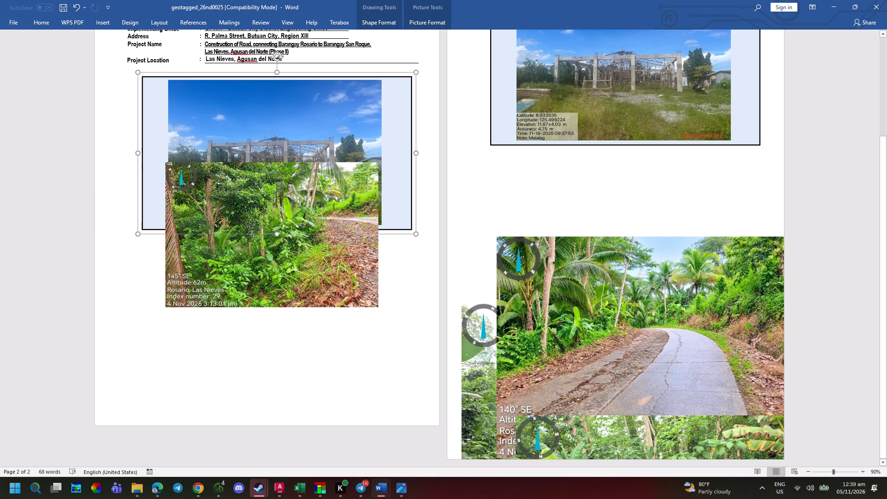
Move the second page's remaining framed building photo onto the first page, beneath the upper frame, leaving the index 26 road photo on page two.
left_click(624, 94)
left_click_drag(632, 83, 323, 332)
left_click_drag(581, 146, 397, 251)
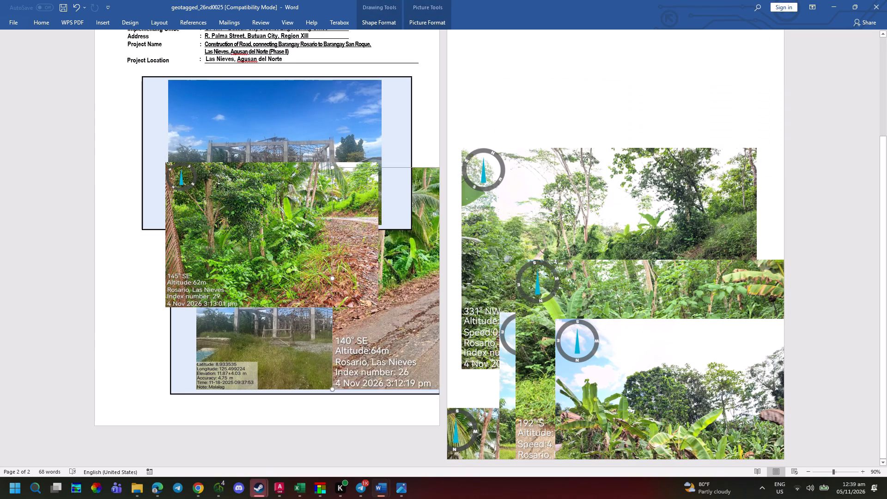
left_click_drag(397, 251, 576, 142)
left_click_drag(328, 349, 295, 349)
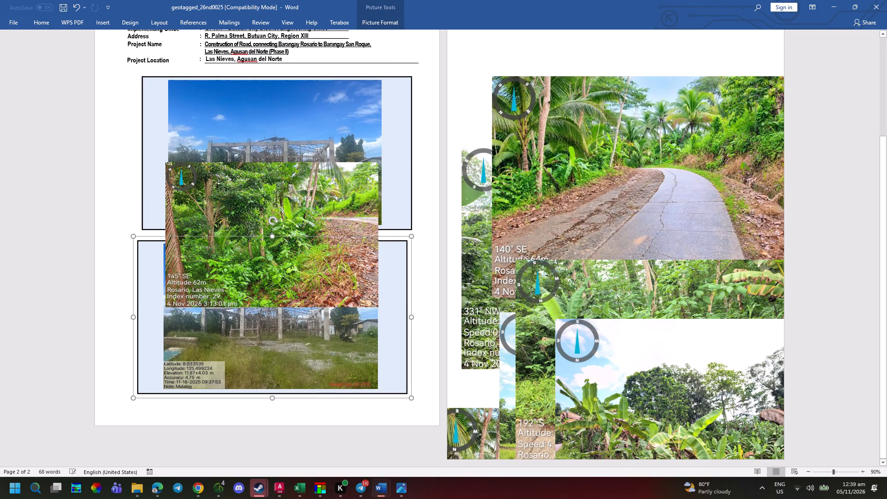
left_click_drag(295, 349, 296, 348)
Shift the upper framed building photo slightly upward, closer to the Project Location line and lined up with the lower frame.
scroll(314, 258, "up", 3)
left_click(395, 230)
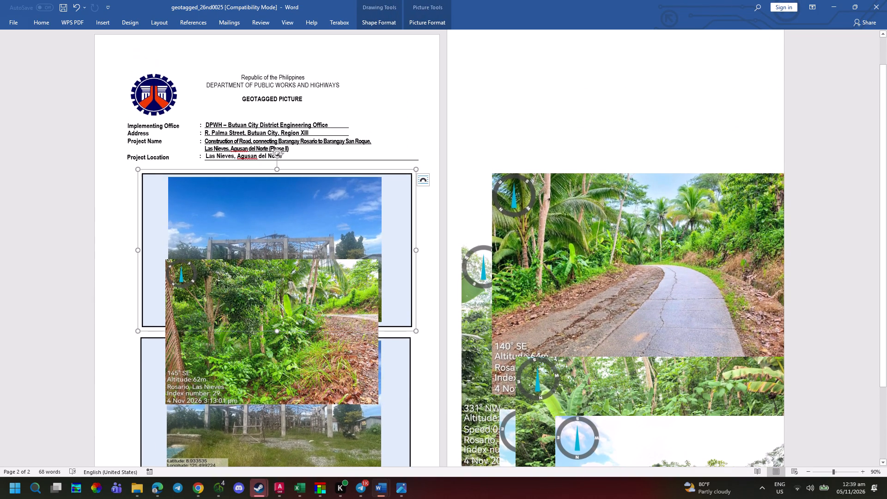
left_click(268, 59)
left_click(271, 63)
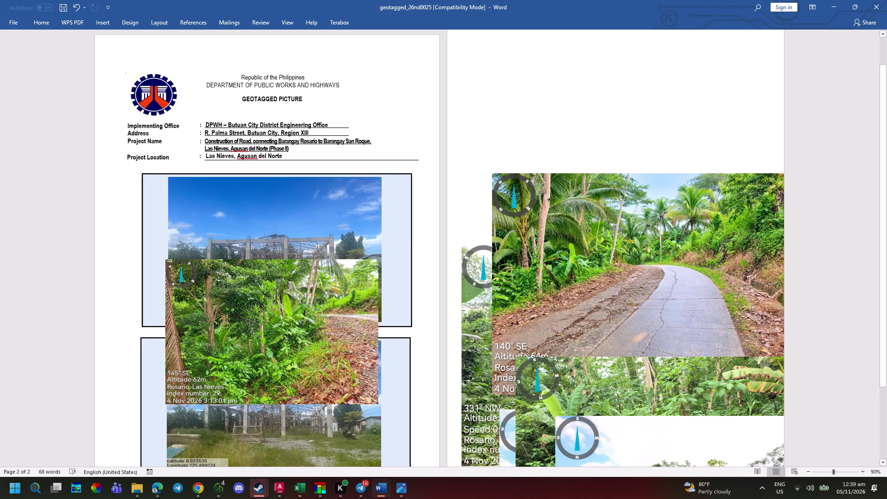
left_click(401, 216)
left_click_drag(401, 215, 389, 197)
left_click(389, 197)
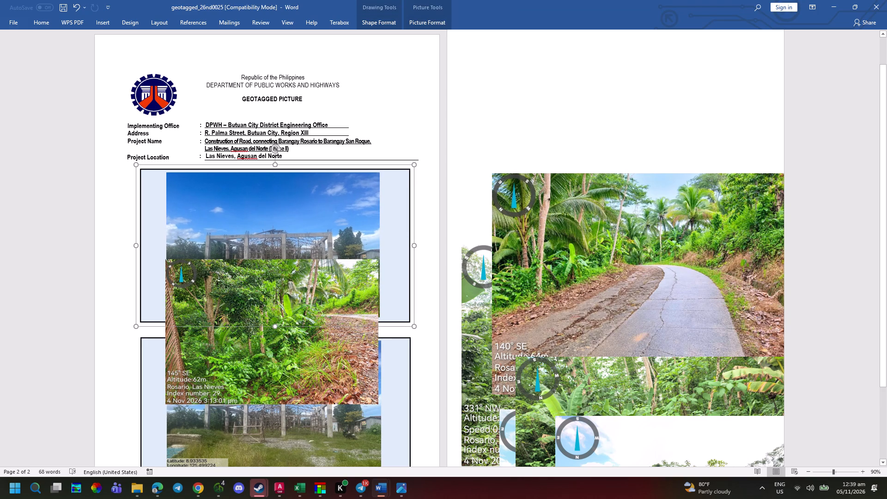
Move the index 29 road photo into the upper frame so it covers the building picture.
left_click(288, 291)
left_click_drag(288, 286, 291, 201)
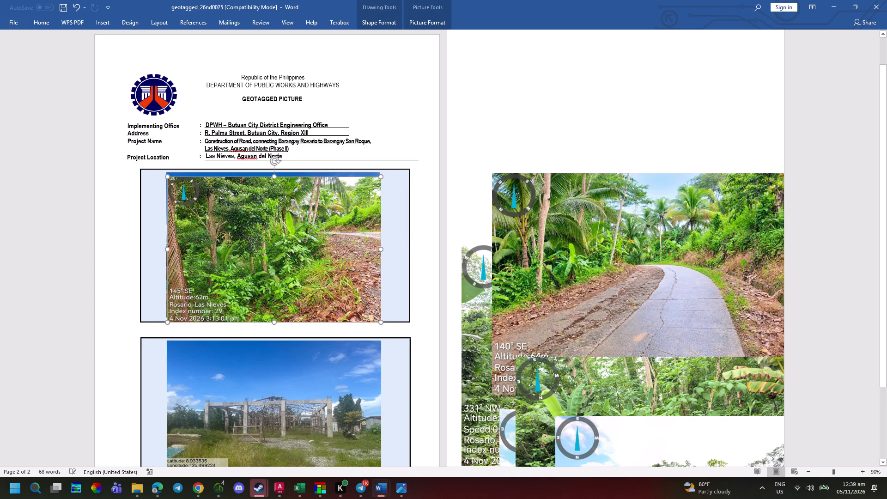
left_click_drag(291, 201, 289, 198)
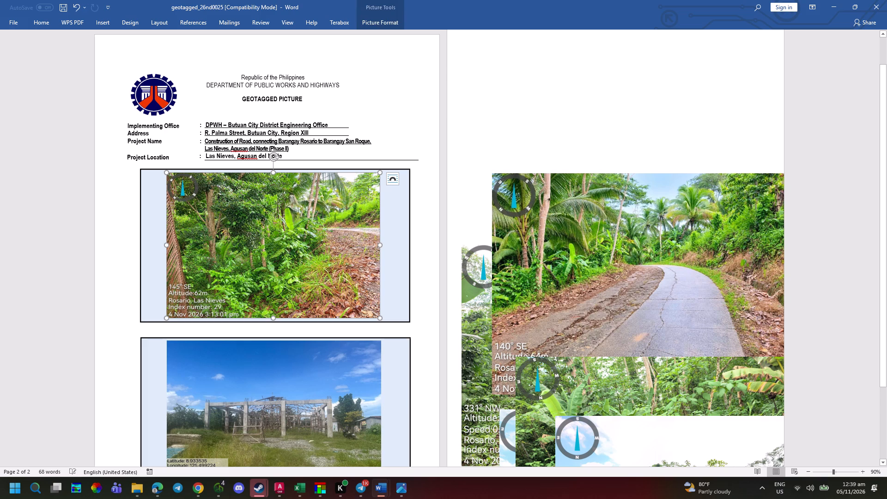
left_click(430, 193)
left_click(341, 237)
key("Up")
key("Up")
left_click(441, 219)
left_click(327, 274)
key("Down")
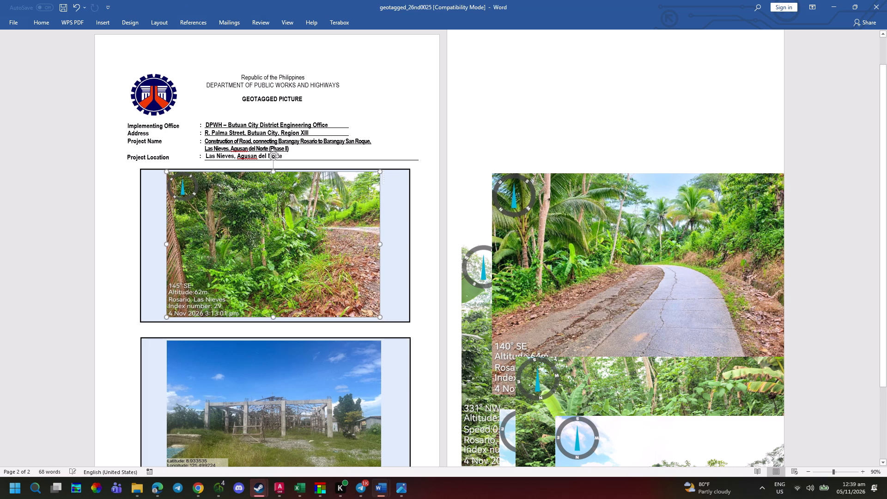
Raise the lower framed building photo closer to the upper frame, keeping their sides aligned.
left_click(478, 244)
scroll(353, 329, "down", 6)
left_click(344, 306)
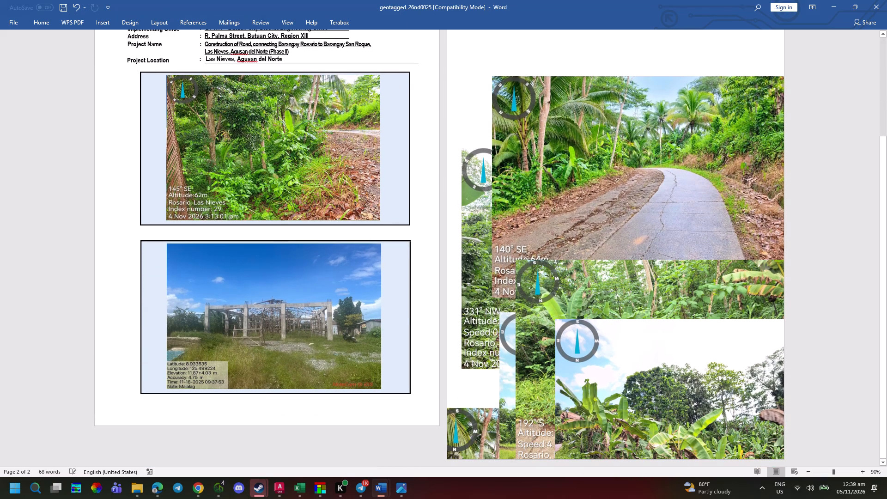
left_click_drag(344, 306, 342, 293)
left_click_drag(342, 292, 338, 285)
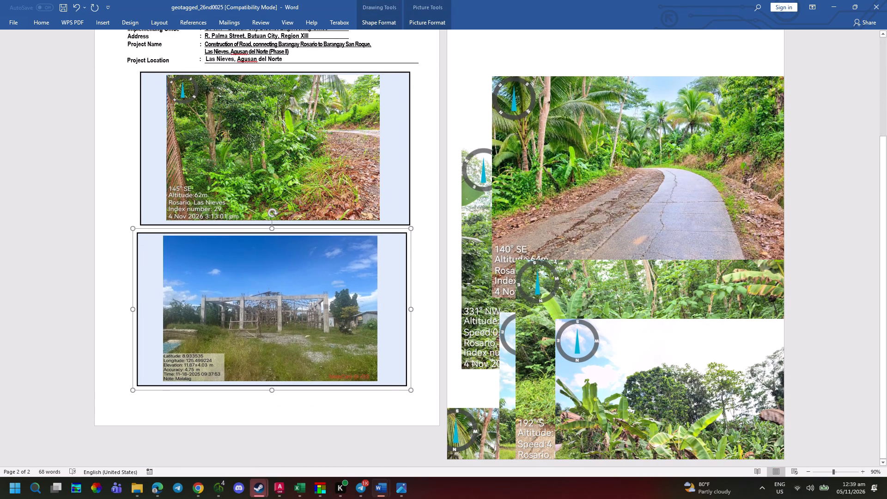
left_click_drag(338, 285, 340, 285)
left_click(428, 206)
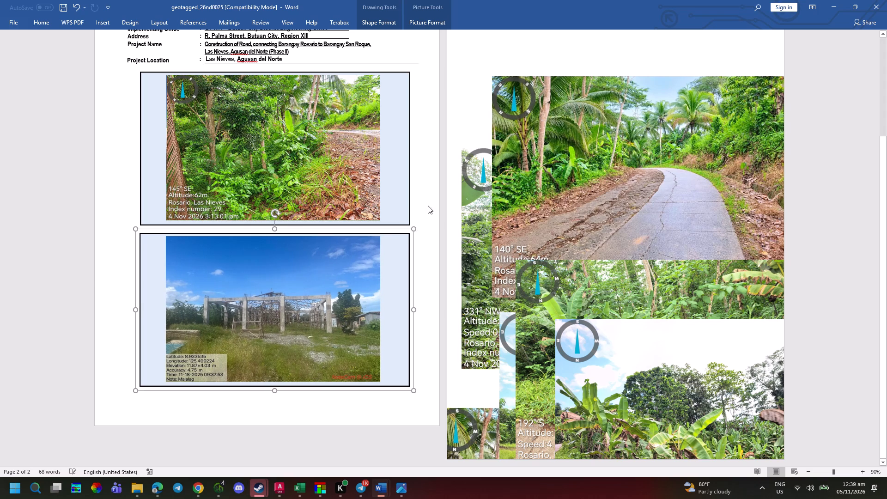
Nudge the lower framed building photo slightly upward toward the upper frame.
scroll(320, 267, "up", 4, "ctrl")
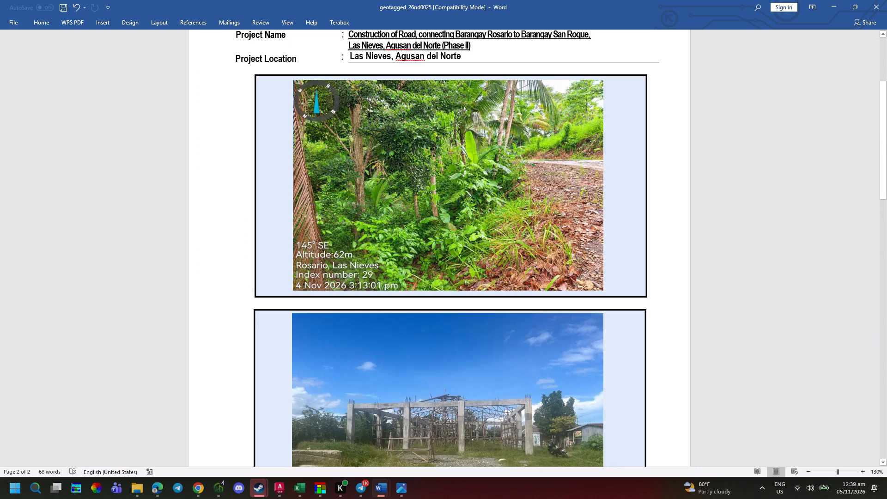
scroll(430, 251, "down", 1, "ctrl")
left_click(376, 324)
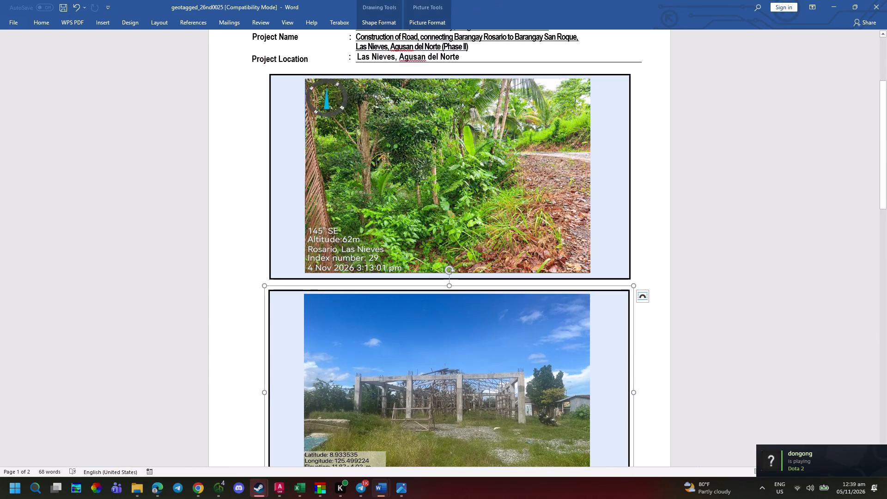
key("Up")
key("Up")
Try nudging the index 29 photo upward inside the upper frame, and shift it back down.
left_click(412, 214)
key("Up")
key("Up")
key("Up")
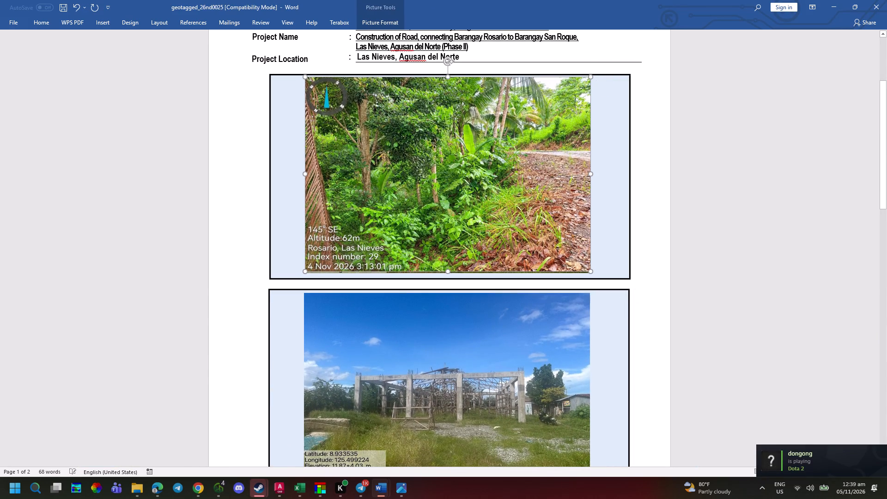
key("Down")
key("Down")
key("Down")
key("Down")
Nudge the upper frame upward and slightly to the left, closer to the Project Location line.
left_click(601, 218)
key("Up")
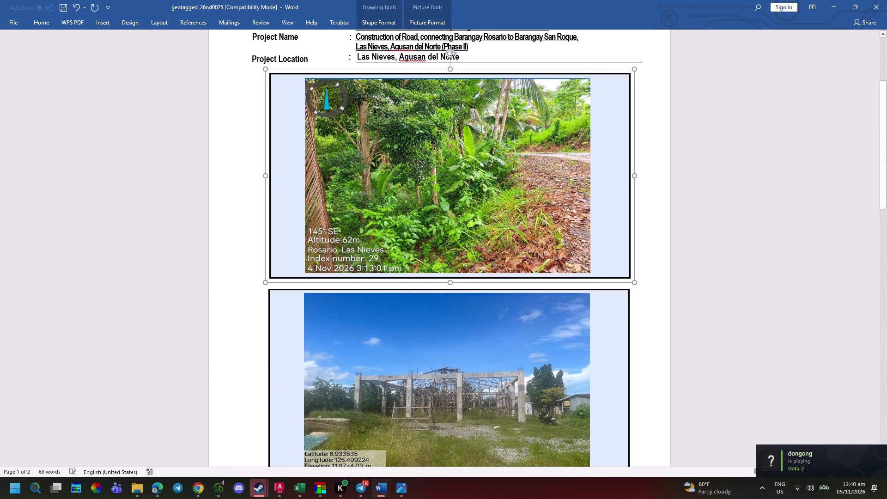
key("Up")
key("Left")
key("Up")
key("Up")
key("Up")
key("Up")
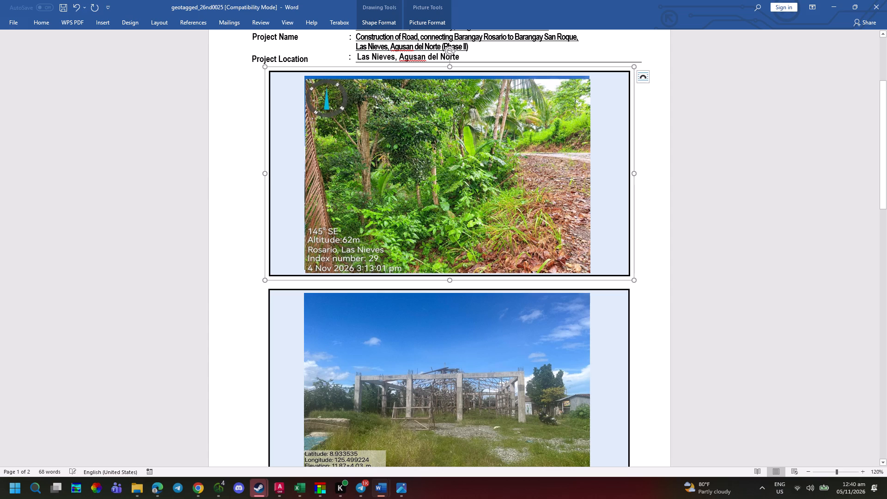
Nudge the index 29 road photo upward until it covers the upper frame's building picture again.
left_click(551, 246)
key("Up")
key("Up")
key("Up")
key("Up")
key("Up")
key("Up")
key("Up")
key("Up")
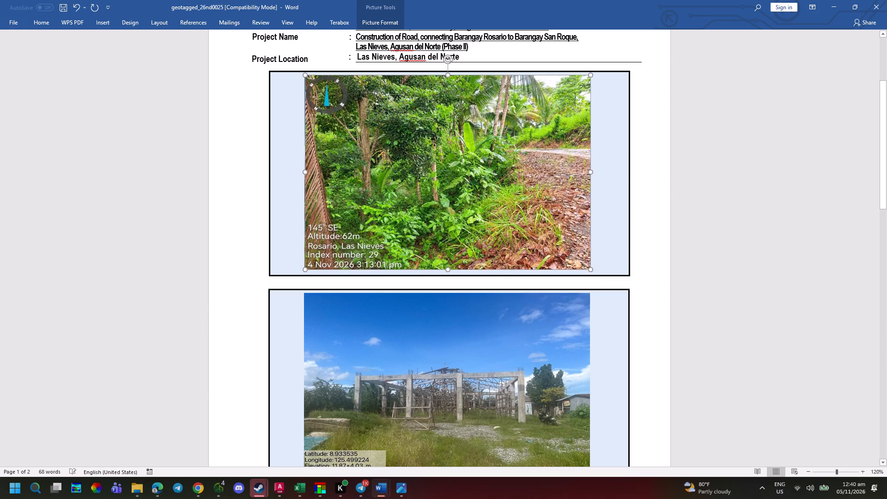
Nudge the lower framed building photo upward and slightly left to narrow the gap between the two frames.
left_click(555, 343)
key("Up")
key("Up")
key("Up")
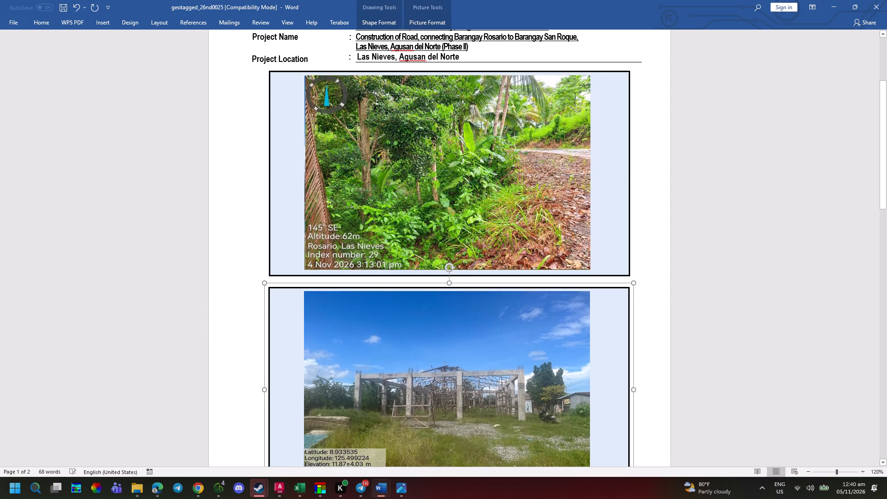
key("Up")
key("Left")
key("Up")
key("Up")
key("Up")
key("Up")
key("Up")
key("Up")
key("Up")
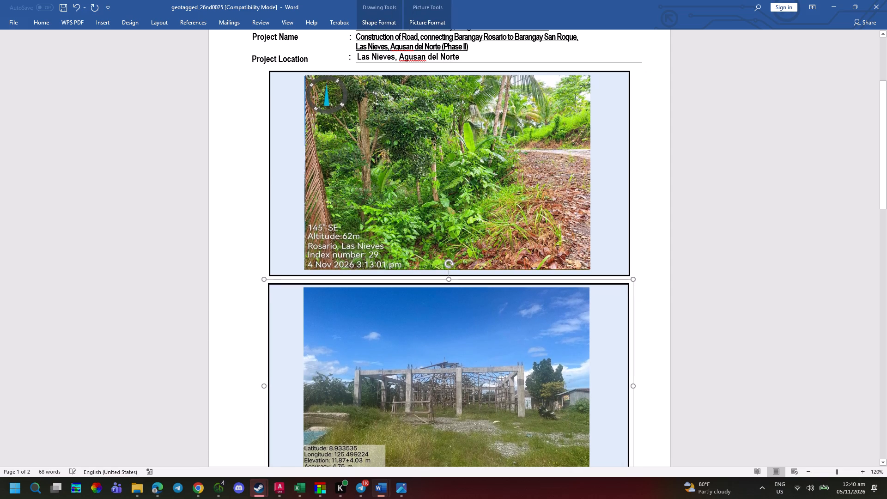
key("Up")
key("Up")
left_click(666, 321)
Move the index 26 road photo from the second page onto the first page, over the lower framed building photo.
scroll(658, 322, "down", 4)
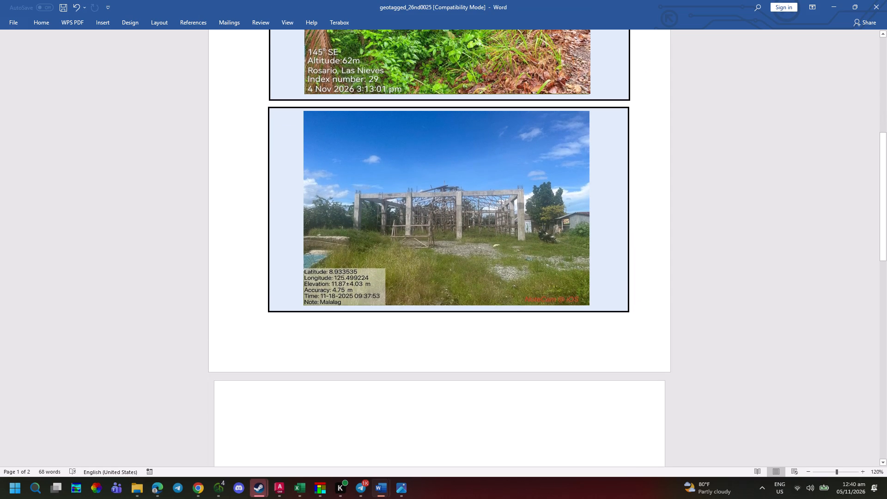
scroll(587, 317, "down", 4, "ctrl")
scroll(549, 341, "down", 2, "ctrl")
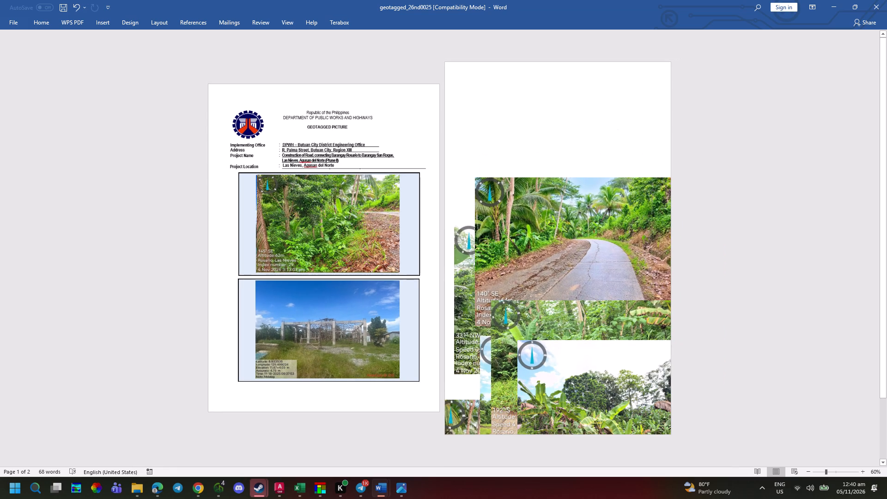
left_click(526, 280)
left_click(532, 256)
left_click_drag(545, 246, 343, 341)
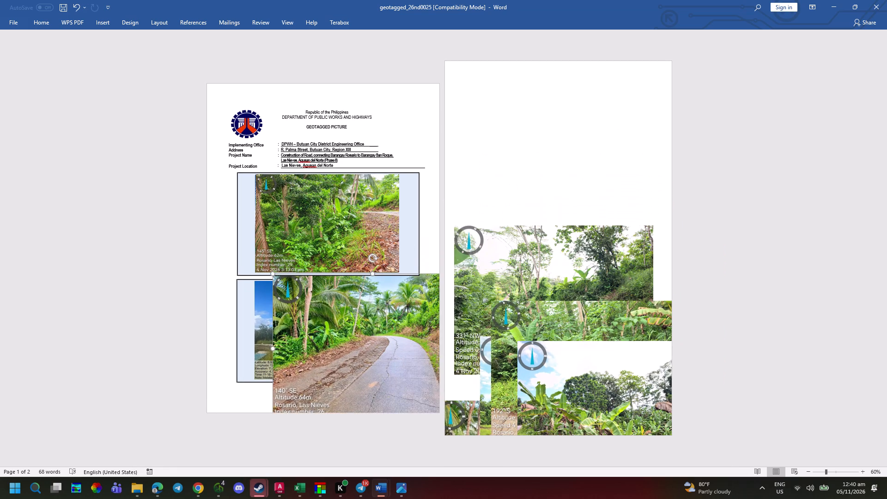
left_click_drag(343, 341, 318, 358)
scroll(330, 350, "up", 2, "ctrl")
left_click_drag(346, 346, 320, 323)
left_click_drag(336, 322, 315, 301)
Unlock the index 26 photo's aspect ratio and resize it to the reference screenshot's dimensions, 92.74 mm high by 136.27 mm wide.
key("alt+Tab")
key("alt+Tab")
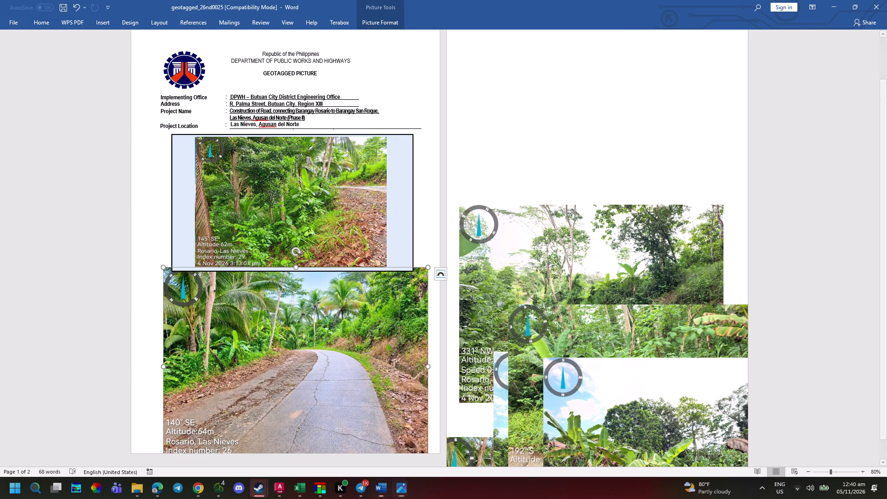
right_click(346, 343)
left_click(377, 327)
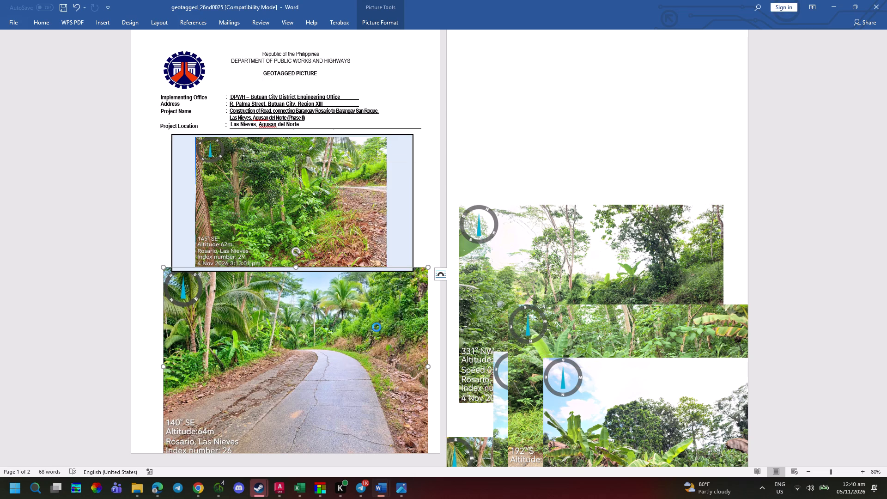
key("Escape")
right_click(359, 340)
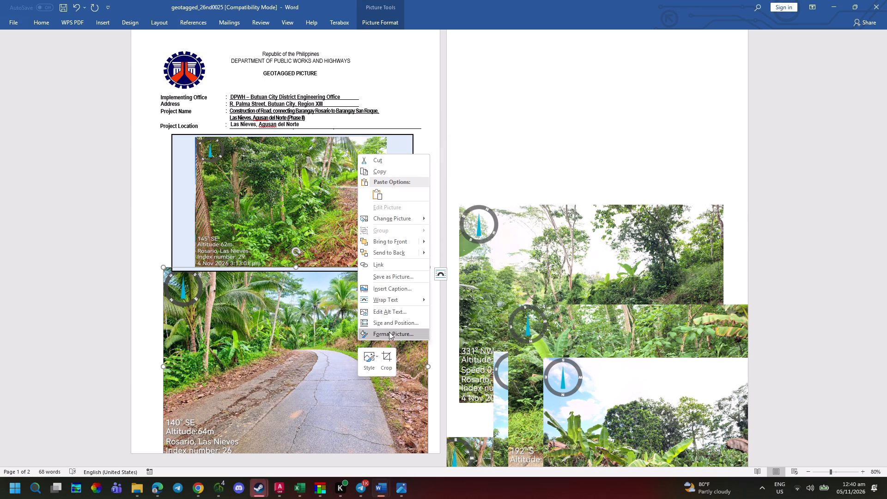
left_click(389, 323)
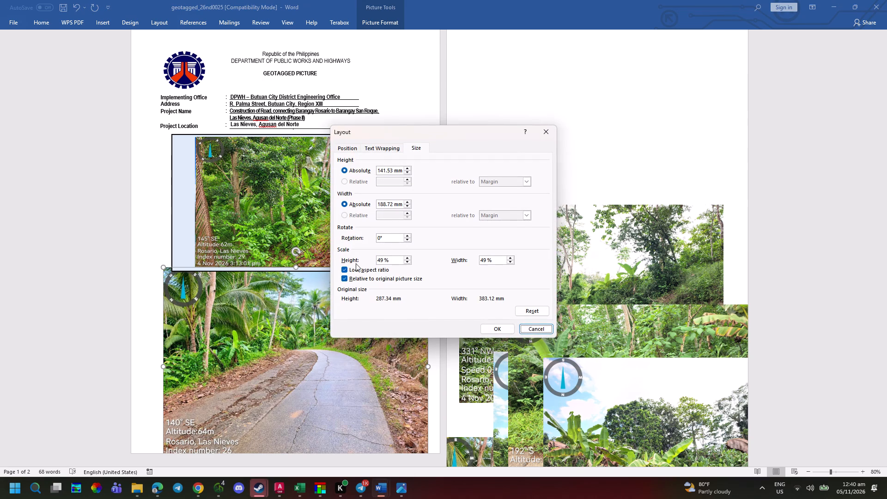
left_click(354, 269)
left_click(395, 165)
left_click_drag(394, 169, 356, 177)
type("92.73")
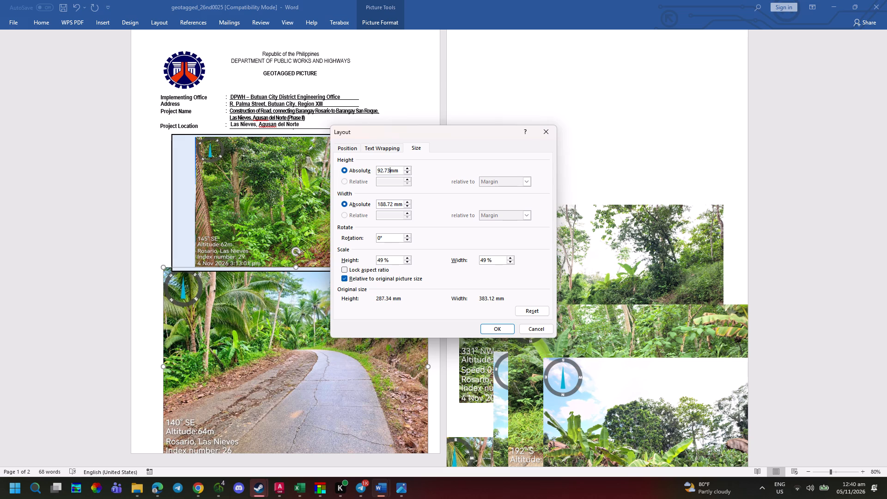
key("BackSpace")
key("4")
key("alt+Tab")
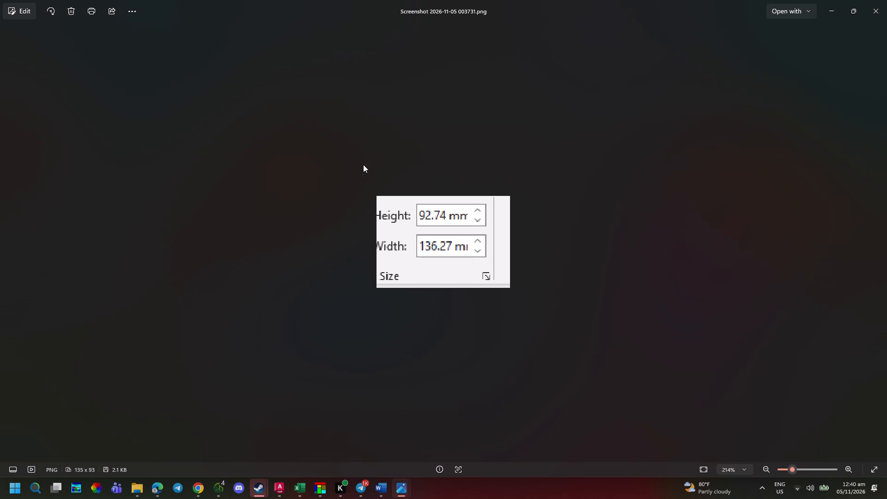
key("alt+Tab")
key("Tab")
key("Tab")
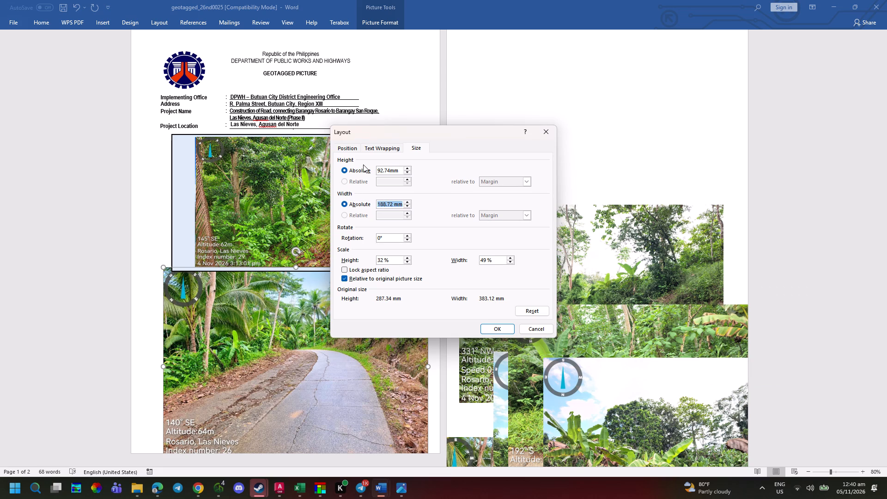
type("136.27")
key("Return")
Position the resized index 26 road photo inside the lower frame, covering the building picture.
left_click_drag(272, 335, 304, 347)
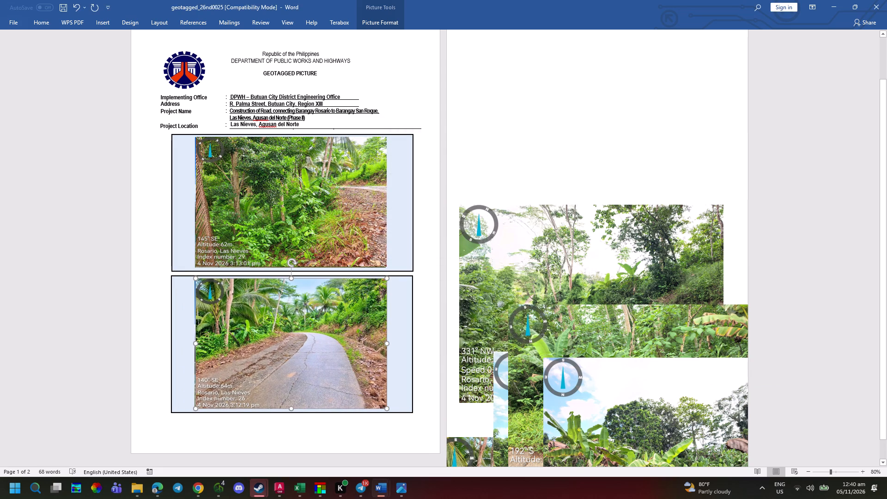
left_click_drag(304, 347, 302, 347)
left_click(365, 434)
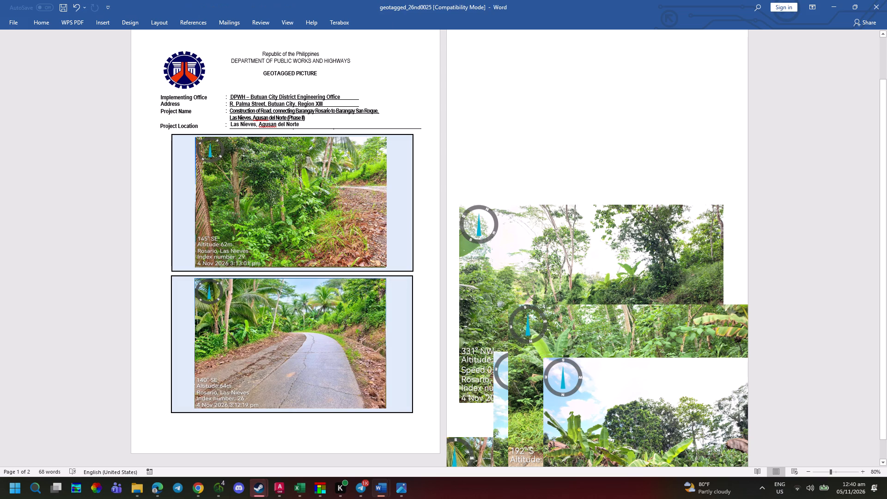
Save the geotagged picture document.
key("ctrl+s")
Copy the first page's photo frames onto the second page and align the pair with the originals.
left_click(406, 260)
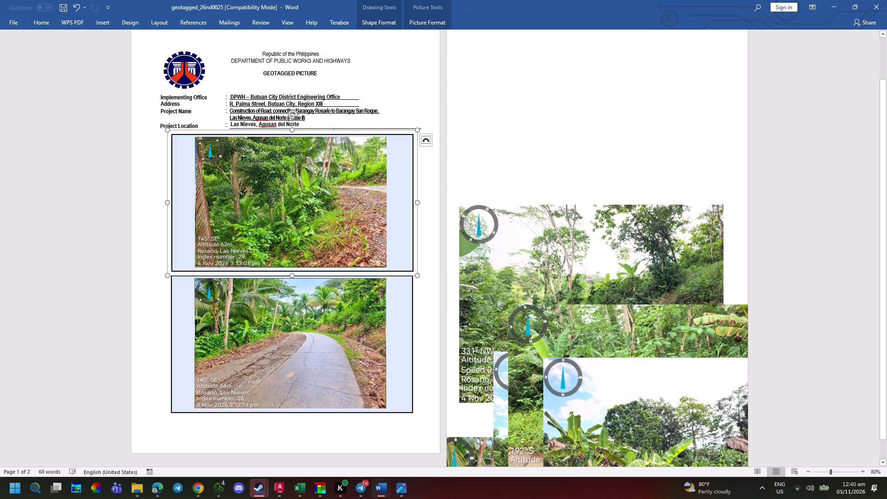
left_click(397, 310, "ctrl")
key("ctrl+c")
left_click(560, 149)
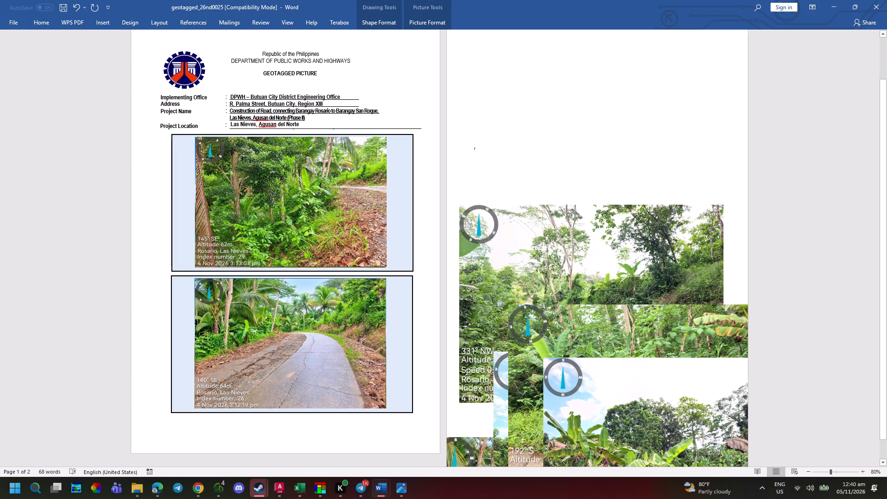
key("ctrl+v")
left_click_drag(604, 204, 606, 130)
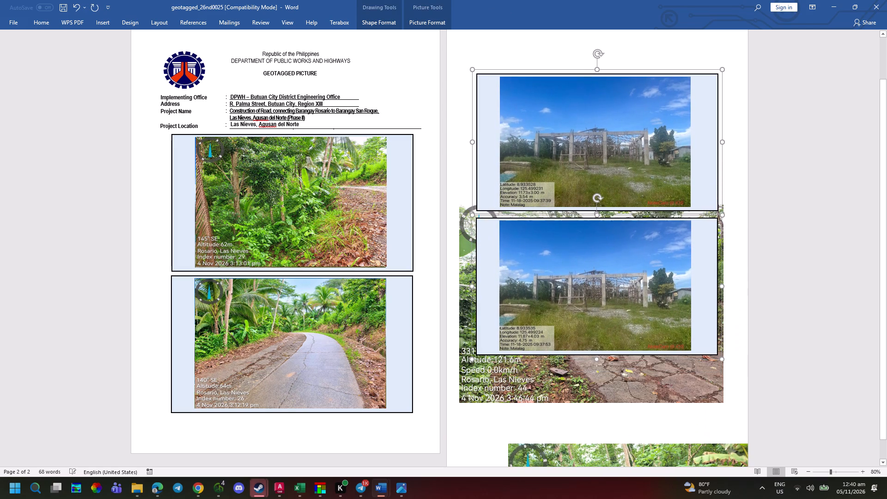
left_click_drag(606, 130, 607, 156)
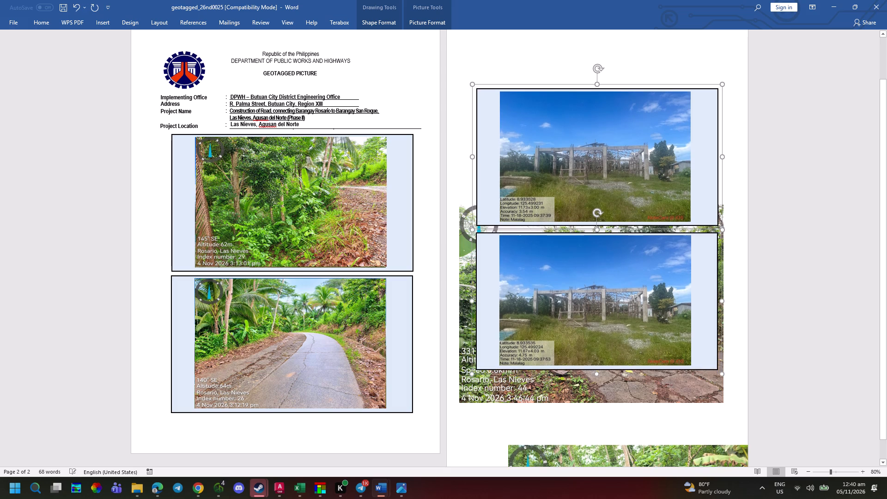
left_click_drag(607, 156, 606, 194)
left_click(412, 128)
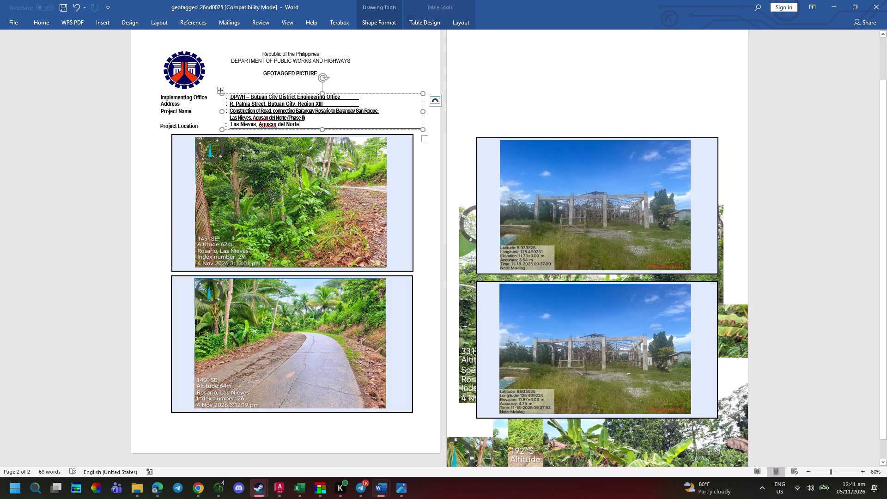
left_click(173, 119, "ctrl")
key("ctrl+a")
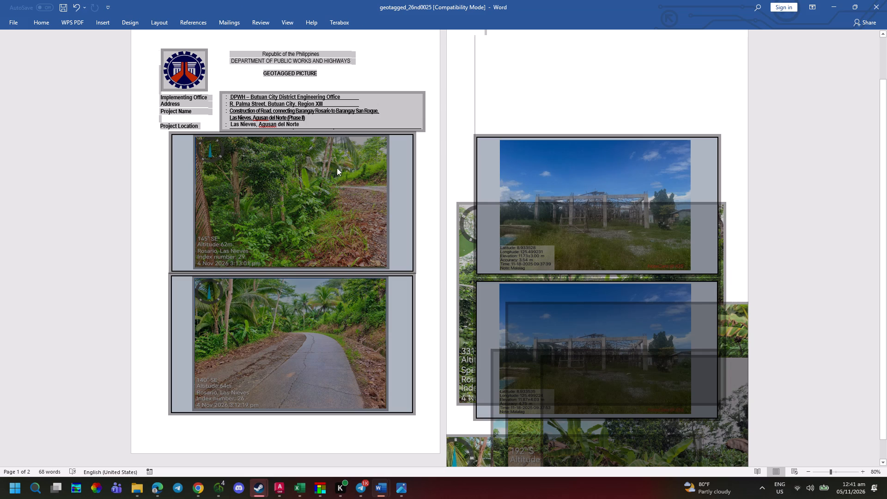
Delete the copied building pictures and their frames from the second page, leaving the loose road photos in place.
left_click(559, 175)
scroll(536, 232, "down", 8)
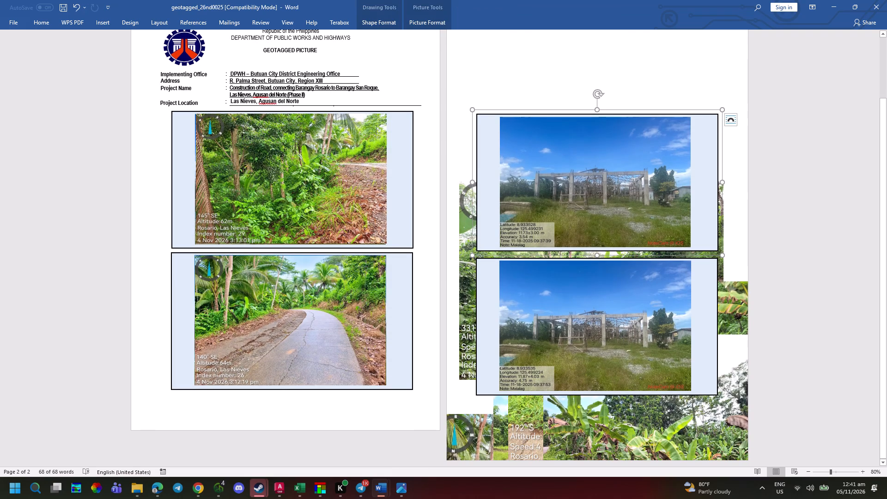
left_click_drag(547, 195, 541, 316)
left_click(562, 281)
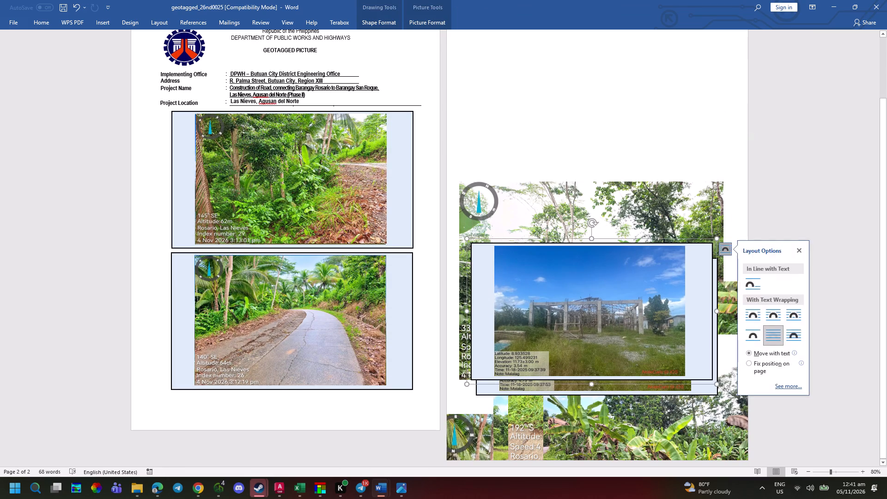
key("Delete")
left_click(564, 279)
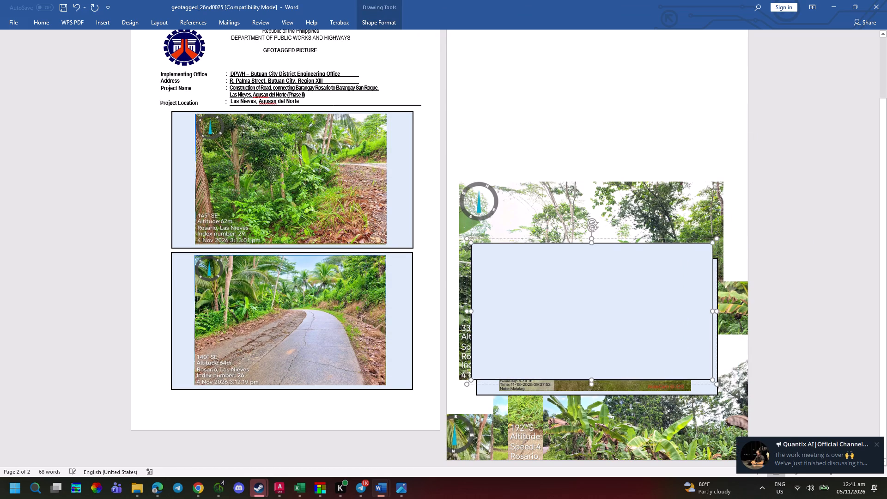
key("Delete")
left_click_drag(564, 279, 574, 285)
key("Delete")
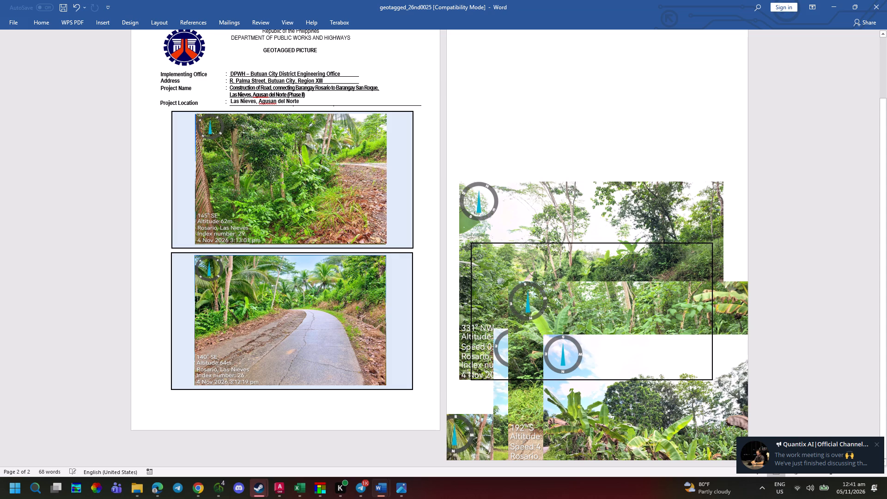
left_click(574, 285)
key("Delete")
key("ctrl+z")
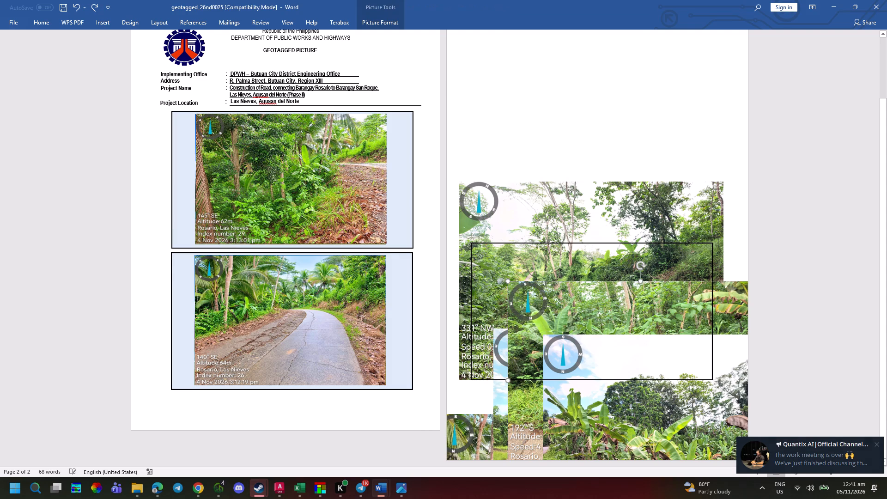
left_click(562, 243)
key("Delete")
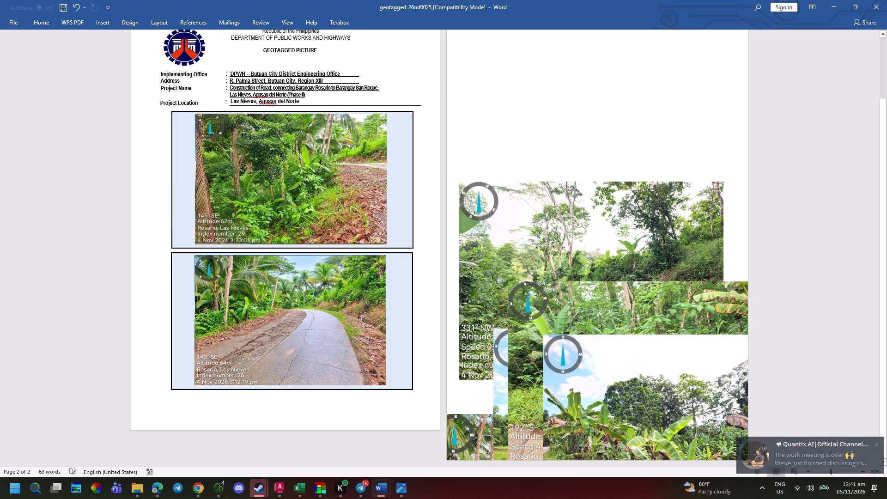
Move the index 44 road photo down the second page, in among the other loose photos.
left_click(524, 161)
left_click(543, 218)
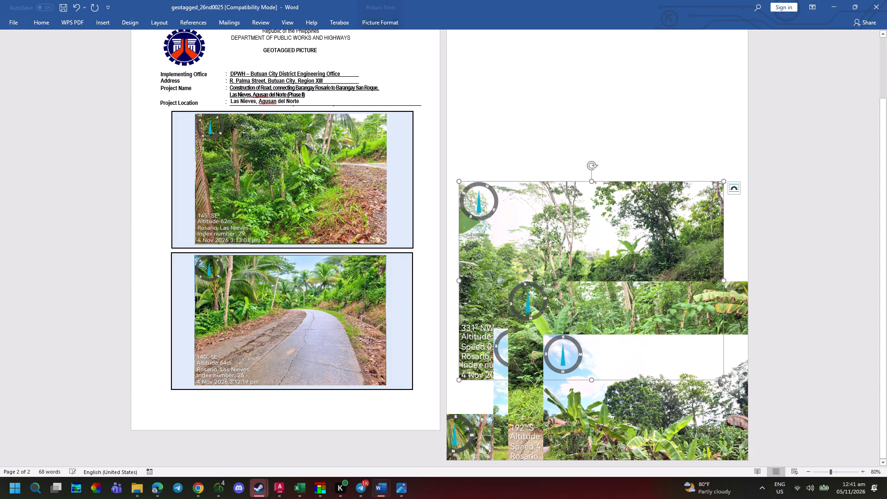
left_click_drag(542, 206, 549, 422)
scroll(560, 335, "down", 4)
left_click(503, 180)
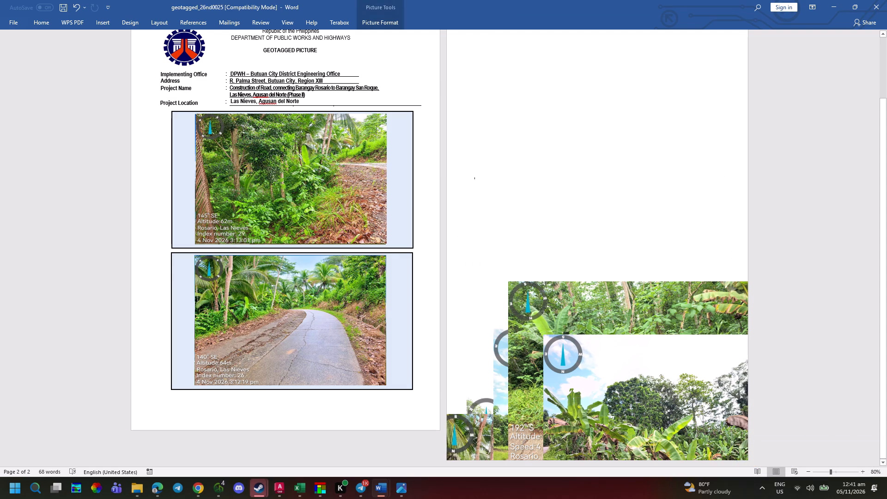
Insert blank lines at the top of the second page, above the loose road photos.
left_click(503, 97)
key("Return")
key("Return")
key("Return")
key("Return")
key("Return")
key("Return")
key("Return")
key("Return")
key("Return")
key("Return")
key("Return")
key("Return")
key("Return")
key("Return")
key("Return")
key("Return")
key("Return")
key("Return")
key("Return")
key("Return")
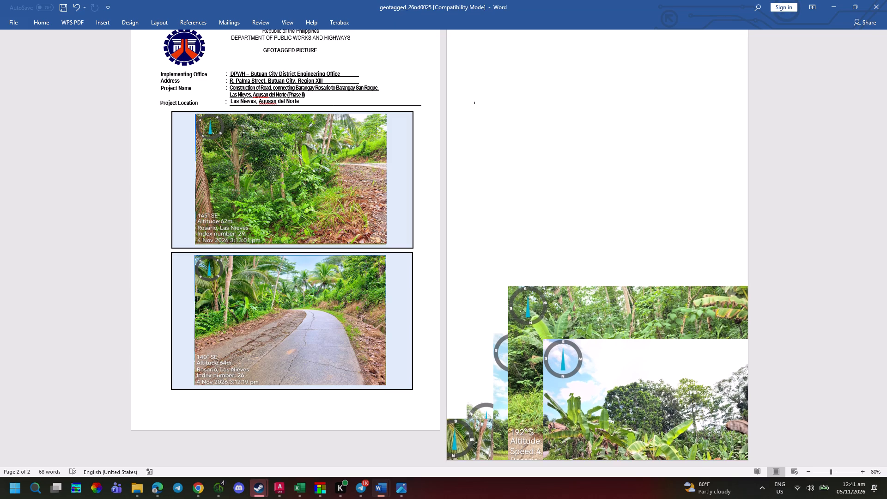
left_click(479, 105)
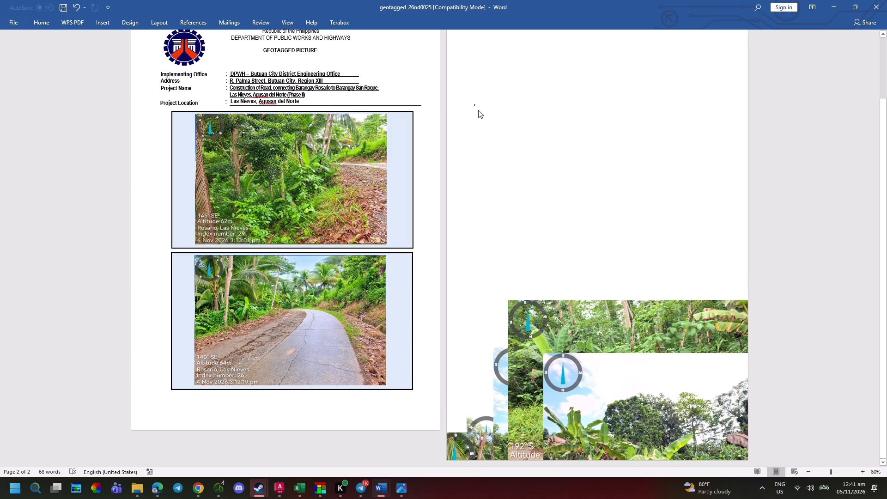
left_click_drag(478, 139, 468, 56)
key("Return")
key("Return")
key("Return")
key("Return")
key("Return")
key("Return")
key("Return")
key("Return")
key("Return")
key("Return")
key("Return")
key("Return")
key("Return")
key("Return")
key("Return")
key("Return")
key("Return")
key("Return")
key("Return")
key("Return")
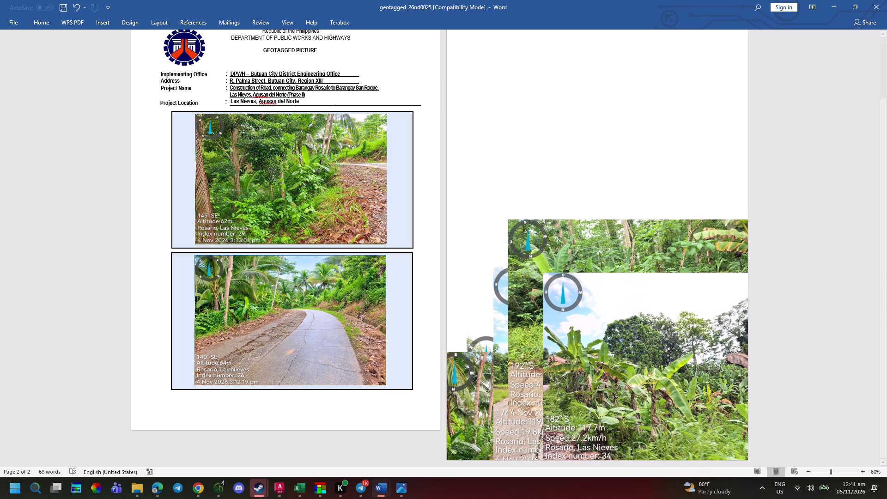
Insert three blank pages after the completed form page, ahead of the loose photos.
left_click(101, 13)
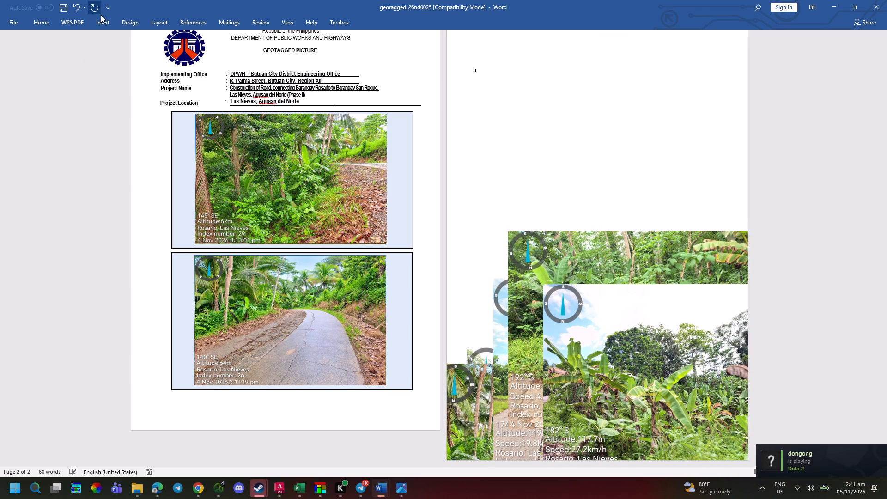
left_click(102, 24)
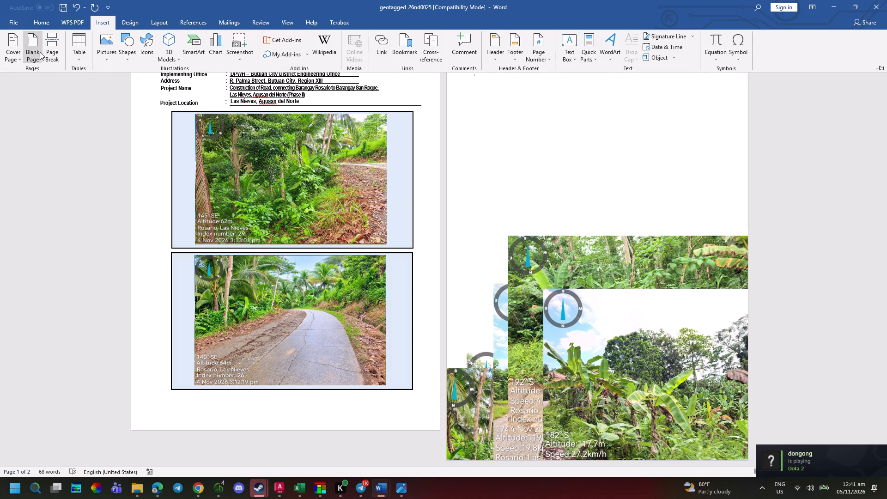
left_click(35, 51)
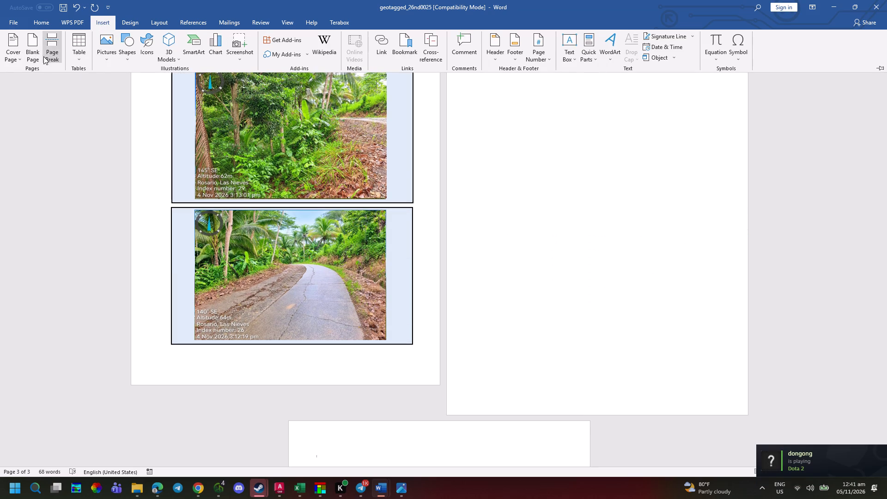
left_click(36, 56)
left_click(36, 56)
Copy the entire document contents and paste them at the top of the third page.
scroll(393, 169, "up", 7)
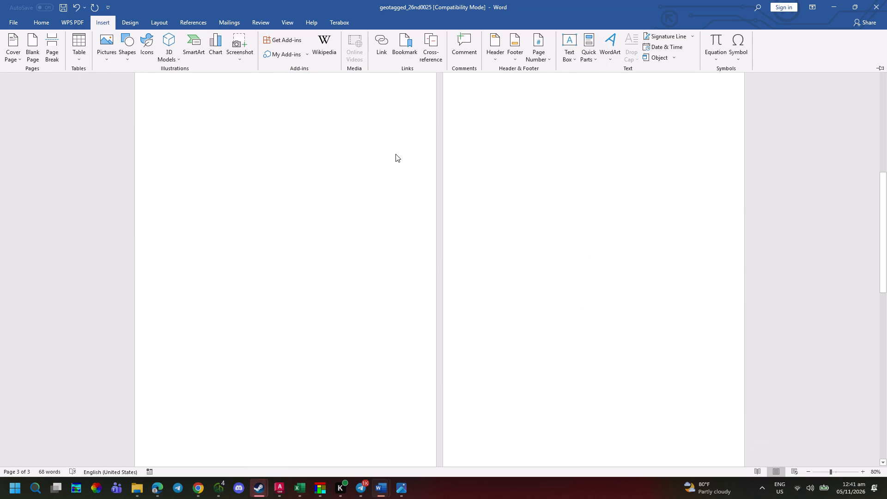
scroll(395, 154, "up", 9)
key("ctrl+a")
scroll(393, 156, "up", 1, "ctrl")
scroll(396, 179, "up", 9)
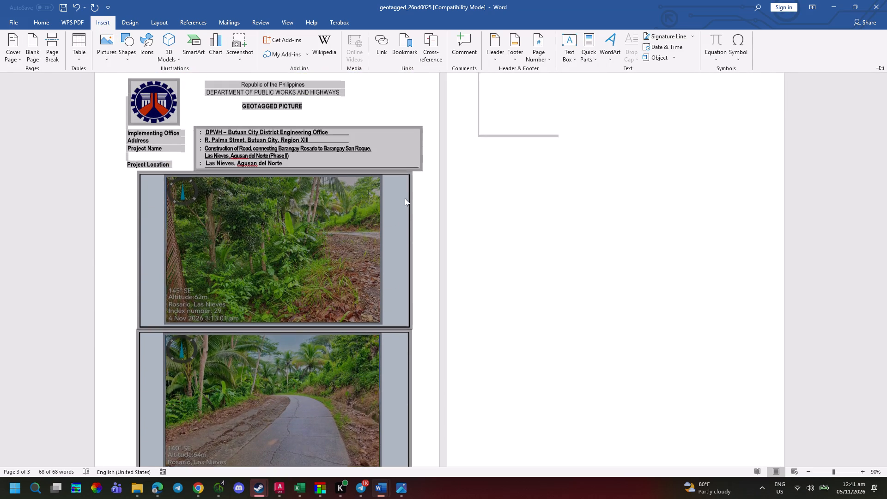
key("ctrl+c")
scroll(494, 133, "up", 4)
left_click(480, 103)
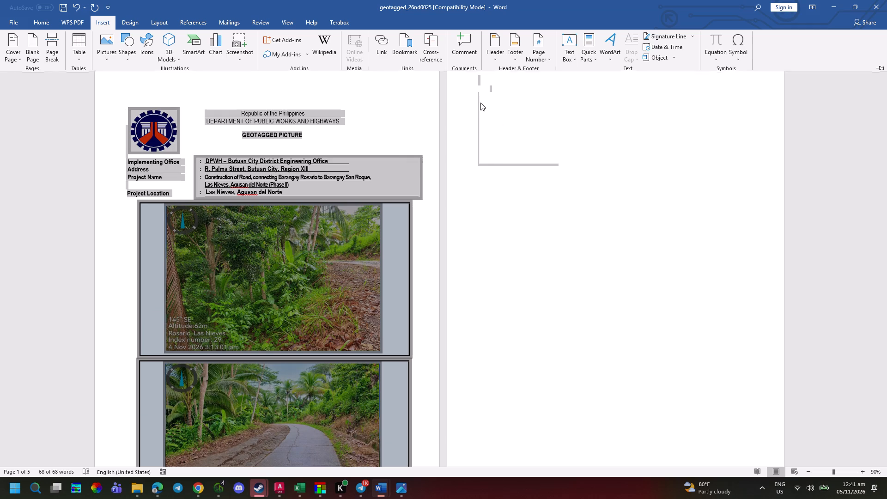
scroll(436, 160, "down", 10)
left_click(171, 310)
left_click(136, 307)
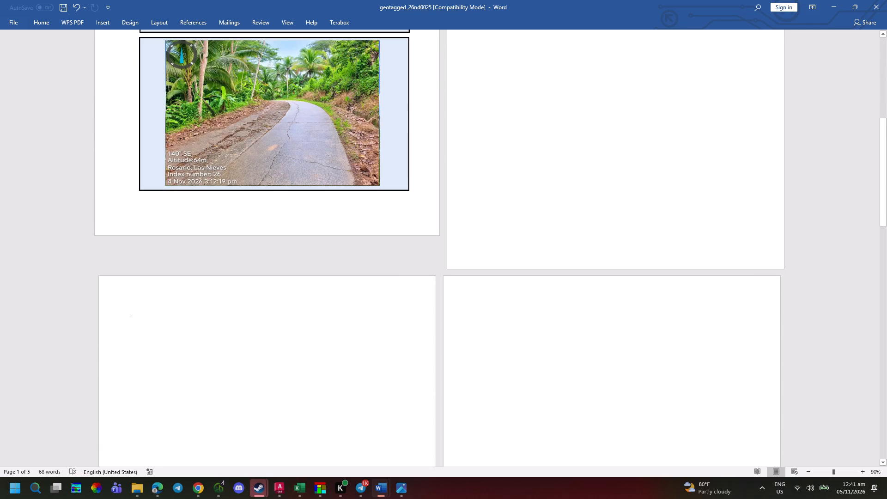
key("ctrl+v")
Remove the blank page between the original form page and its pasted copy.
scroll(264, 254, "down", 1)
scroll(267, 256, "up", 4)
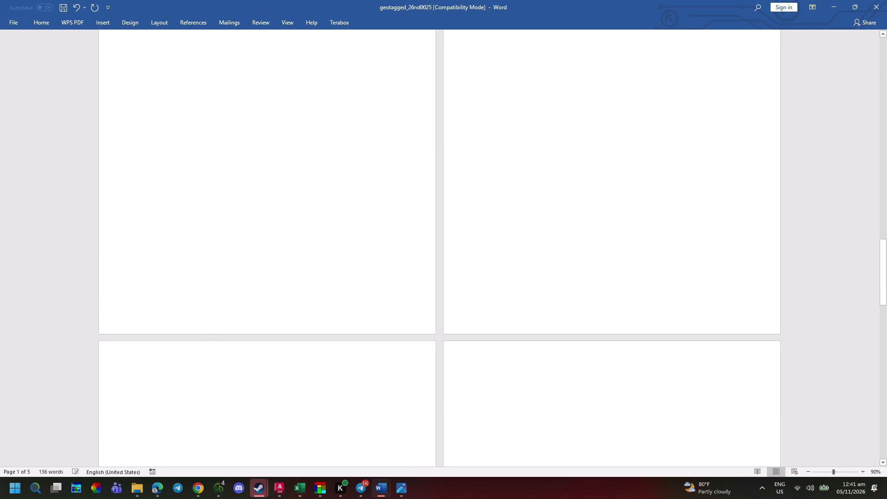
scroll(255, 216, "up", 17)
scroll(249, 202, "down", 4)
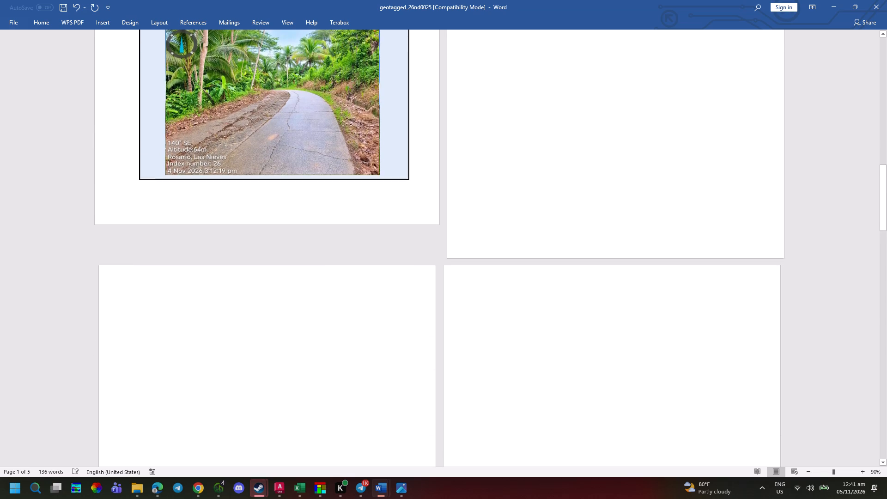
scroll(267, 213, "down", 4)
scroll(266, 225, "down", 2, "ctrl")
scroll(427, 229, "up", 2)
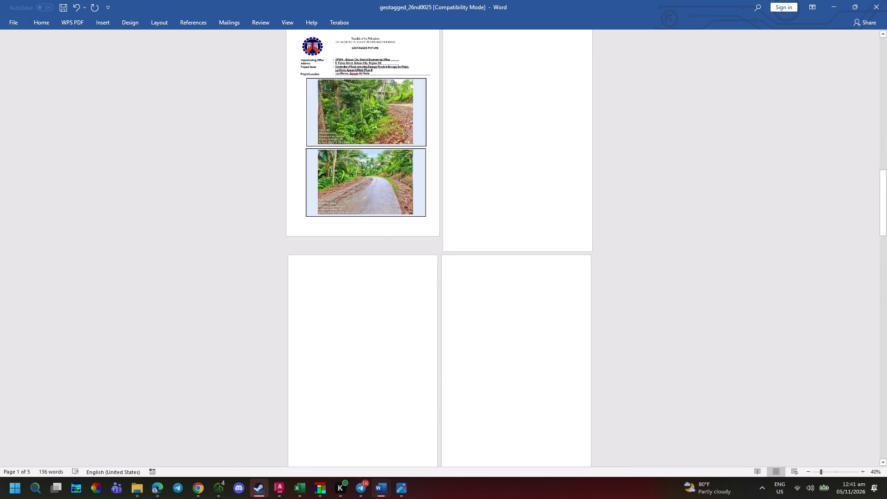
scroll(427, 229, "up", 2)
left_click(271, 117)
left_click_drag(265, 114, 225, 58)
key("Delete")
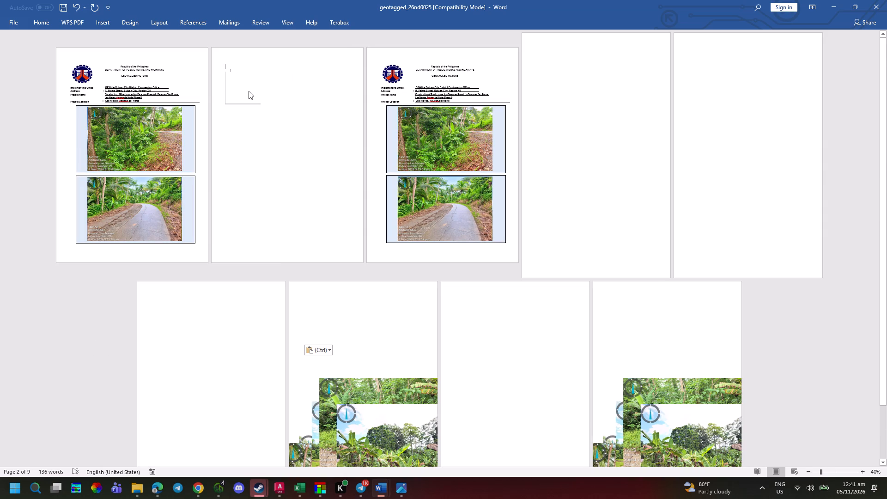
key("BackSpace")
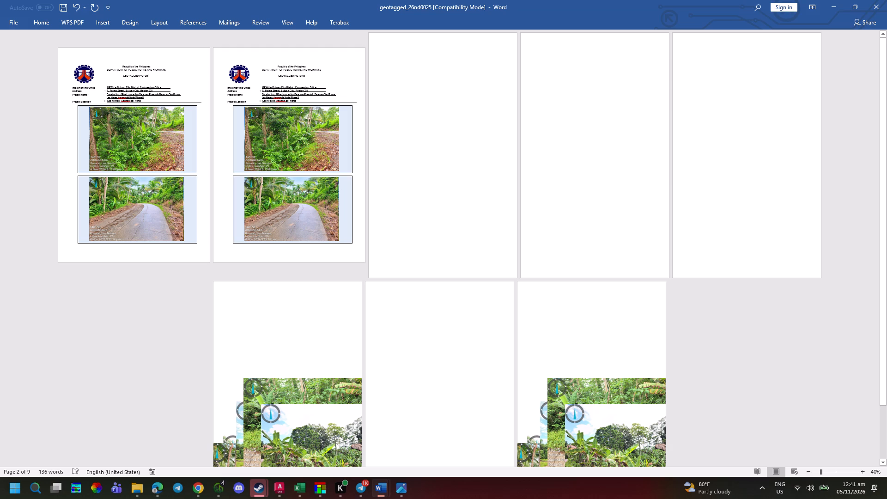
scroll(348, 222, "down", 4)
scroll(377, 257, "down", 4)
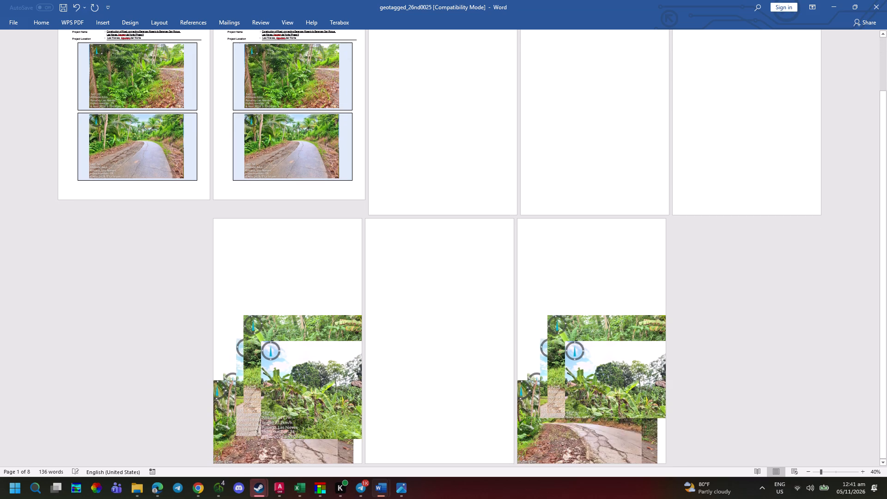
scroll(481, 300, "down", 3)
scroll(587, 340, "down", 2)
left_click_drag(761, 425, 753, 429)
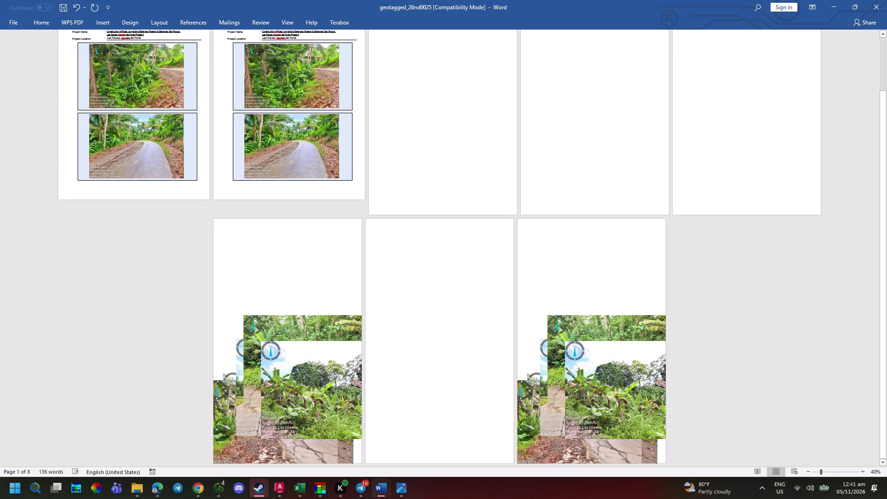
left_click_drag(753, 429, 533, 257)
Save the geotagged picture document.
scroll(482, 280, "up", 4)
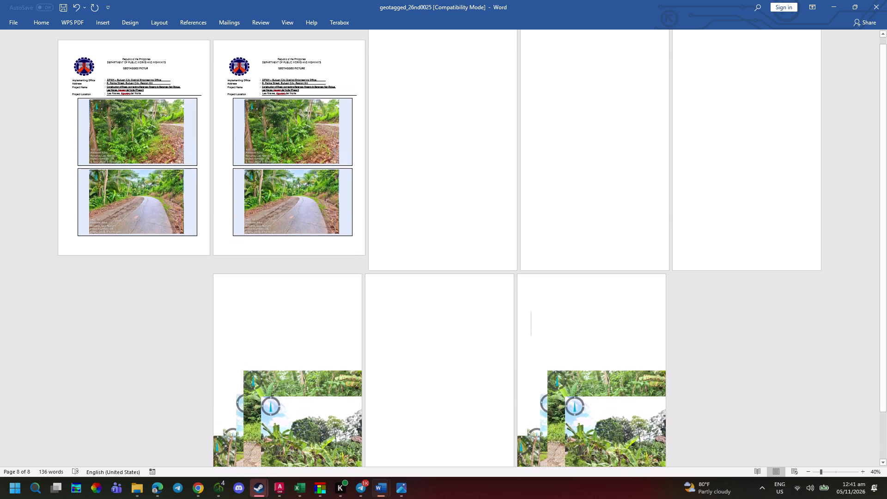
scroll(361, 206, "up", 2)
key("ctrl+s")
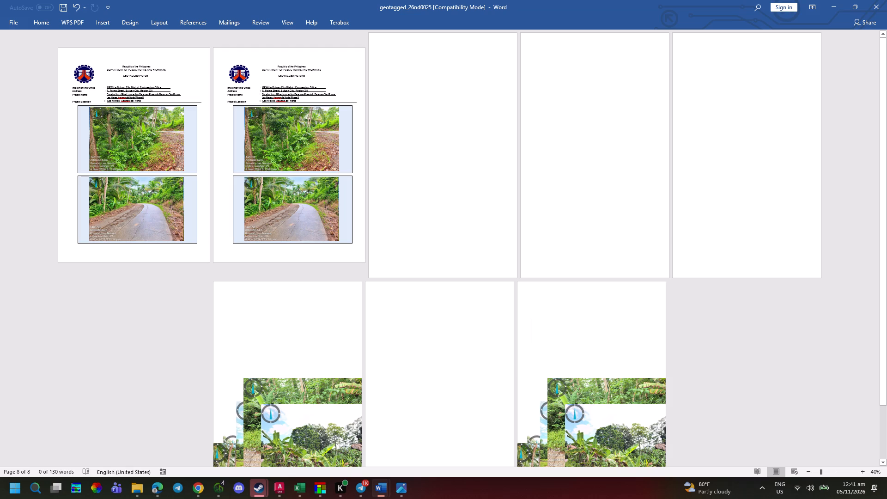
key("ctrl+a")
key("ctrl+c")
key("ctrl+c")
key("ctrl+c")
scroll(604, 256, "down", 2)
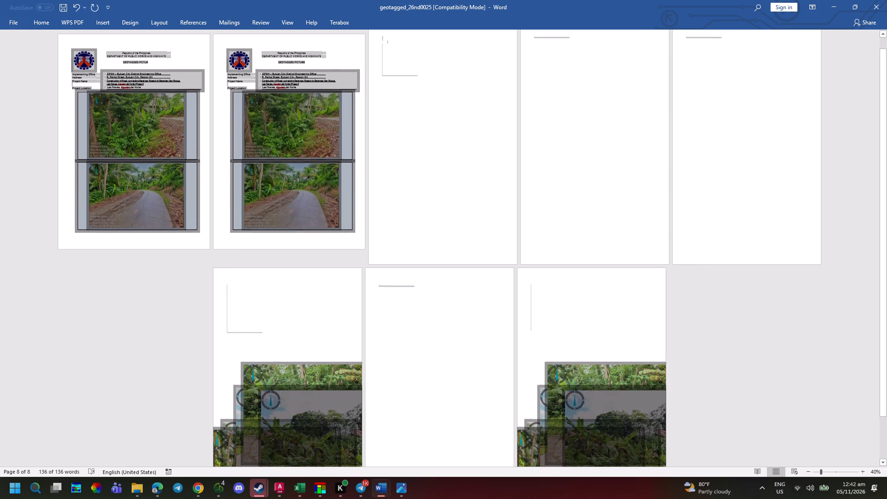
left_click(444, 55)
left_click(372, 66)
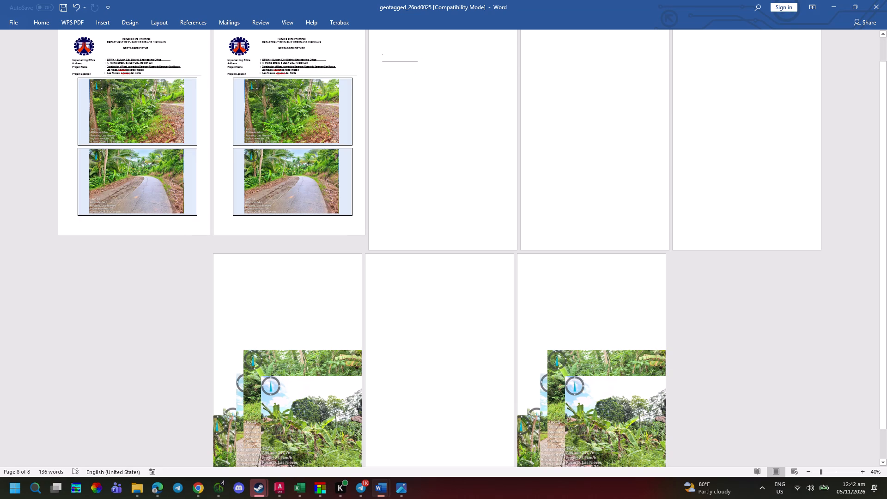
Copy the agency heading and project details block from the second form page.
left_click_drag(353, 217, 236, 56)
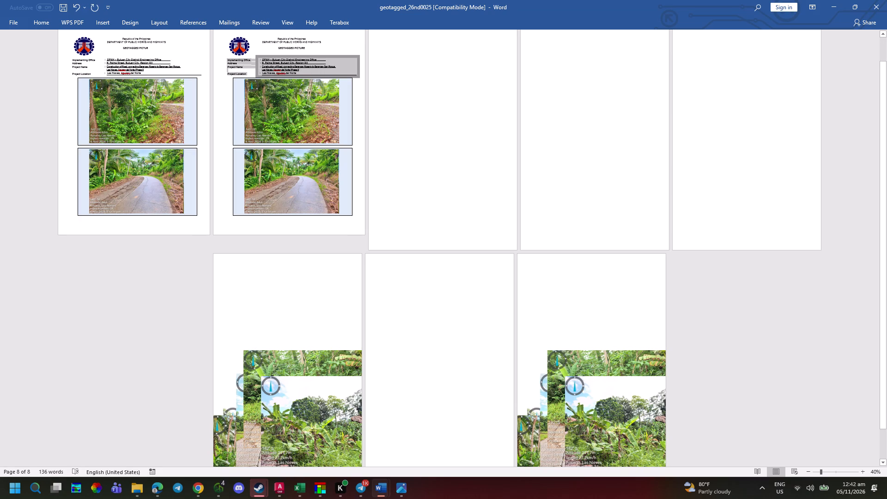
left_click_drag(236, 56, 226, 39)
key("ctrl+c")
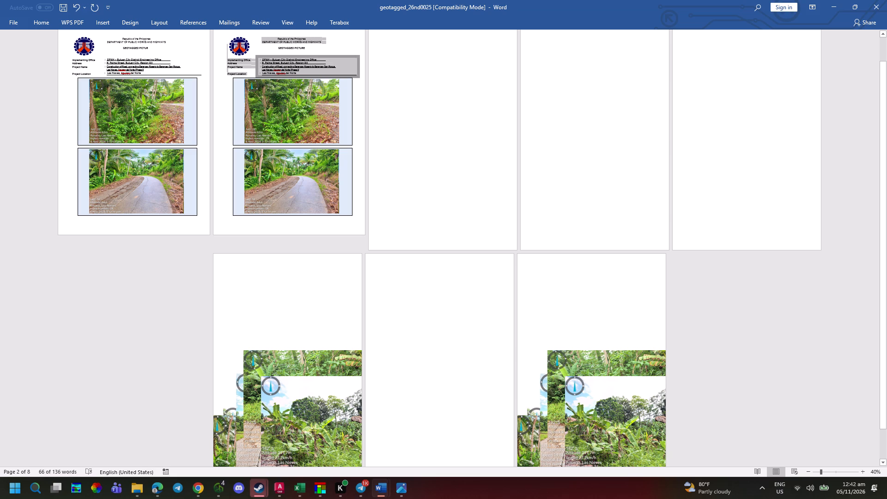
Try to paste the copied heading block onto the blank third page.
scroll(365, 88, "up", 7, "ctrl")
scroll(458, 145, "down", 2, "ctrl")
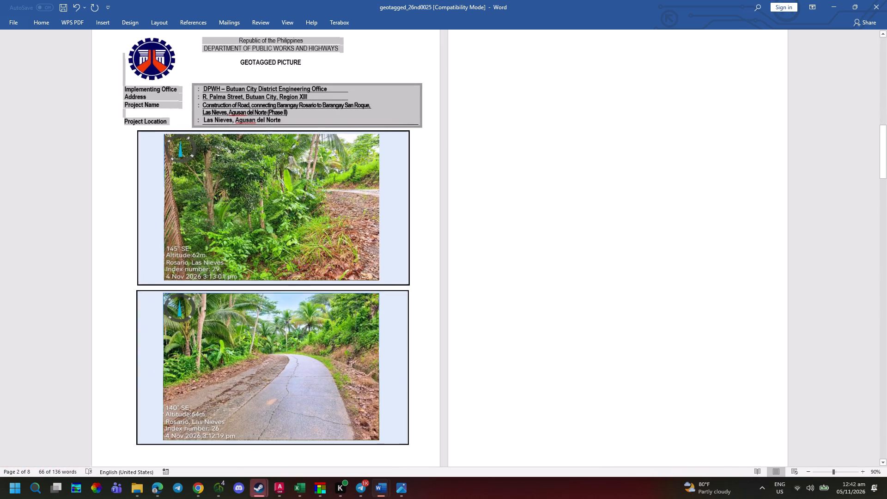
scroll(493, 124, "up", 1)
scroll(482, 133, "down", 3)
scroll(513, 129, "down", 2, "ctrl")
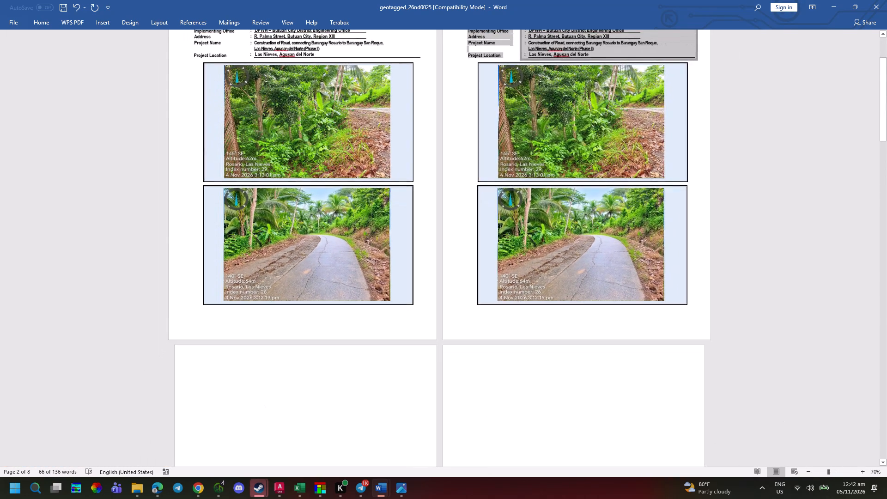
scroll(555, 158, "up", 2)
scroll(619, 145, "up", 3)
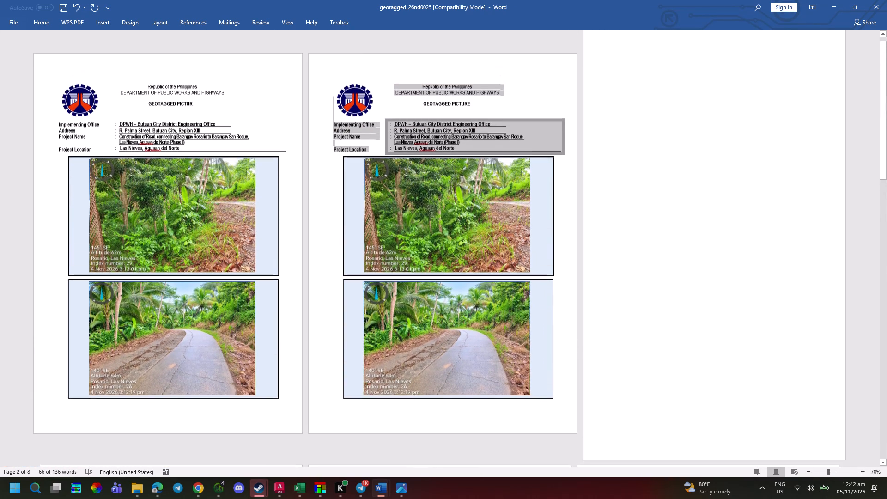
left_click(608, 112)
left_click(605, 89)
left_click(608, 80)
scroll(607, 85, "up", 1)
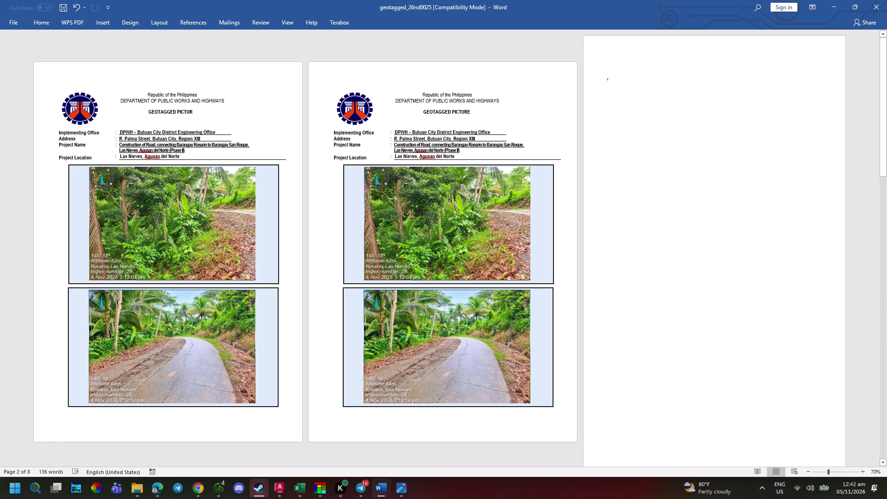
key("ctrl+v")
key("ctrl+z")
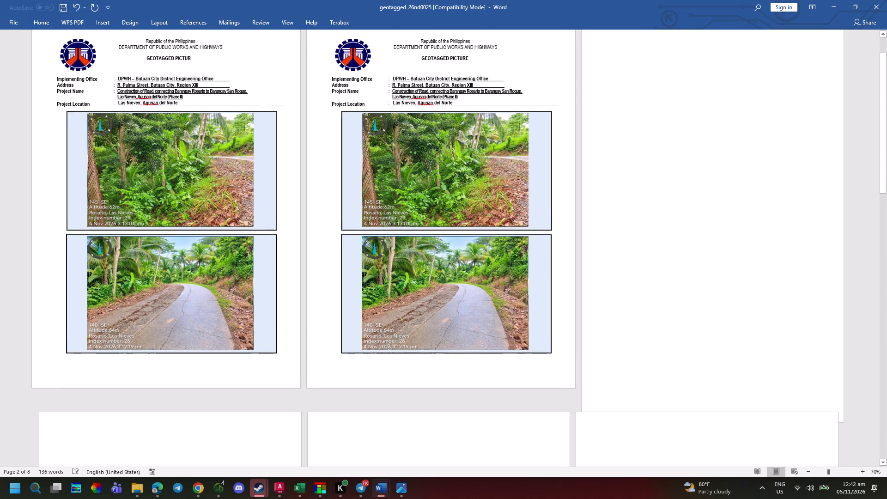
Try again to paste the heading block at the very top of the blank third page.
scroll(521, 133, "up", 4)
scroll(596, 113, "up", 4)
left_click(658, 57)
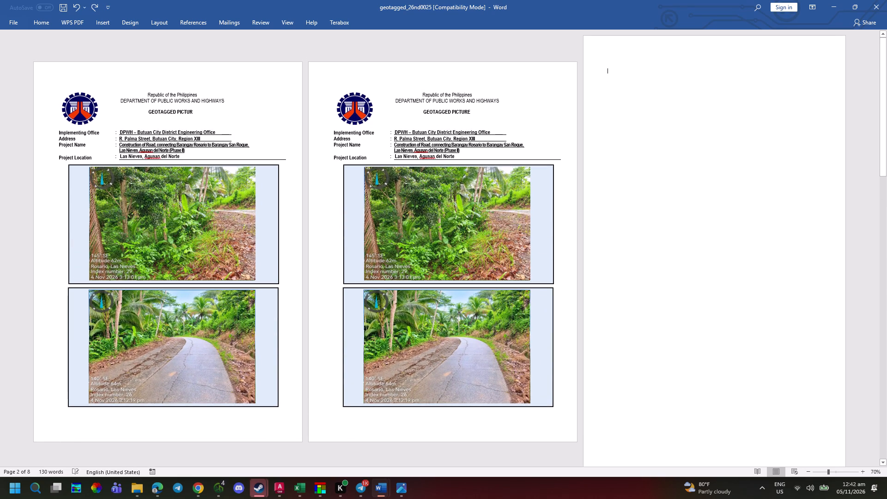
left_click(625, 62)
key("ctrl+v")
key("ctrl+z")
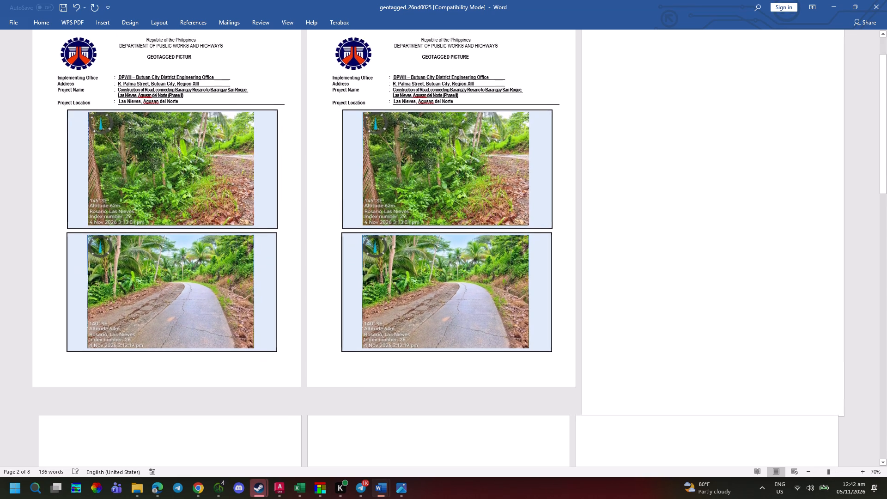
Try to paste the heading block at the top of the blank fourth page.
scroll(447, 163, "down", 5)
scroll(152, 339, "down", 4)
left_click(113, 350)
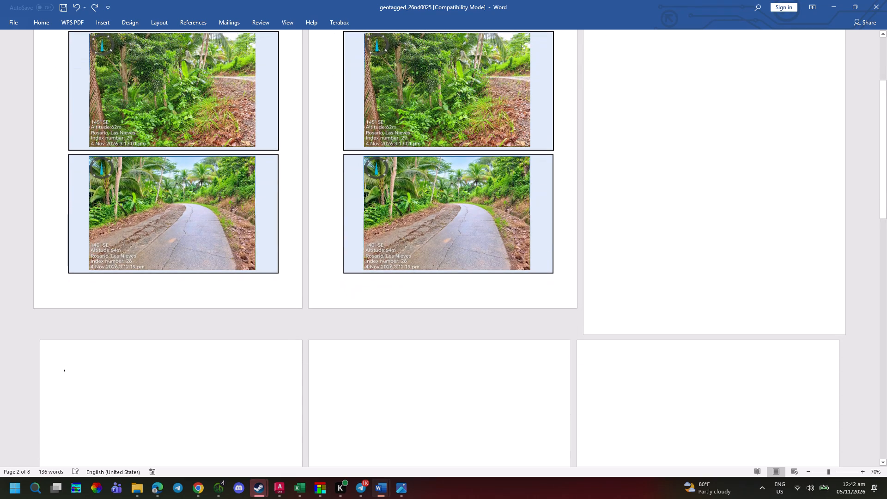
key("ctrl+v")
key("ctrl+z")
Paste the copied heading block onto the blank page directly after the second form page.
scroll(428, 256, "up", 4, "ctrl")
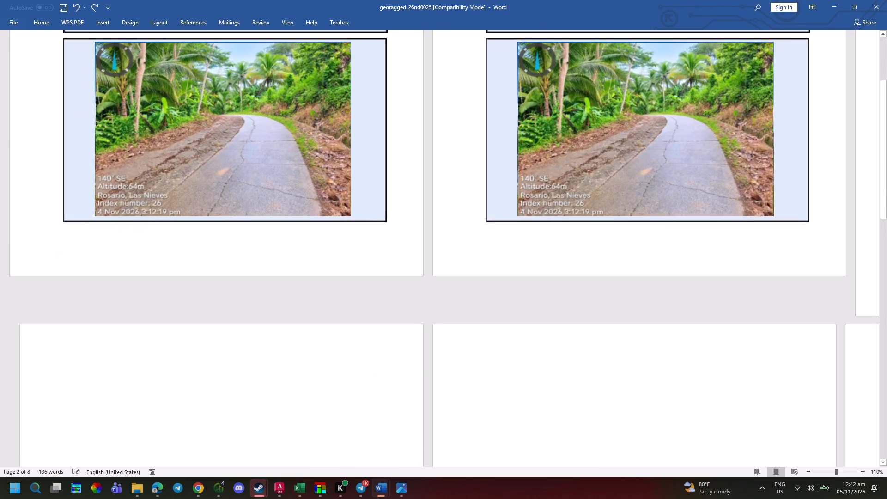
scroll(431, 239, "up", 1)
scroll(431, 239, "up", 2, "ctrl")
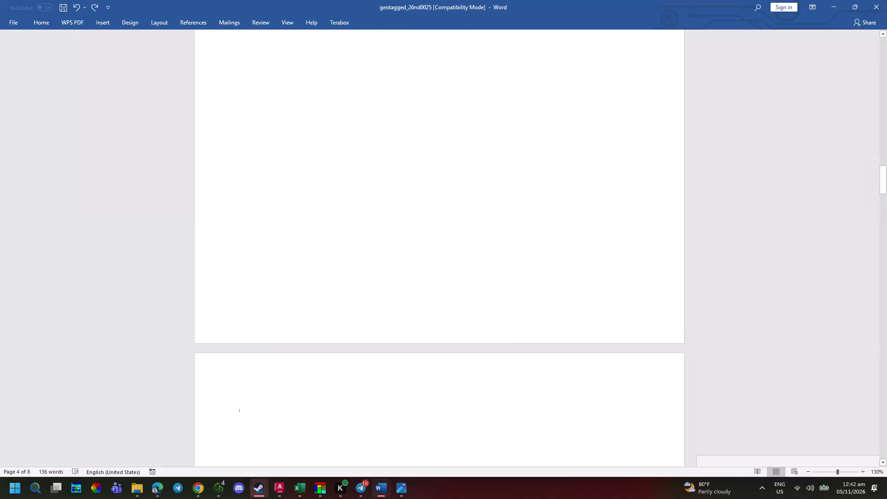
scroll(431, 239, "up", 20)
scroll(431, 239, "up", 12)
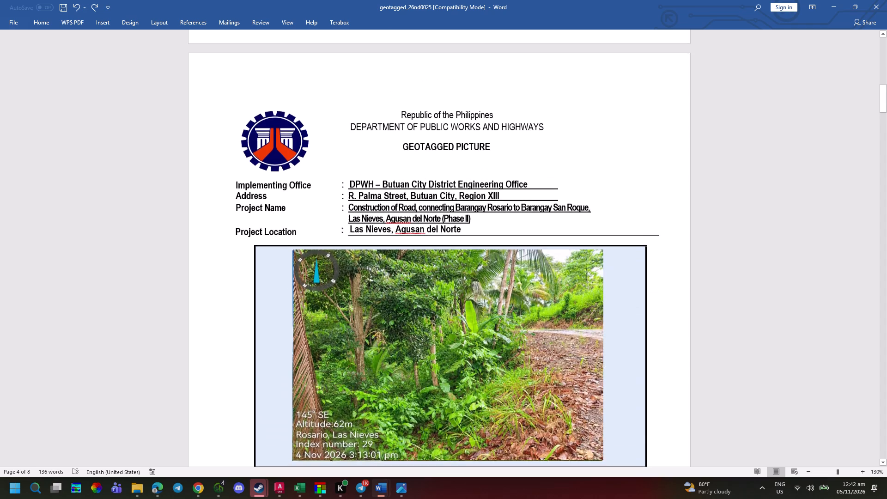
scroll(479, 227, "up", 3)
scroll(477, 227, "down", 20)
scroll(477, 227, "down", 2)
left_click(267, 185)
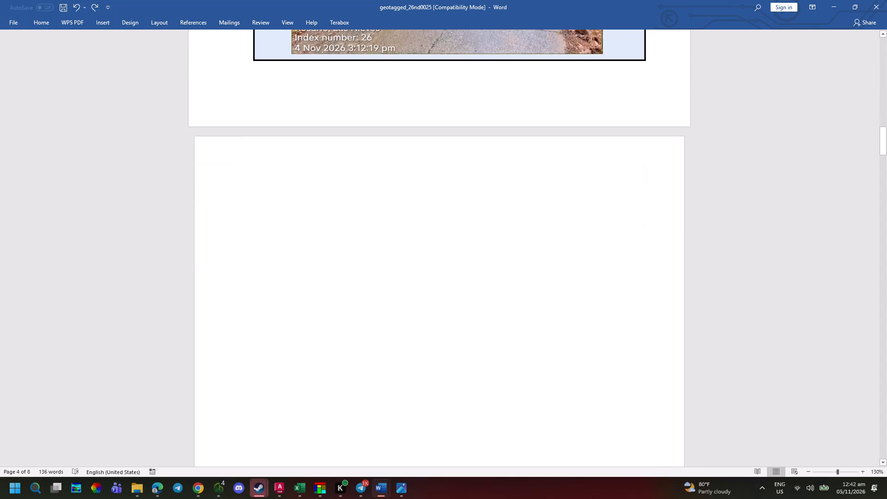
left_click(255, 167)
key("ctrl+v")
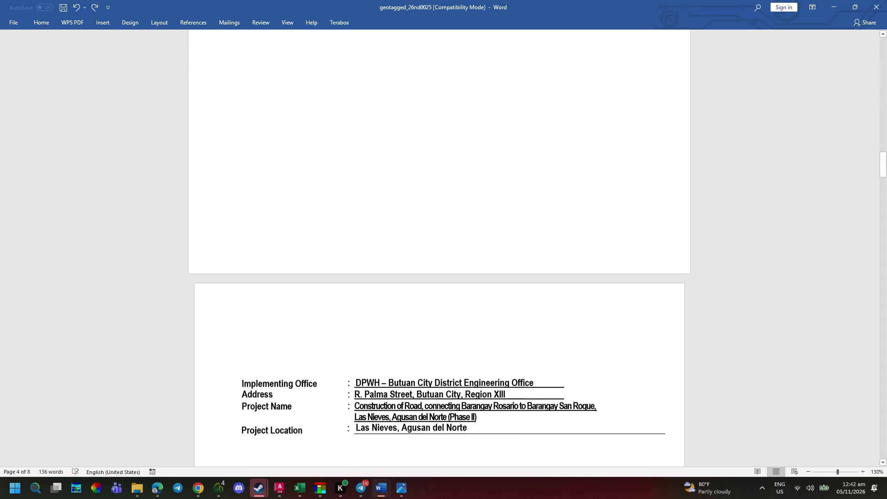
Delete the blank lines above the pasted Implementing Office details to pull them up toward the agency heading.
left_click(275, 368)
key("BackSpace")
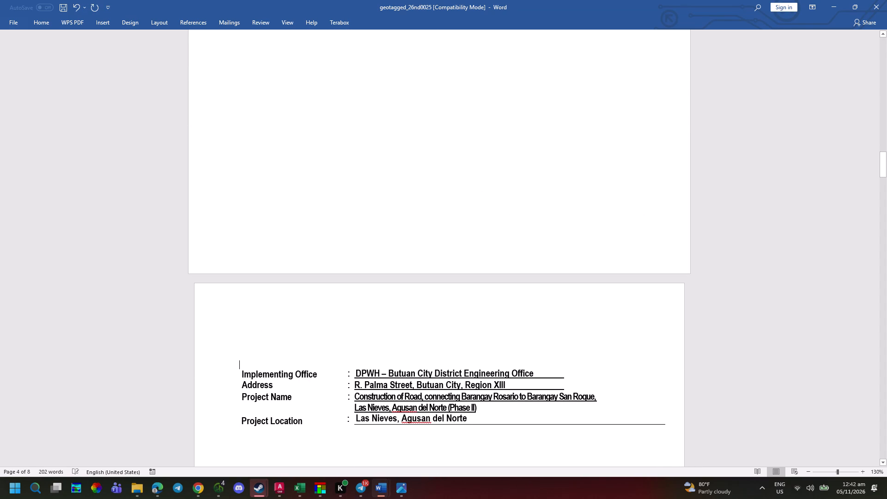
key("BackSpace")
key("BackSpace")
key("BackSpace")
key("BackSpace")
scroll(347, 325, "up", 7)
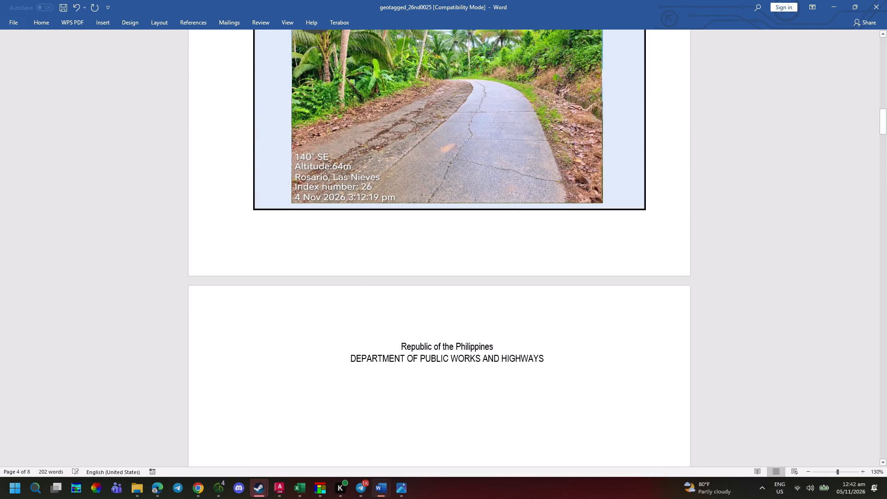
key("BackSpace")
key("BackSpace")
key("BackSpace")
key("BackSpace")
Undo the blank-line deletions, the heading block paste and the earlier removal of the blank second page.
key("ctrl+z")
key("ctrl+z")
key("ctrl+z")
key("ctrl+z")
key("ctrl+z")
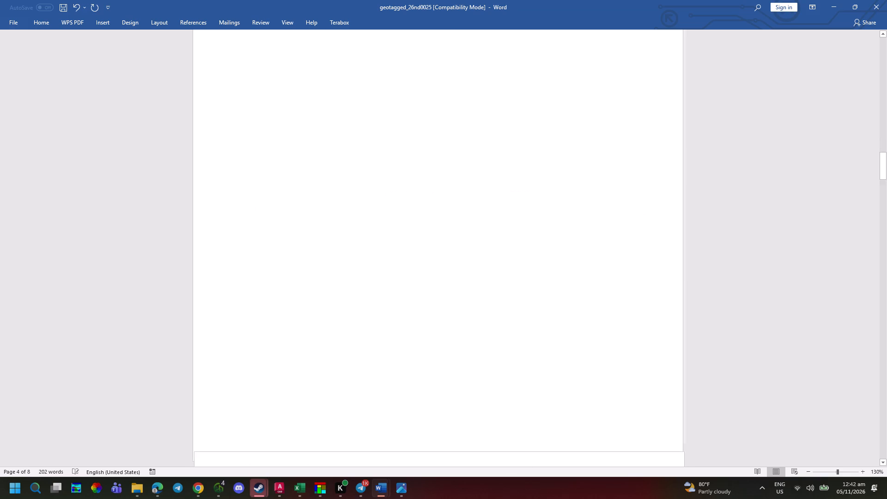
key("ctrl+z")
key("ctrl+z")
Copy the entire document contents and paste them at the top of the blank page after the first form page.
key("ctrl+a")
scroll(380, 316, "down", 3)
scroll(378, 314, "up", 20)
scroll(378, 314, "up", 4)
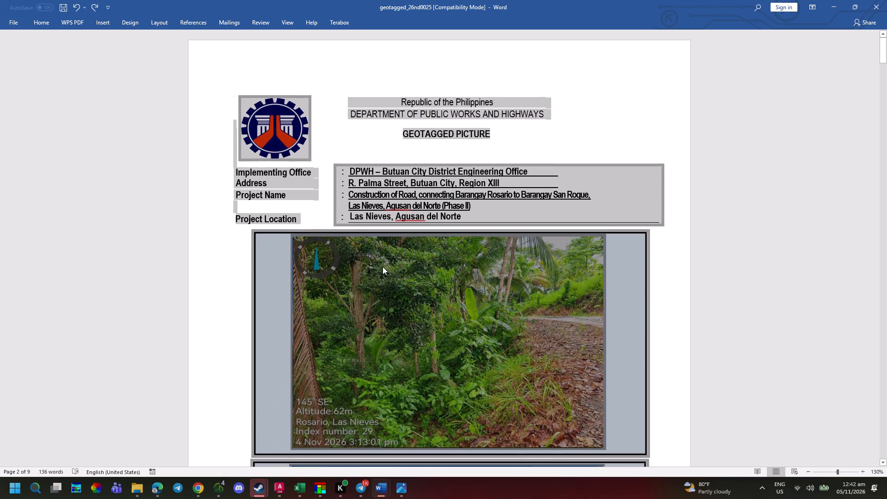
key("ctrl+c")
scroll(380, 266, "down", 11)
left_click(305, 218)
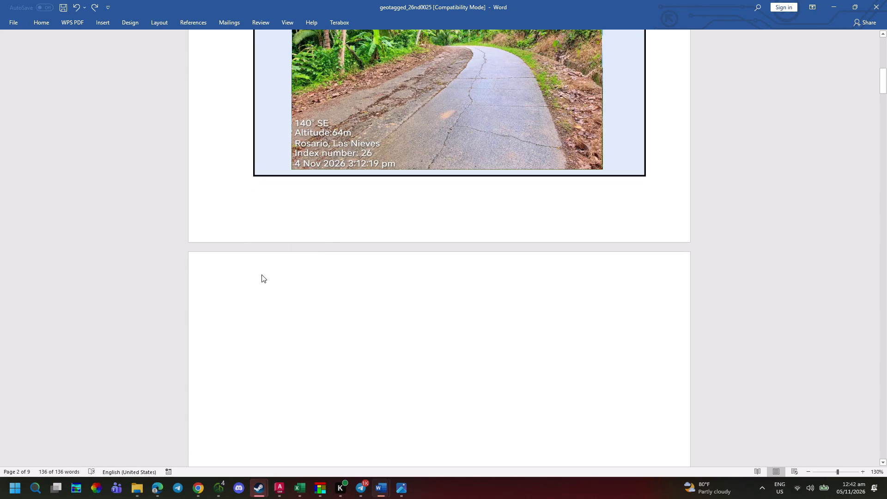
left_click(261, 274)
left_click(258, 292)
key("ctrl+v")
Remove the blank page and excess blank lines between the second form page and the next form copy, keeping the second page's title intact.
scroll(286, 287, "down", 10, "ctrl")
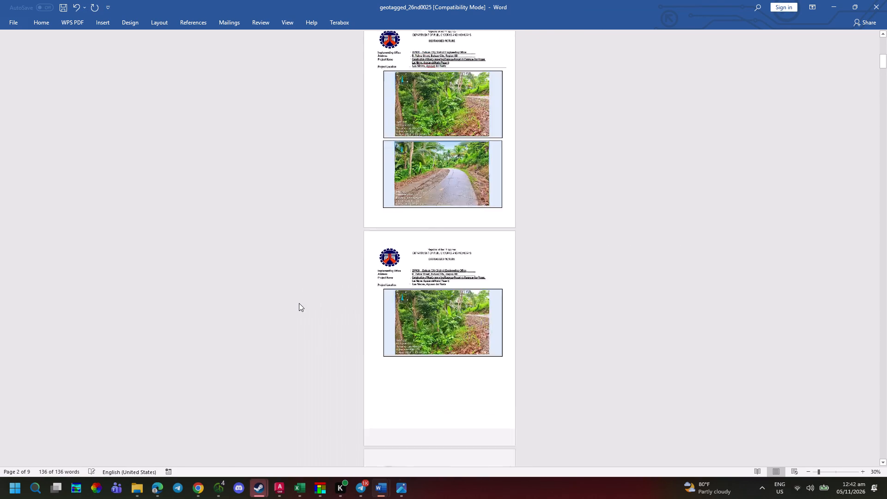
scroll(403, 316, "down", 4)
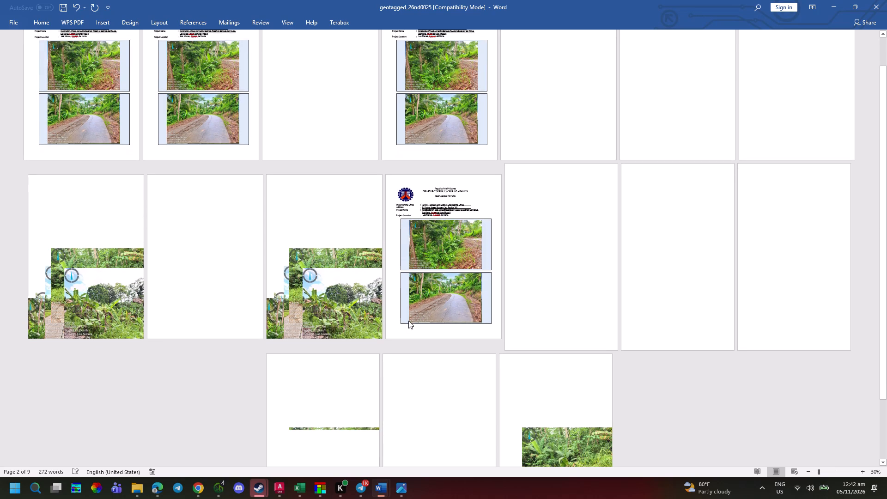
scroll(408, 319, "up", 11)
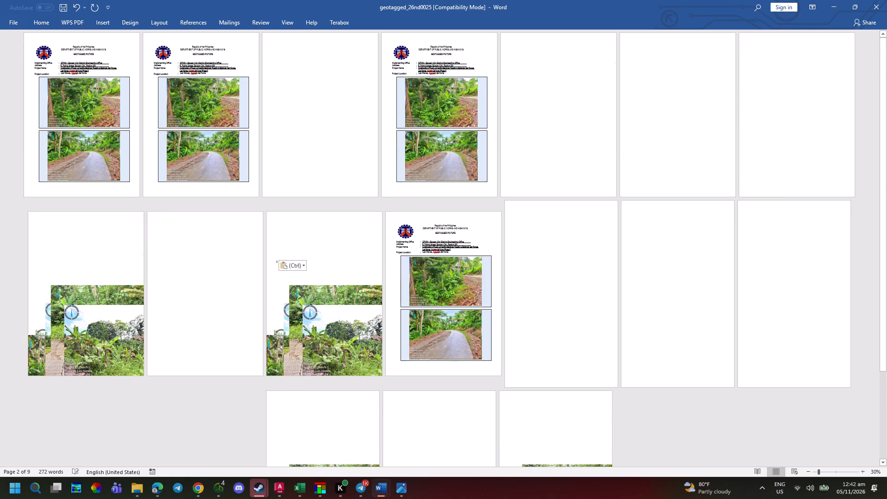
left_click(313, 111)
key("BackSpace")
left_click_drag(320, 85, 279, 13)
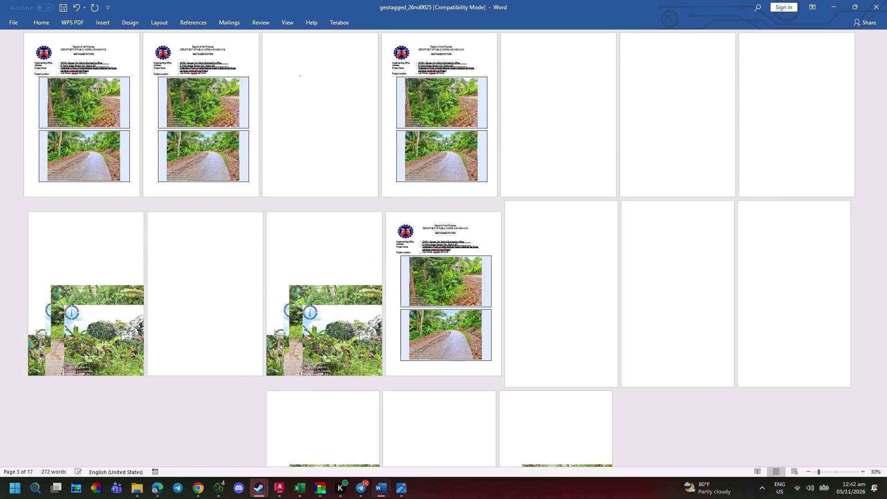
left_click_drag(279, 13, 277, 13)
left_click_drag(302, 65, 301, 64)
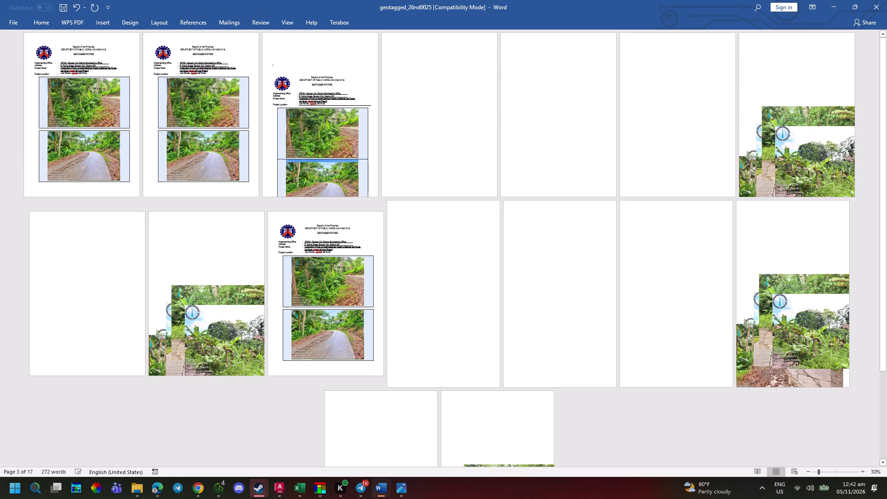
left_click_drag(301, 64, 278, 44)
key("BackSpace")
key("BackSpace")
key("BackSpace")
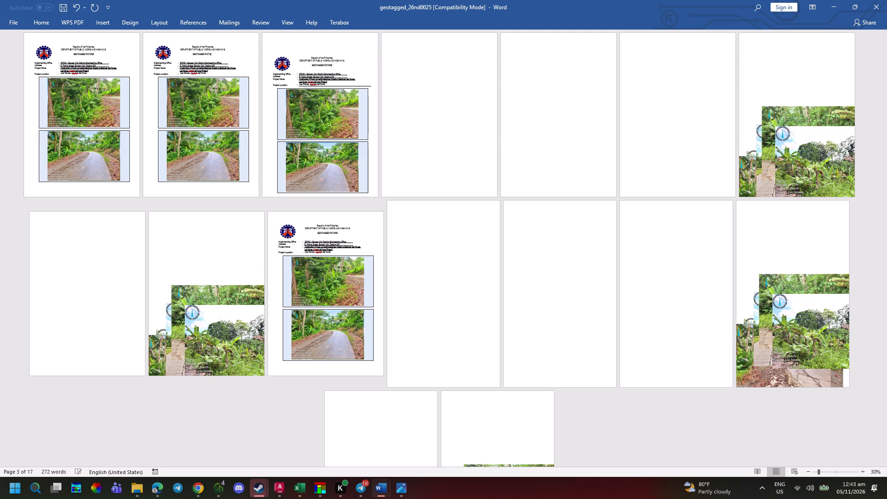
key("ctrl+z")
key("ctrl+z")
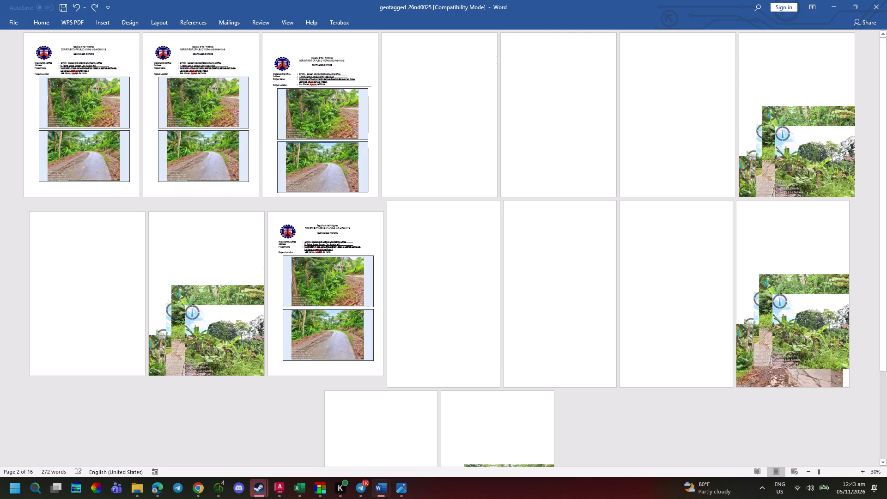
Examine the duplicated form pages and the blank pages that follow, returning to the start of the document.
scroll(302, 58, "up", 5, "ctrl")
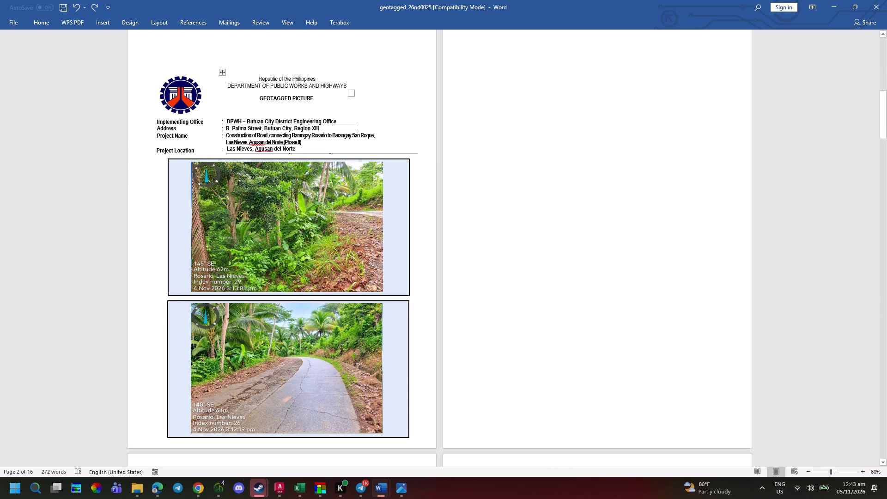
scroll(343, 127, "down", 5)
scroll(354, 158, "up", 3, "ctrl")
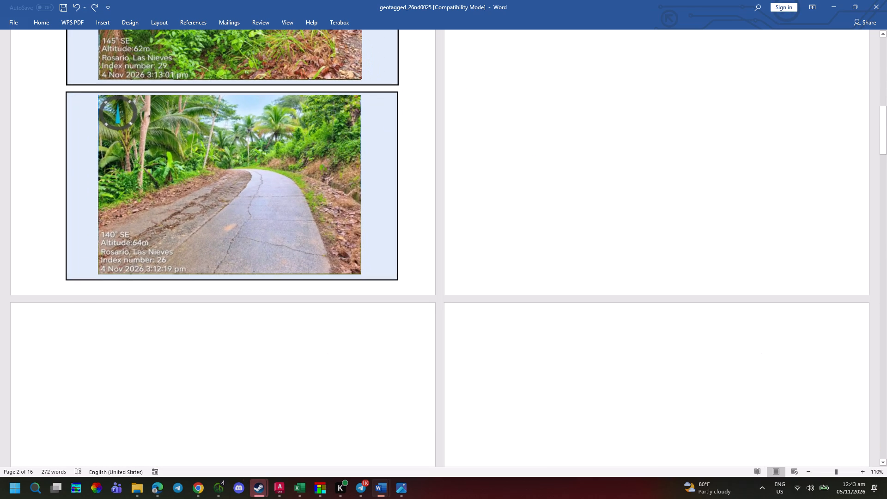
scroll(356, 147, "down", 6)
scroll(329, 154, "up", 15)
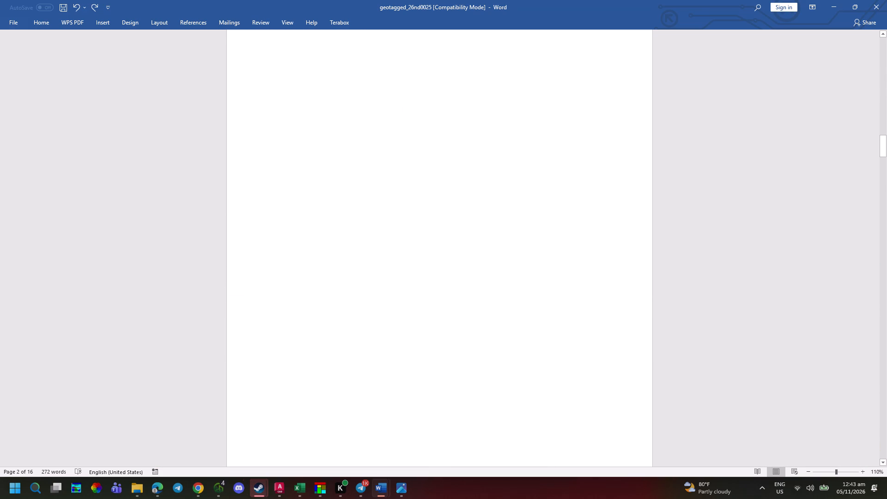
scroll(328, 155, "up", 9)
right_click_drag(335, 151, 337, 137)
scroll(336, 144, "up", 7)
left_click(886, 168)
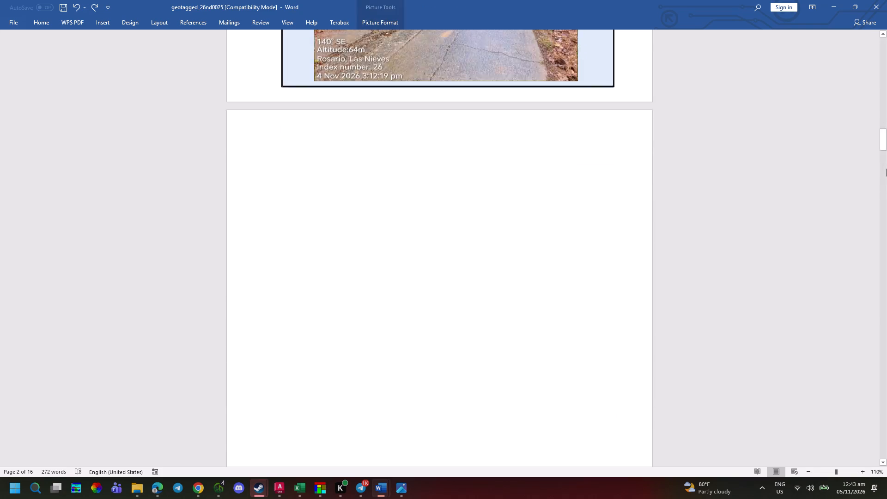
left_click_drag(881, 141, 852, 25)
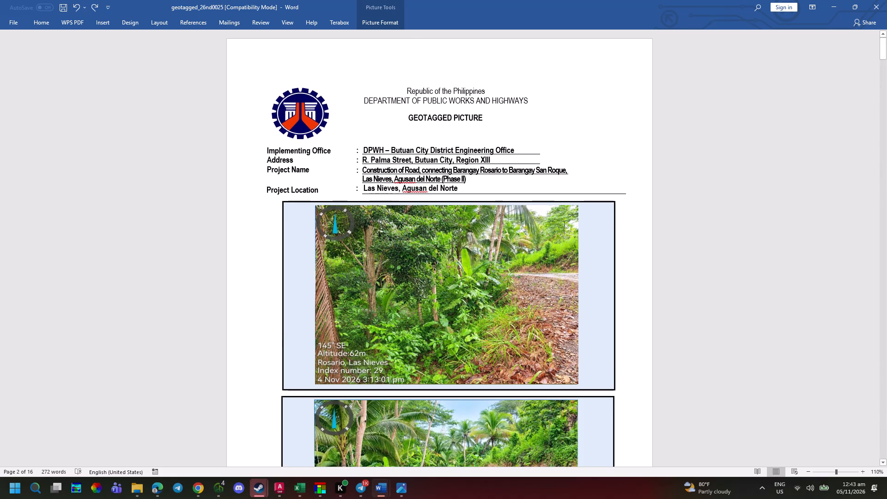
Delete the index 29 and index 26 road photos from both frames of the second form page.
scroll(541, 221, "down", 8)
scroll(504, 262, "down", 9)
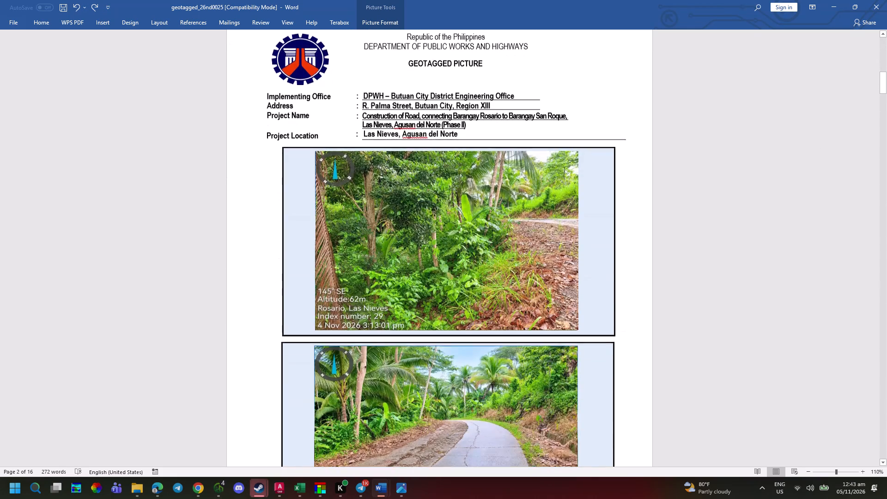
scroll(507, 268, "down", 5)
scroll(509, 268, "up", 19)
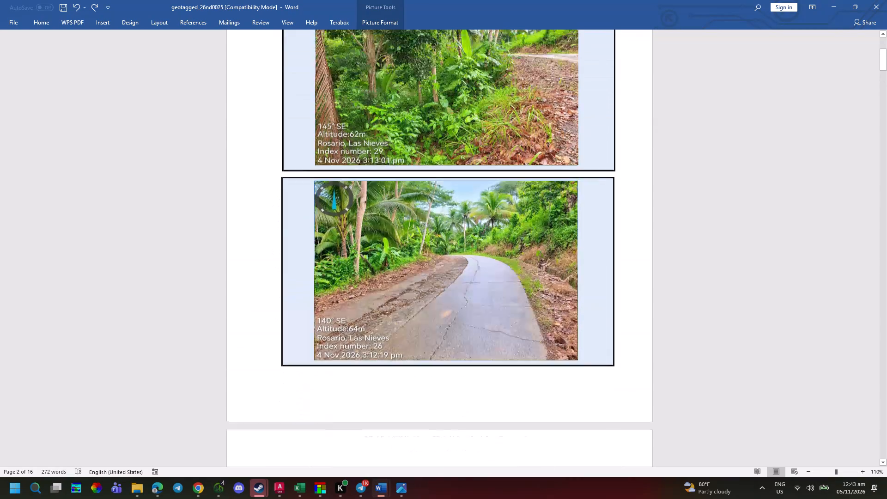
scroll(532, 264, "up", 1)
scroll(532, 266, "down", 16)
left_click(534, 255)
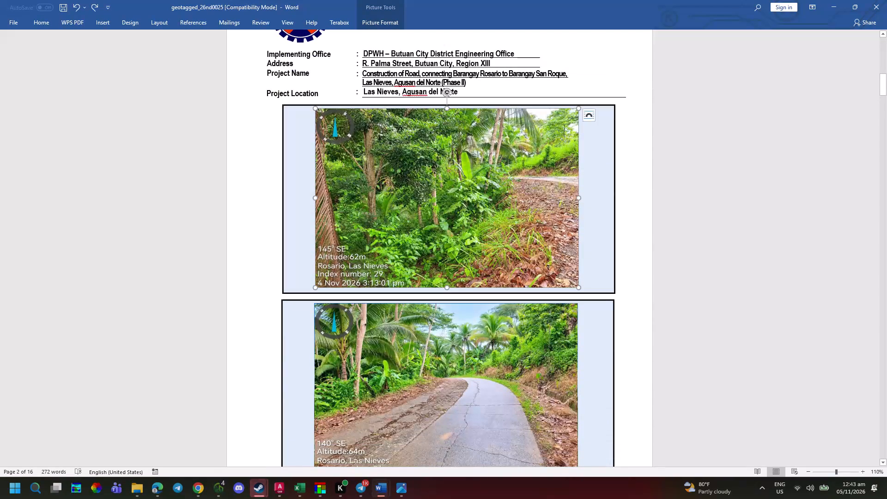
key("Delete")
left_click(488, 336)
key("Delete")
Remove the excess blank lines above the third form page's heading, undoing the deletions that cut into the second page's title.
scroll(504, 315, "down", 11)
left_click(440, 201)
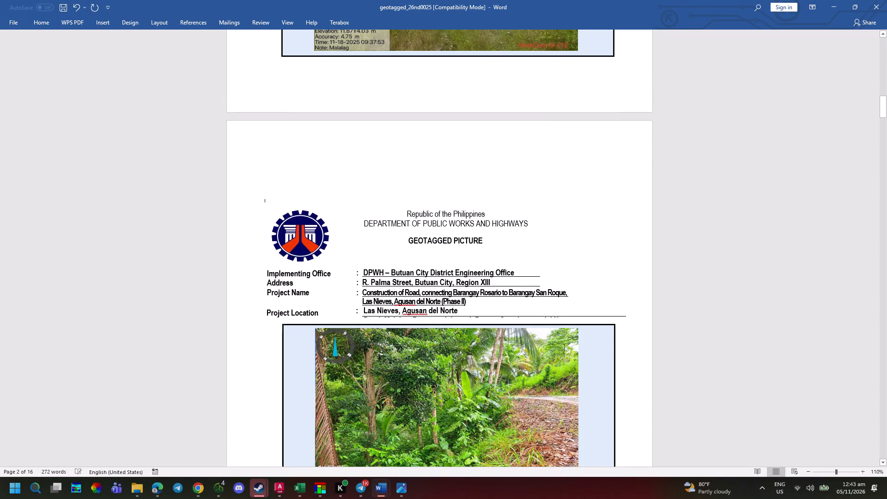
key("BackSpace")
key("BackSpace")
key("BackSpace")
key("BackSpace")
key("BackSpace")
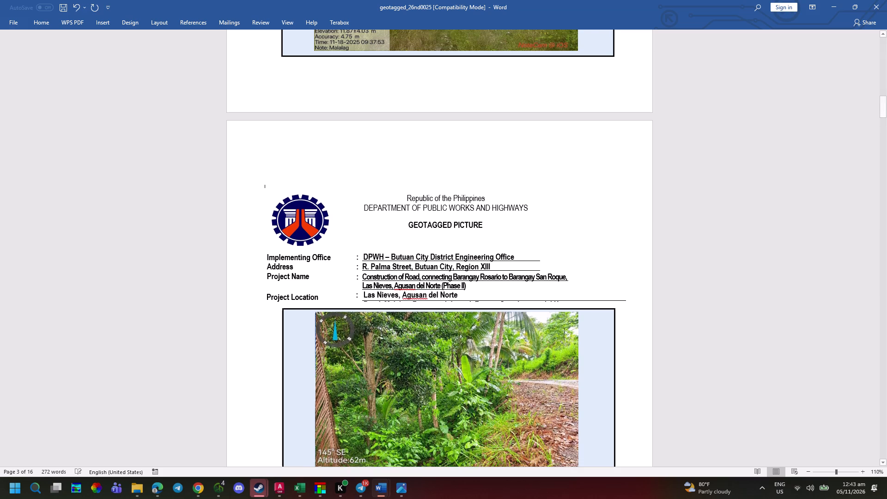
key("BackSpace")
key("BackSpace")
key("BackSpace")
key("BackSpace")
key("BackSpace")
key("BackSpace")
key("BackSpace")
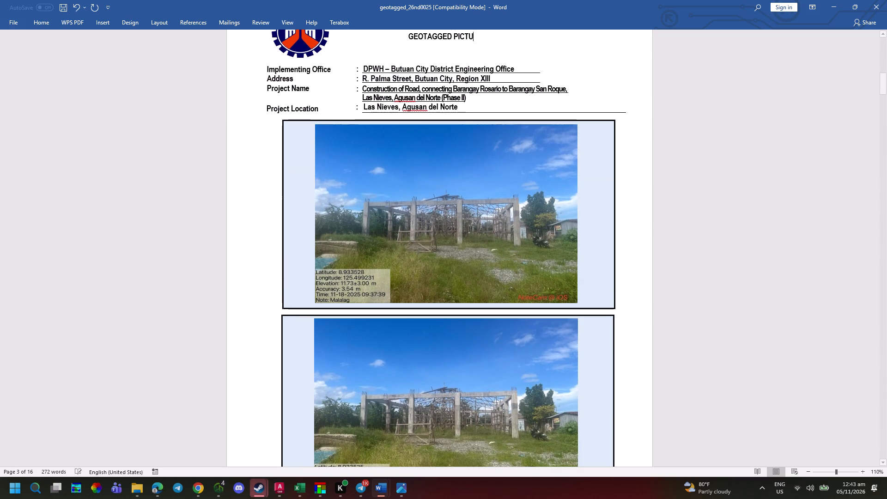
key("ctrl+z")
key("ctrl+z")
Delete the index 29 and index 26 road photos from both frames of the third form page.
scroll(286, 178, "down", 5)
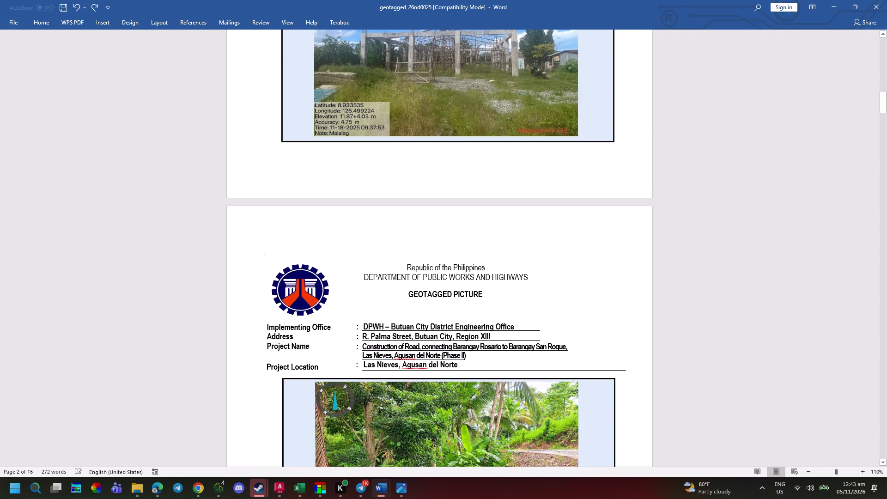
scroll(395, 304, "down", 3)
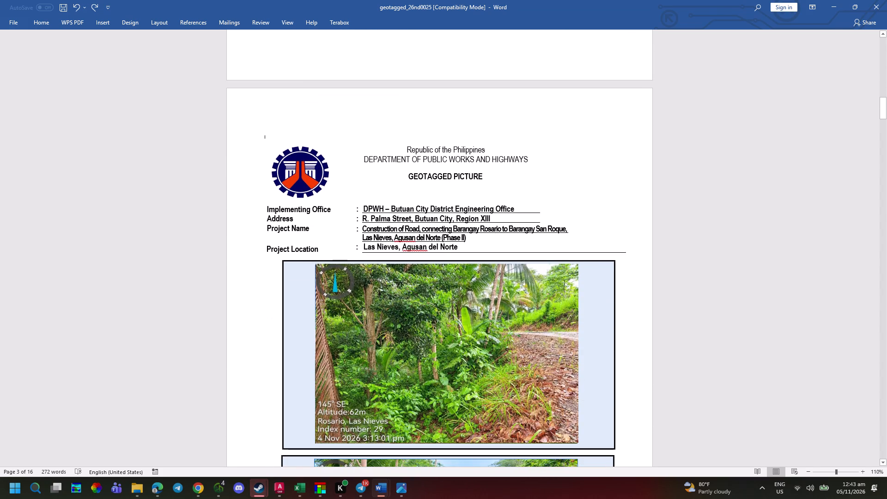
left_click(385, 316)
key("Delete")
scroll(452, 341, "down", 3)
left_click(459, 359)
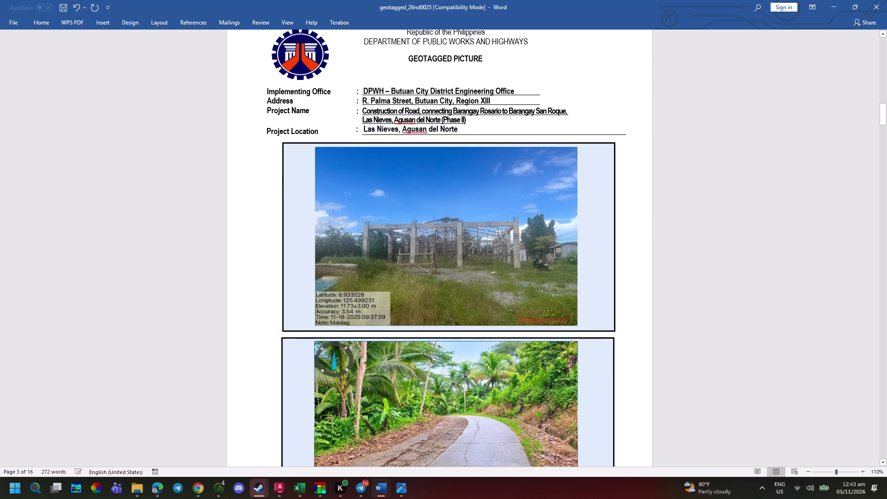
key("Delete")
Delete the empty lines on the blank pages after the third form page, pulling the stacked loose photos closer to it.
scroll(485, 330, "up", 5)
scroll(476, 314, "down", 6)
scroll(444, 274, "down", 8)
scroll(549, 229, "down", 7)
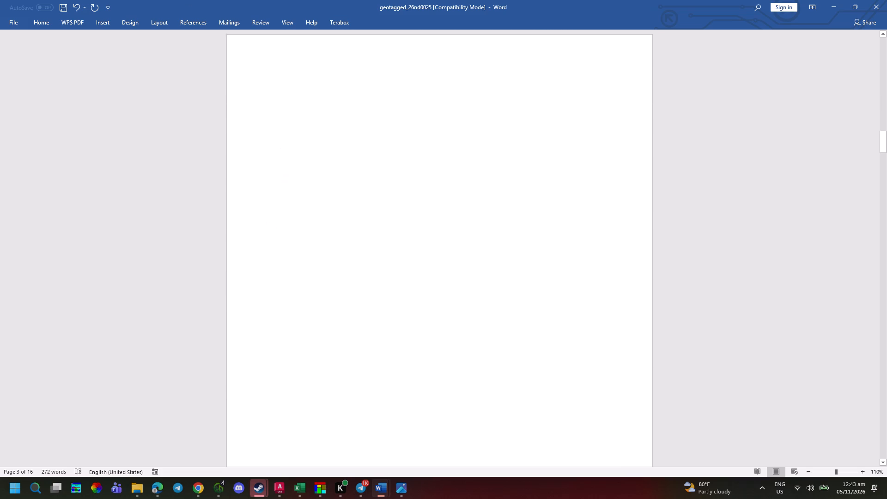
scroll(544, 226, "down", 4, "ctrl")
left_click_drag(353, 228, 313, 193)
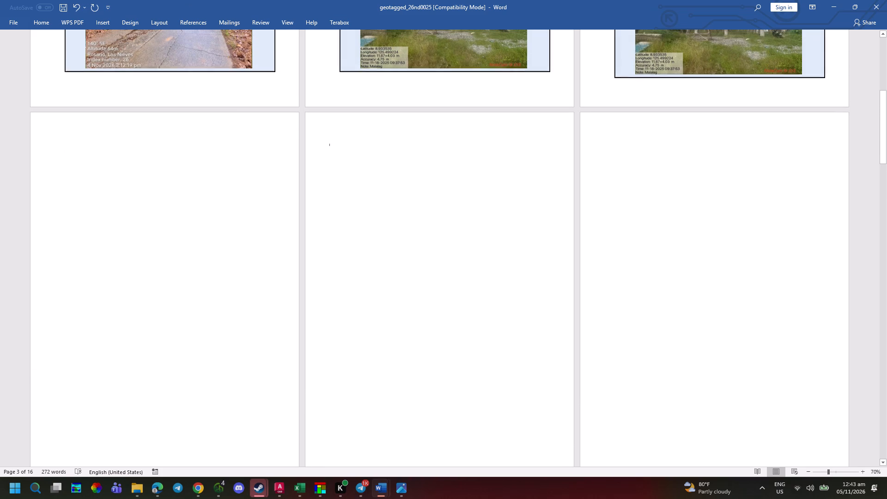
left_click_drag(313, 193, 313, 139)
key("BackSpace")
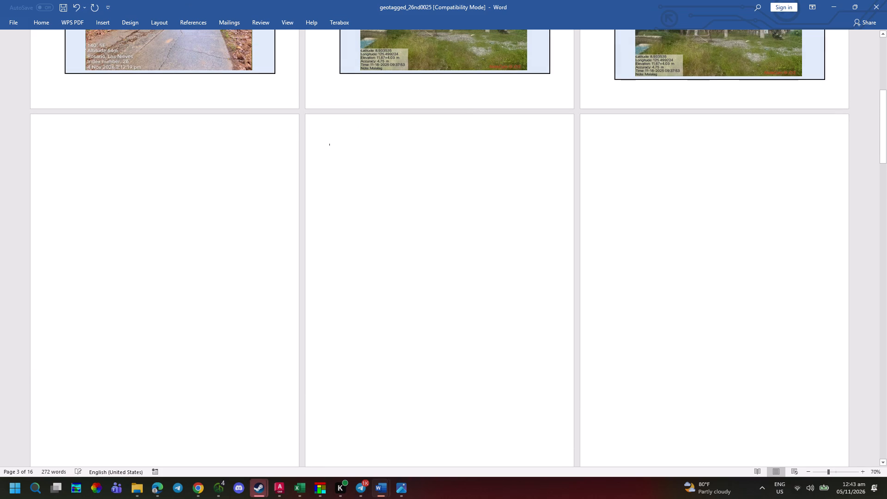
key("BackSpace")
key("BackSpace")
key("BackSpace")
key("BackSpace")
key("BackSpace")
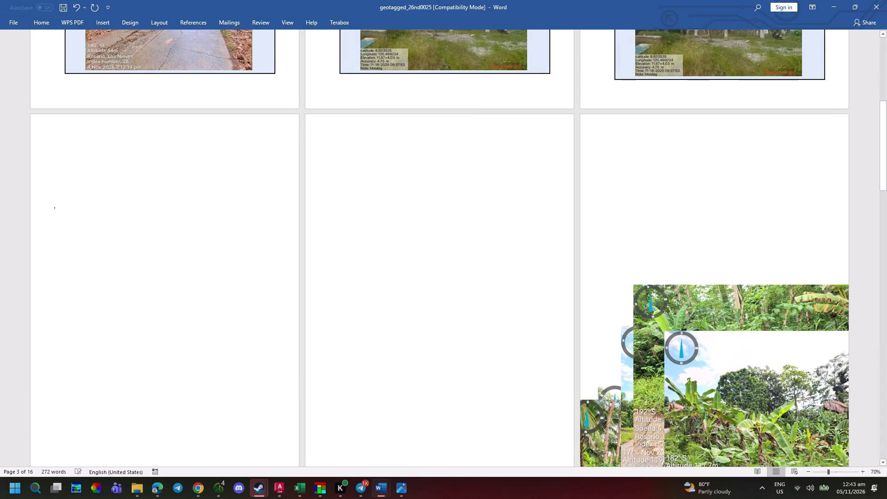
key("BackSpace")
key("BackSpace")
key("BackSpace")
key("BackSpace")
key("BackSpace")
key("BackSpace")
key("BackSpace")
key("BackSpace")
left_click(282, 196)
left_click_drag(206, 363, 133, 214)
key("BackSpace")
key("BackSpace")
key("BackSpace")
key("BackSpace")
key("BackSpace")
key("BackSpace")
key("BackSpace")
key("BackSpace")
key("BackSpace")
key("BackSpace")
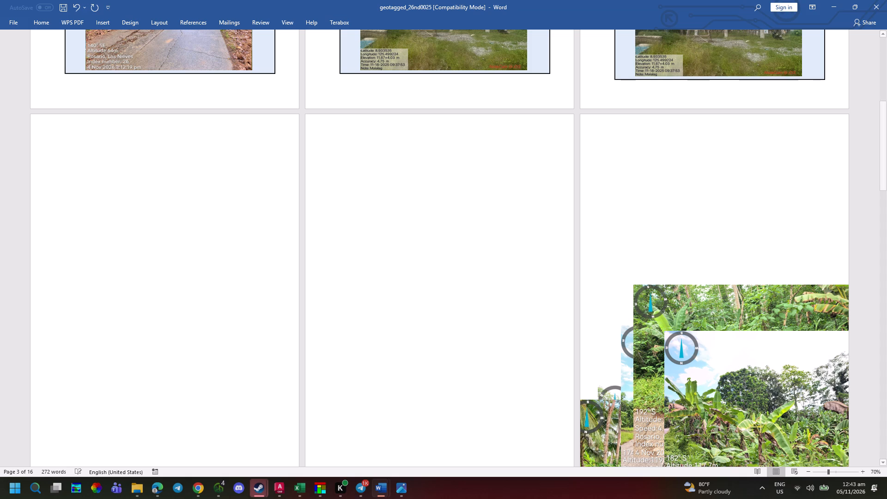
key("BackSpace")
key("BackSpace")
Examine the layout of the form pages, the remaining blank pages and the stacked loose road photos.
scroll(559, 287, "down", 9)
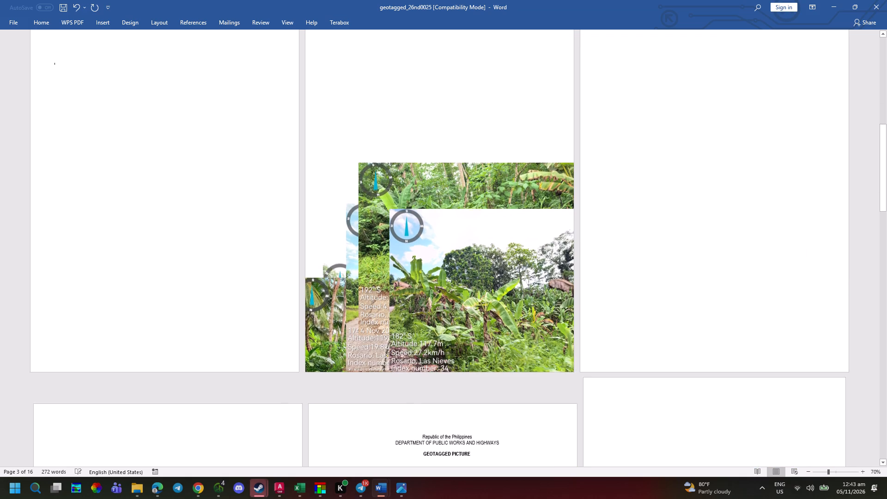
scroll(542, 312, "down", 7)
scroll(541, 303, "up", 10)
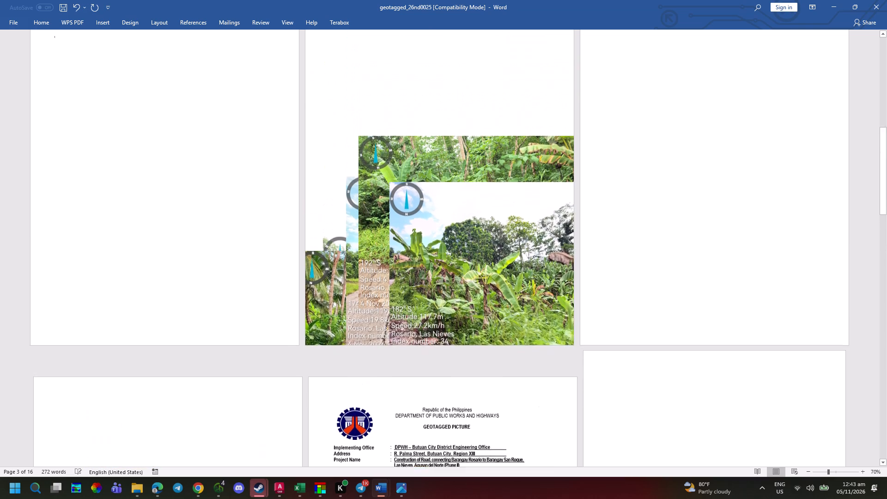
scroll(499, 300, "up", 12)
scroll(401, 337, "up", 1, "ctrl")
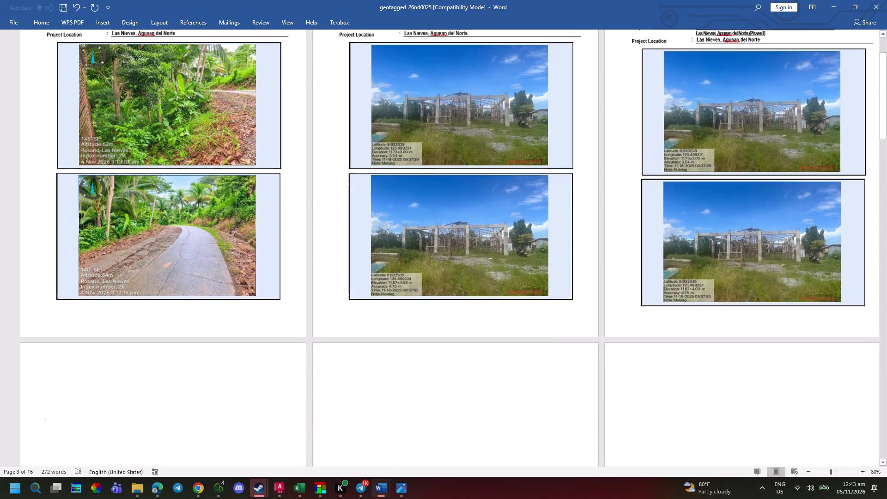
scroll(400, 337, "up", 1, "ctrl")
scroll(407, 358, "down", 5)
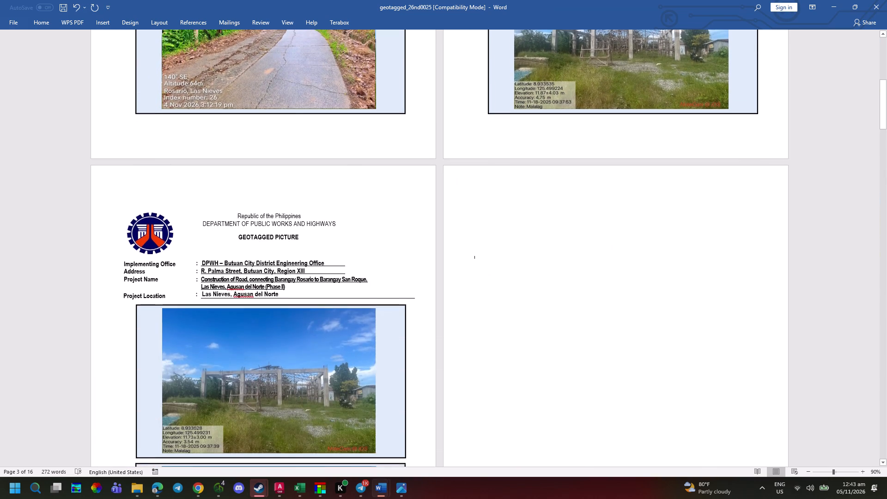
scroll(394, 376, "down", 6, "ctrl")
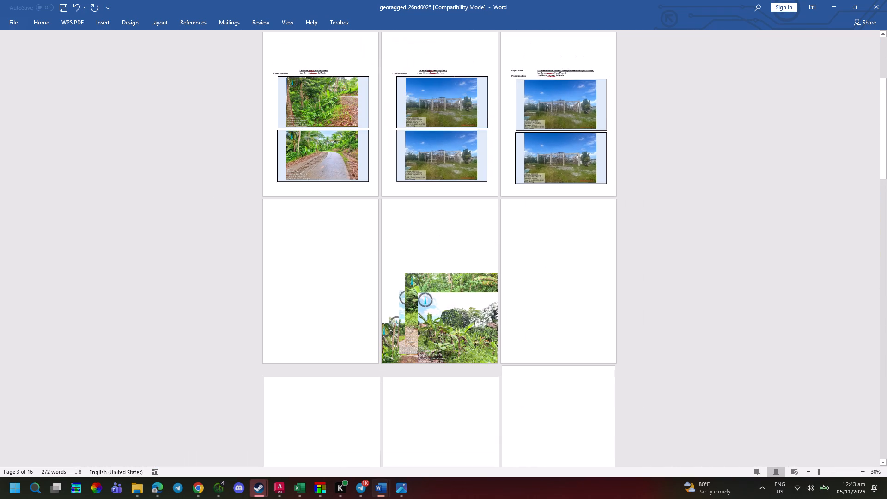
scroll(438, 288, "up", 5, "ctrl")
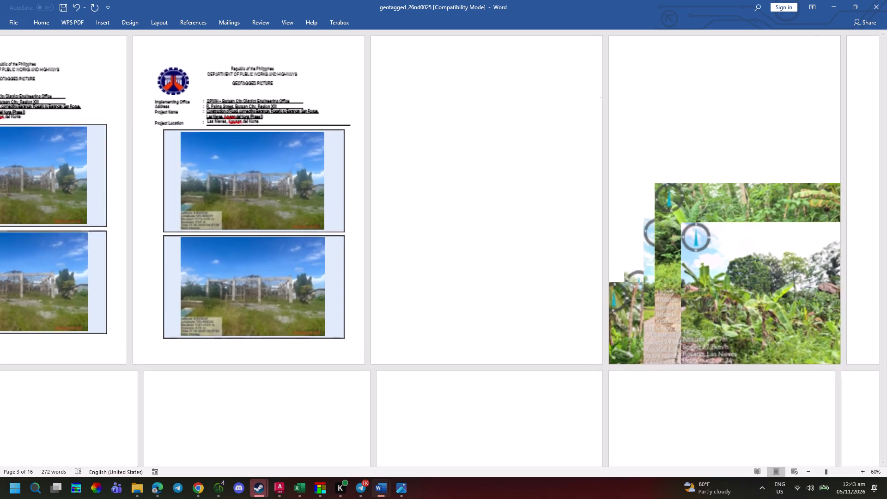
scroll(465, 301, "down", 1, "ctrl")
scroll(443, 310, "down", 4)
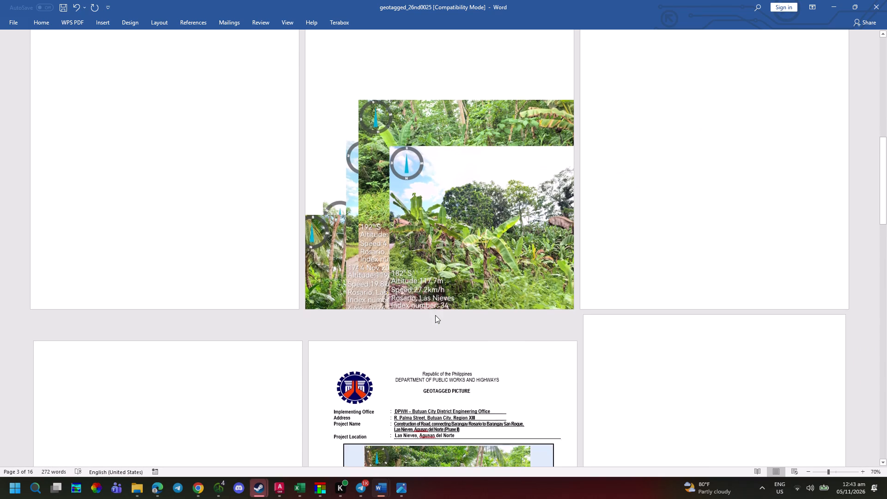
scroll(435, 315, "down", 1)
Spread out the stacked loose photos by moving the index 34, index 42 and 174° S photos toward the top of their page.
scroll(436, 306, "up", 7)
left_click(465, 353)
left_click_drag(473, 347, 373, 141)
left_click(529, 359)
left_click_drag(525, 353, 495, 253)
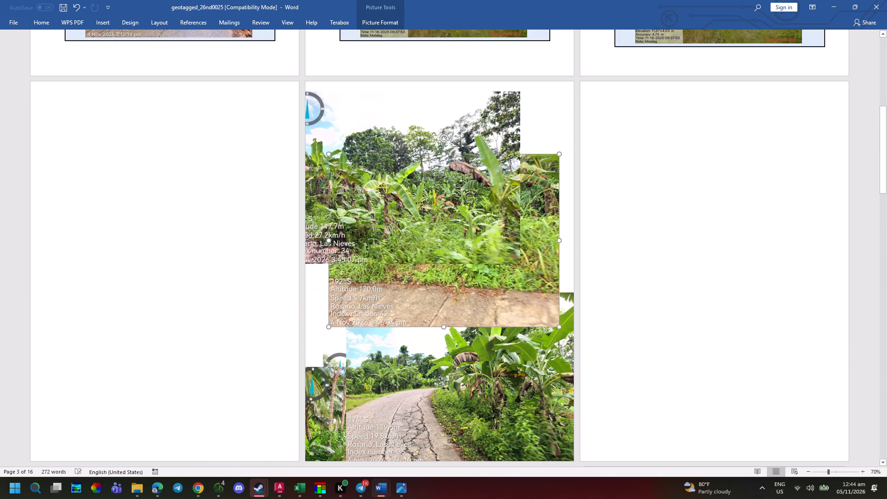
left_click_drag(495, 253, 490, 223)
left_click(508, 384)
left_click_drag(506, 383, 565, 239)
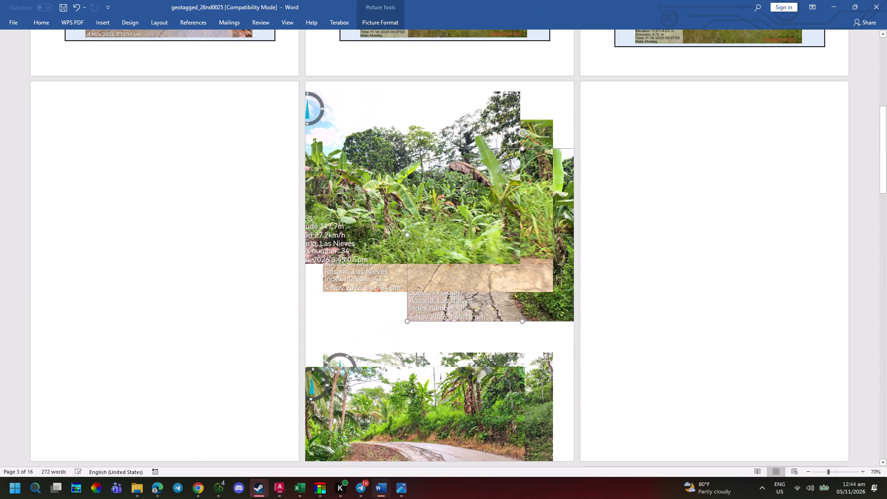
left_click_drag(565, 239, 552, 262)
Move the lower-frame road photo on the form page after the loose photos up over its heading block.
left_click(449, 421)
left_click_drag(445, 415, 447, 201)
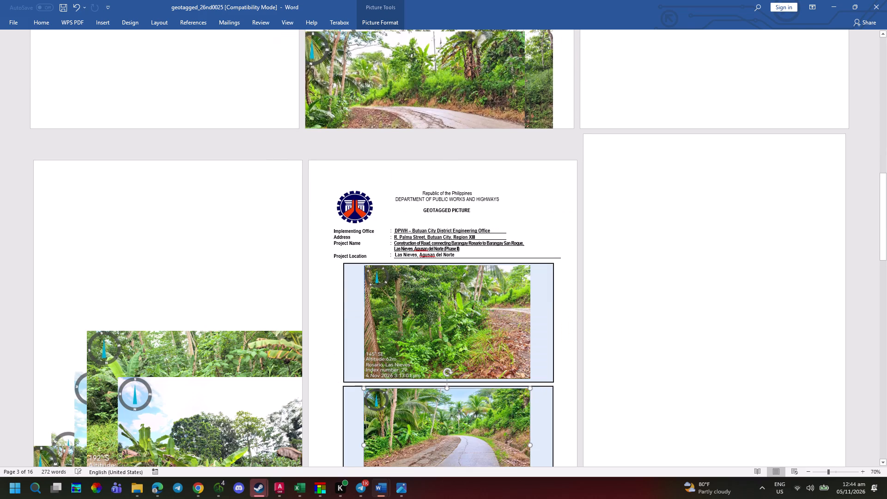
left_click_drag(447, 201, 447, 200)
Cut the loose index 28 road photo and paste it at the upper frame of the second form page.
left_click(437, 115)
key("ctrl+x")
scroll(462, 134, "up", 10)
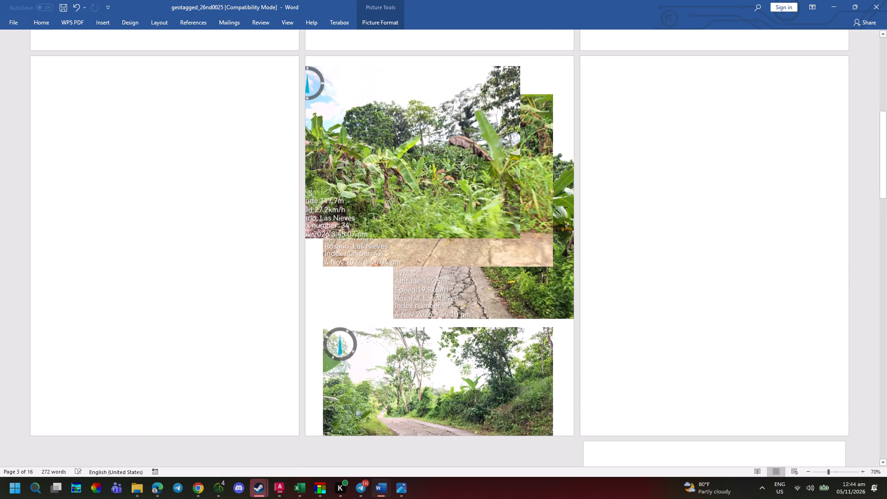
scroll(427, 243, "up", 18)
left_click(418, 218)
scroll(418, 217, "up", 4, "ctrl")
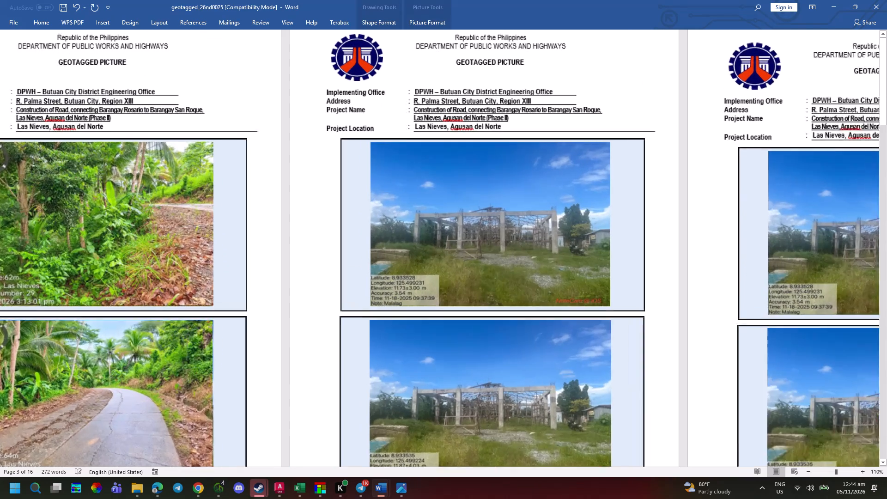
key("ctrl+v")
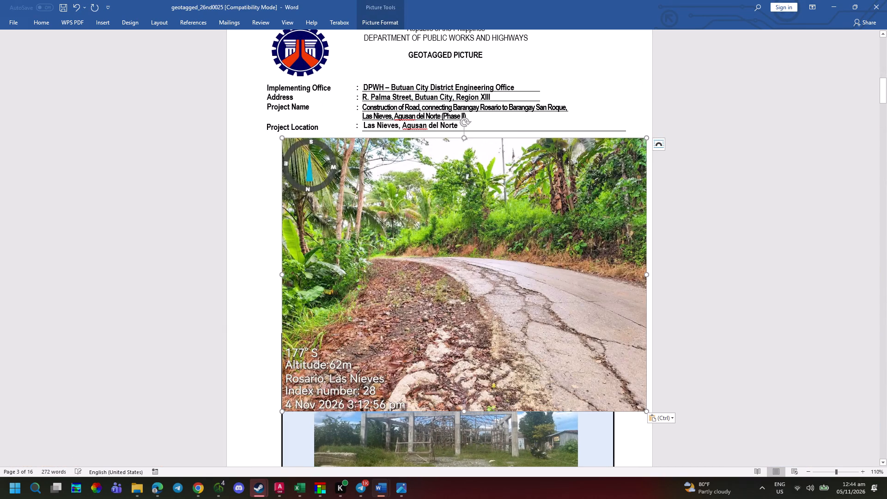
Shrink the pasted index 28 photo and position it inside the second form page's upper frame.
left_click(645, 408)
left_click(645, 409)
left_click_drag(645, 409, 496, 252)
left_click_drag(438, 249, 485, 265)
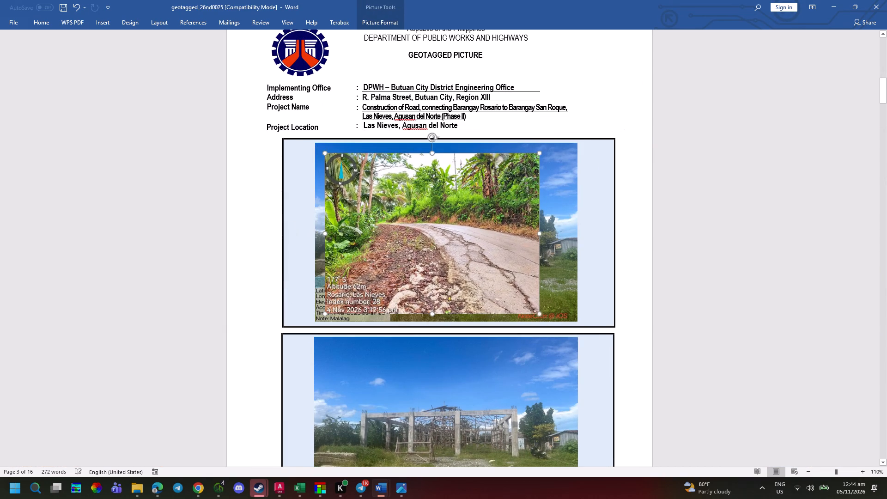
left_click_drag(485, 265, 494, 257)
Cut the loose 331° NW road photo and paste it at the lower frame of the second form page.
scroll(488, 283, "down", 17)
scroll(435, 334, "down", 12)
scroll(380, 316, "down", 4, "ctrl")
scroll(377, 323, "down", 9)
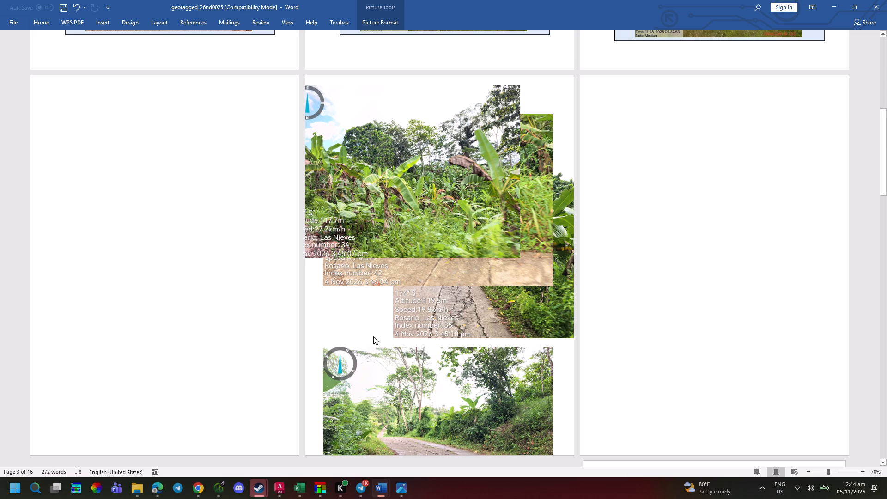
scroll(373, 336, "down", 2)
left_click(450, 233)
key("ctrl+x")
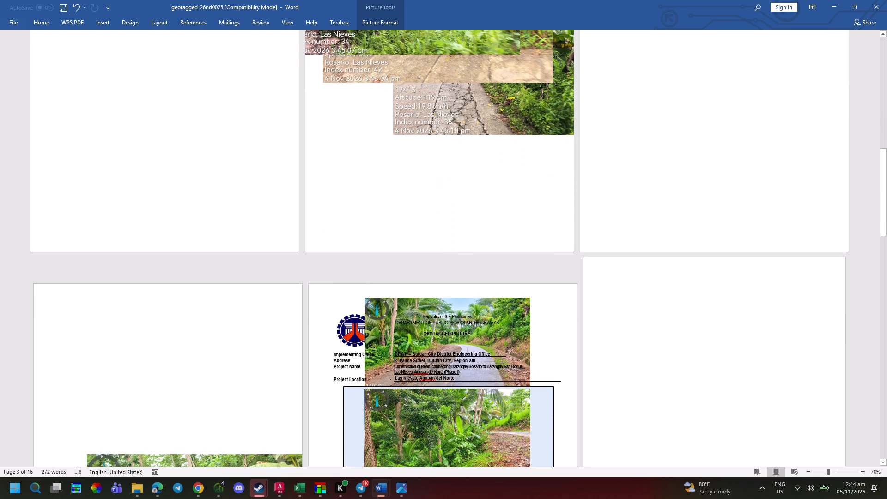
scroll(447, 249, "up", 19)
scroll(433, 245, "up", 5)
scroll(398, 279, "up", 4, "ctrl")
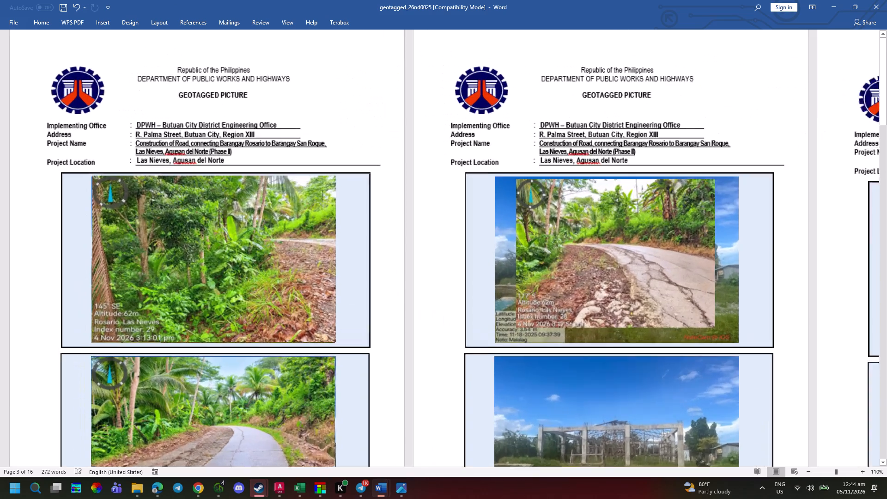
scroll(545, 308, "down", 3)
scroll(480, 306, "down", 10)
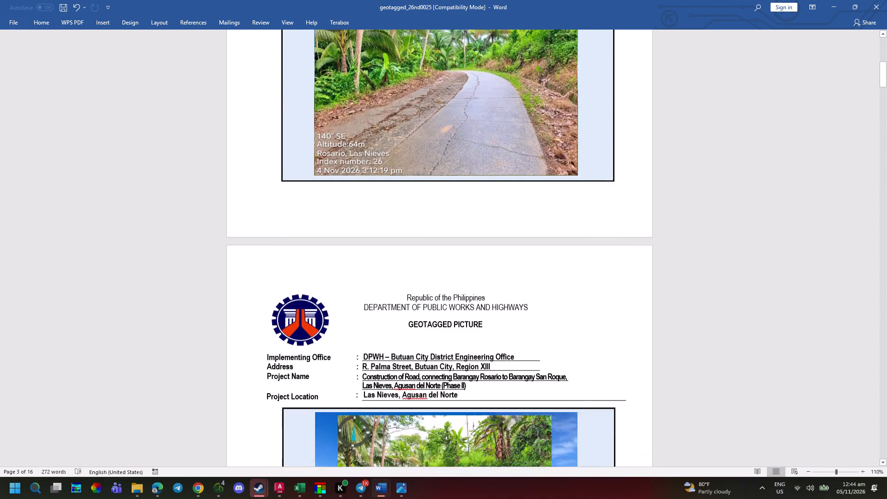
scroll(431, 292, "down", 6)
left_click(426, 293)
key("ctrl+v")
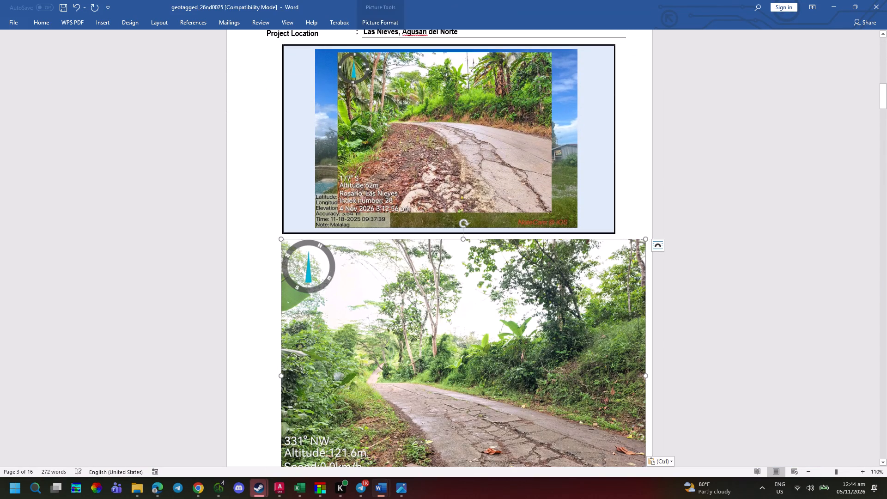
Shrink the pasted 331° NW road photo and move it into the lower frame of the second form page.
left_click_drag(605, 426, 579, 346)
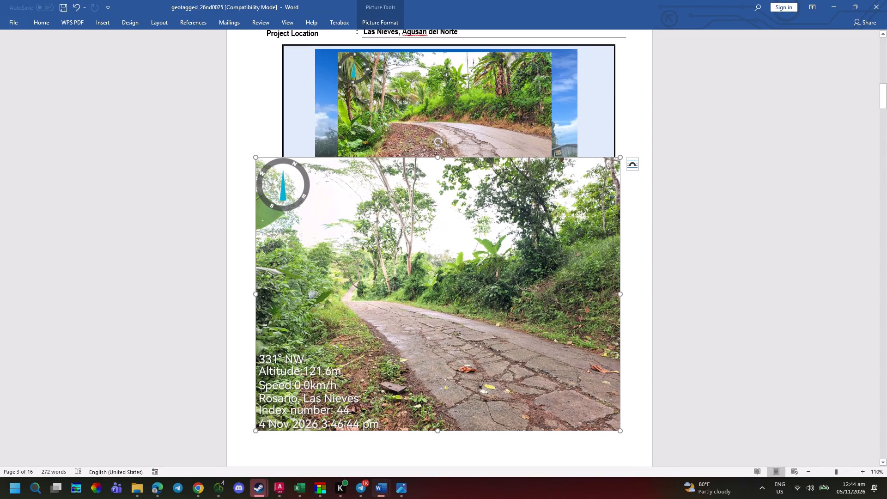
left_click_drag(622, 432, 506, 337)
left_click_drag(446, 286, 507, 374)
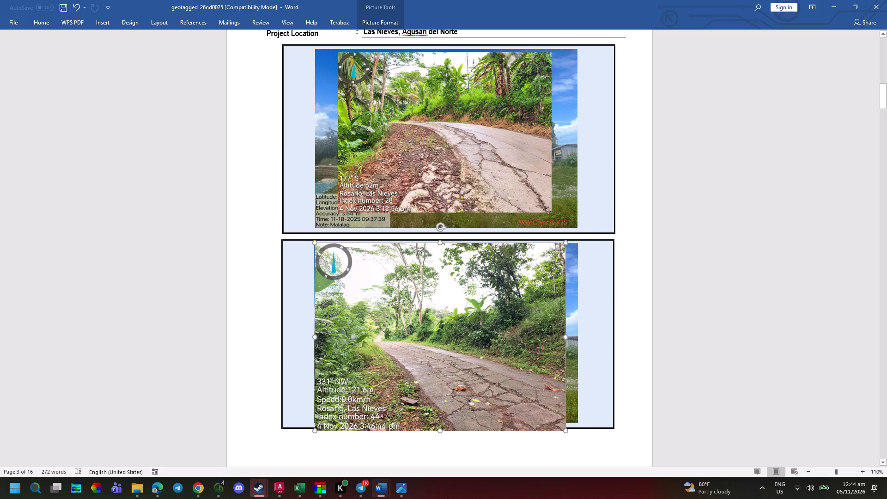
left_click_drag(507, 374, 506, 374)
Turn off the 331° NW photo's locked aspect ratio and resize it to cover the placeholder picture in the lower frame.
right_click(477, 375)
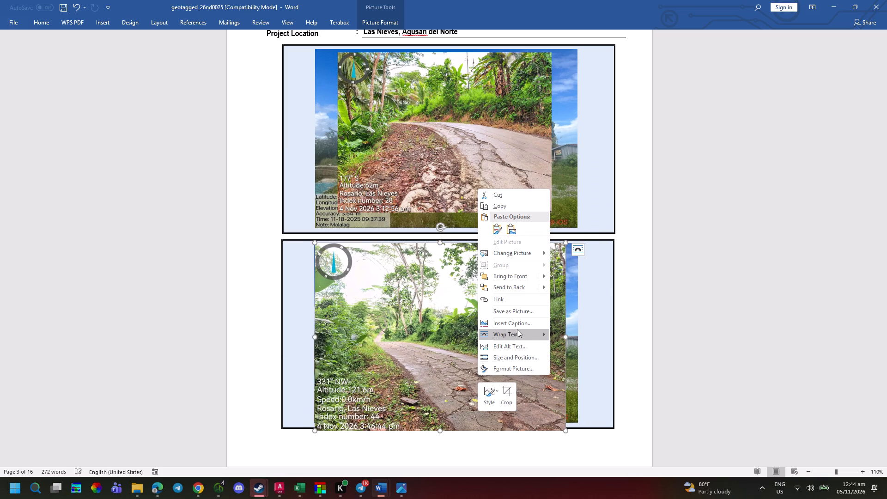
left_click(519, 359)
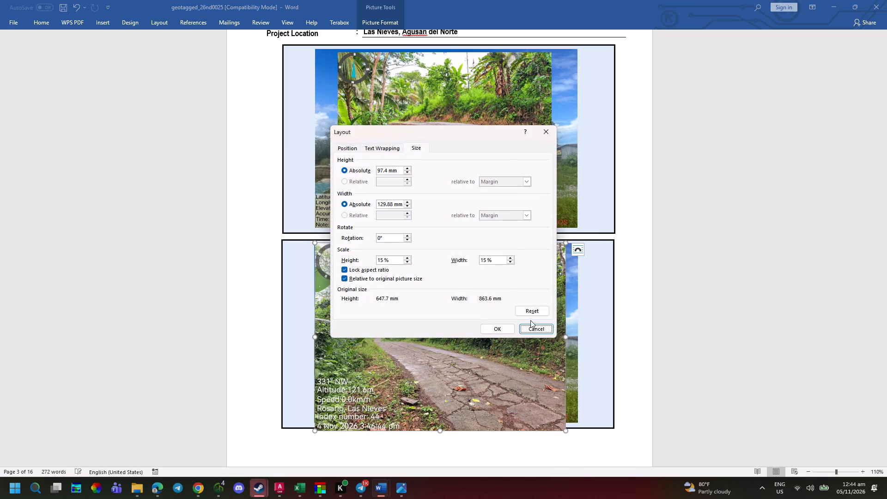
left_click(364, 271)
left_click(493, 329)
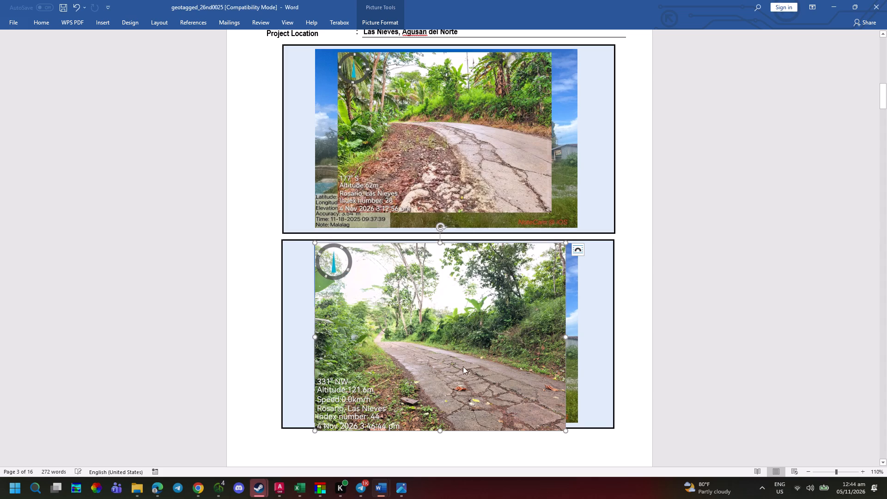
left_click(459, 377)
left_click_drag(441, 428, 440, 410)
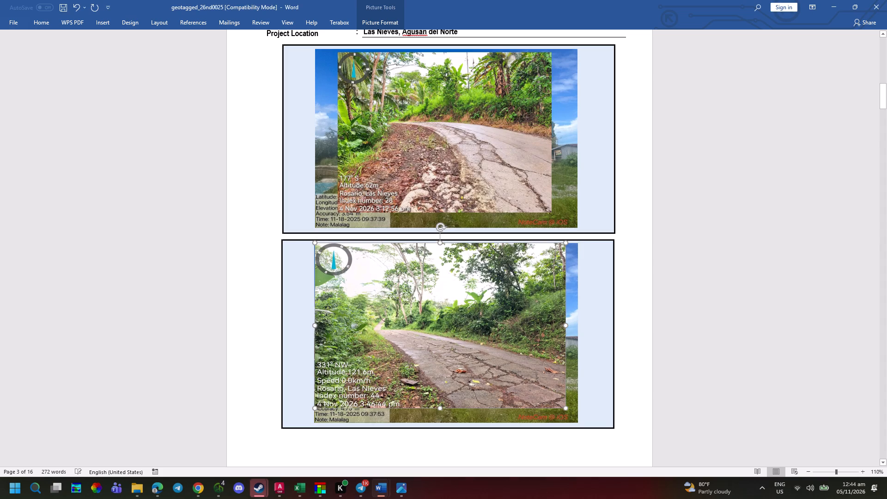
left_click_drag(440, 410, 441, 423)
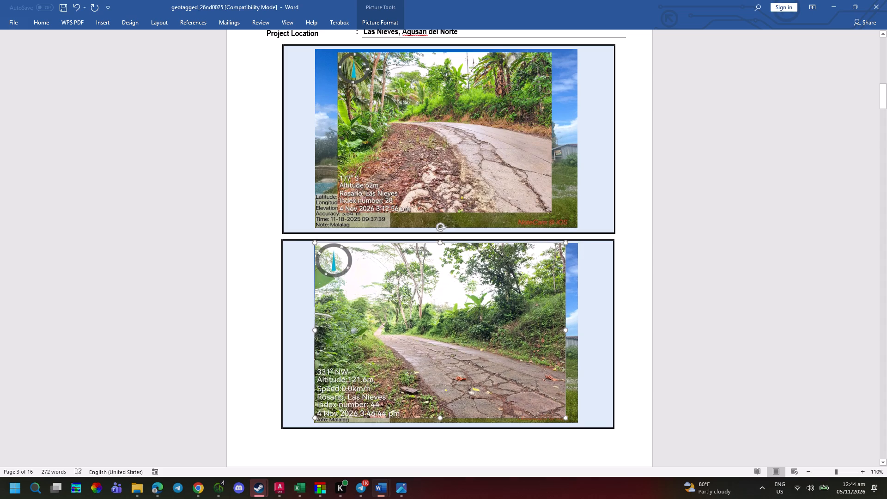
left_click_drag(441, 423, 442, 421)
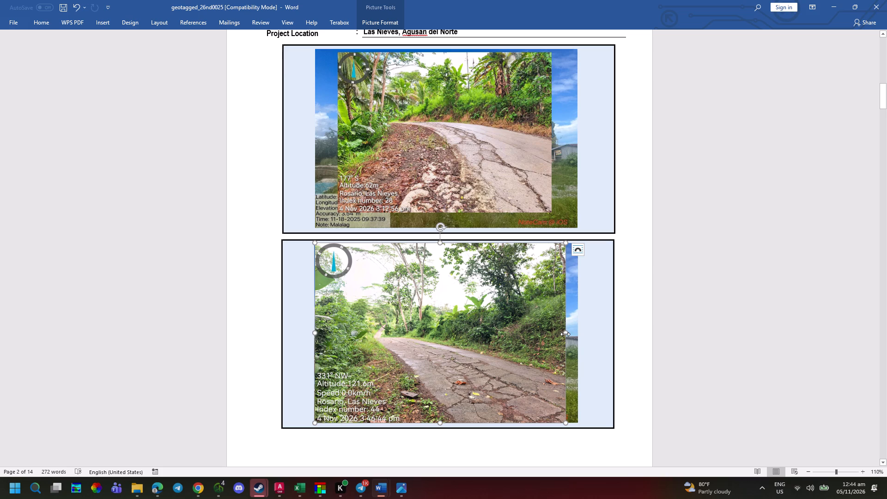
left_click_drag(565, 334, 579, 334)
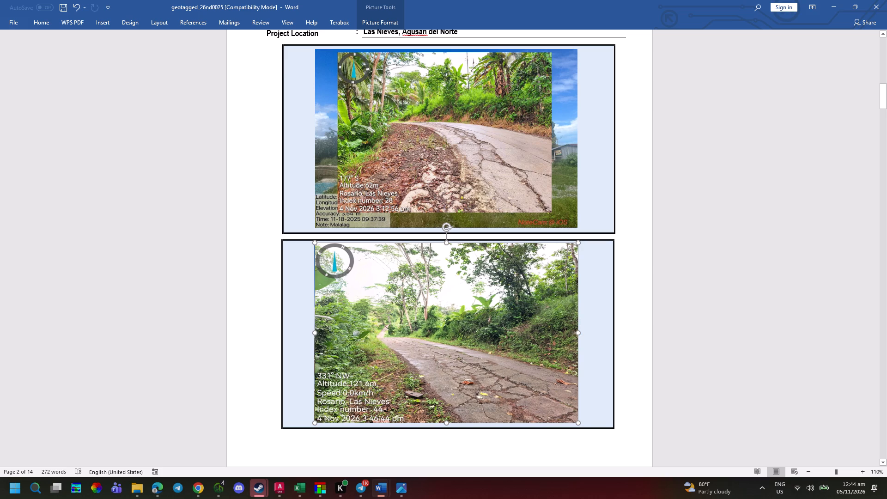
Nudge the 331° NW photo slightly left so it lines up with the placeholder picture beneath it.
left_click(401, 353)
key("Left")
key("Left")
key("Right")
left_click(668, 341)
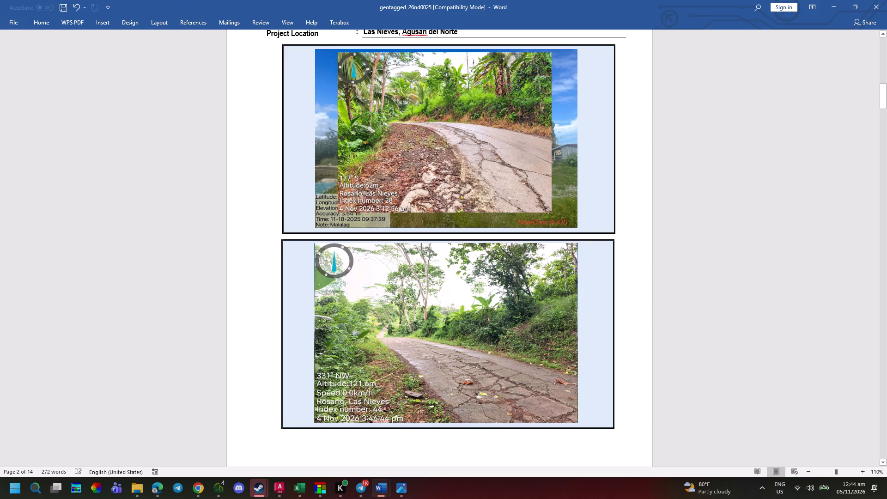
left_click(504, 343)
key("Left")
left_click(676, 333)
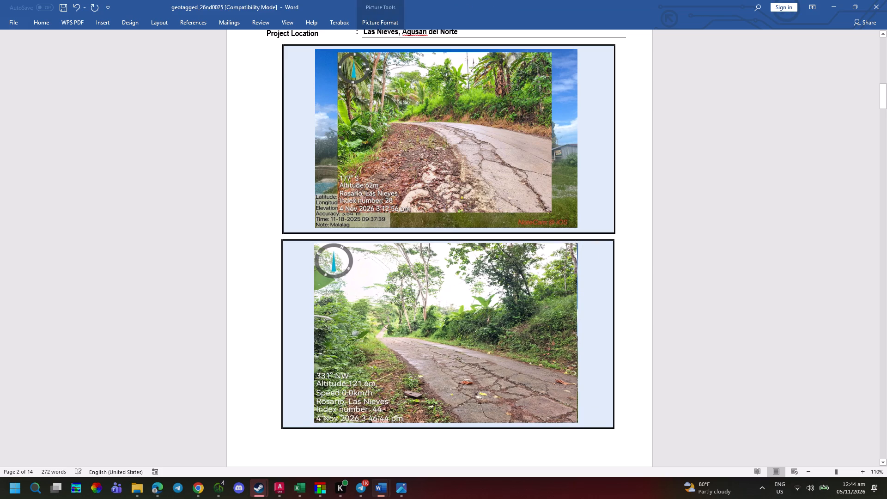
left_click(560, 337)
left_click(575, 335)
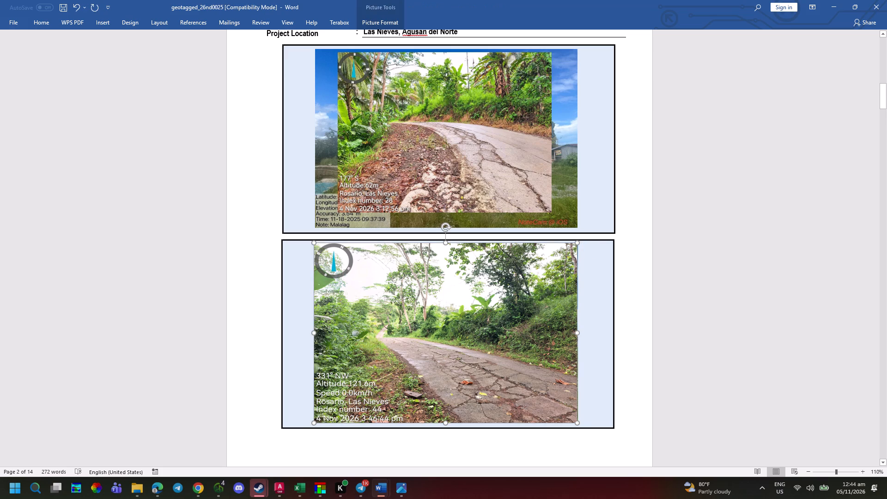
left_click(594, 340)
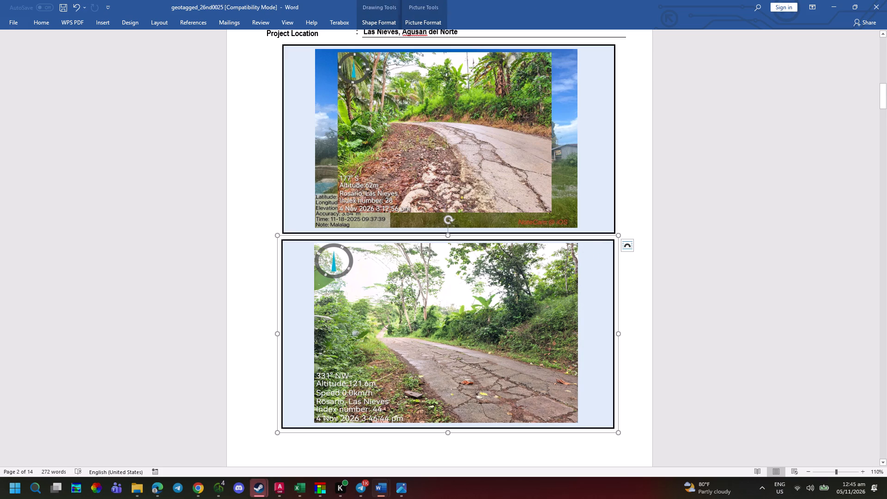
Align the index 28 photo with the placeholder's upper-left corner in the upper frame and stretch it to cover the placeholder.
scroll(430, 171, "up", 2, "ctrl")
scroll(460, 188, "up", 2)
left_click(457, 219)
left_click_drag(443, 233, 443, 233)
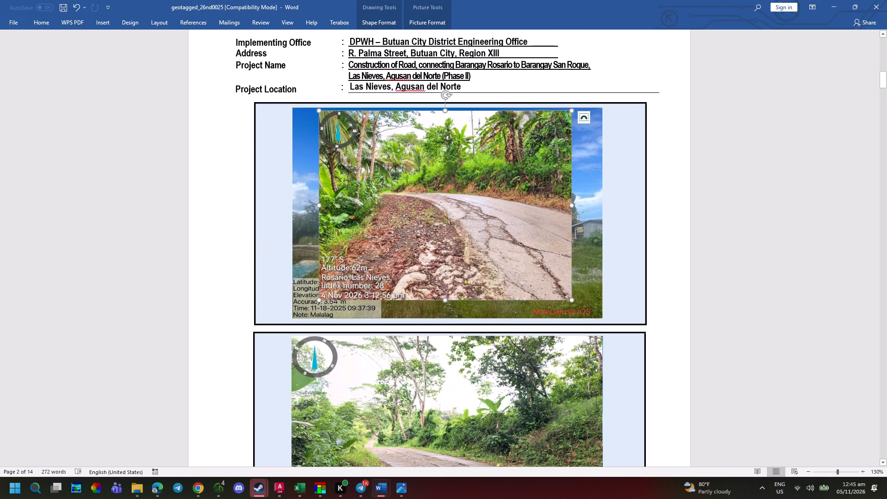
left_click_drag(443, 233, 419, 231)
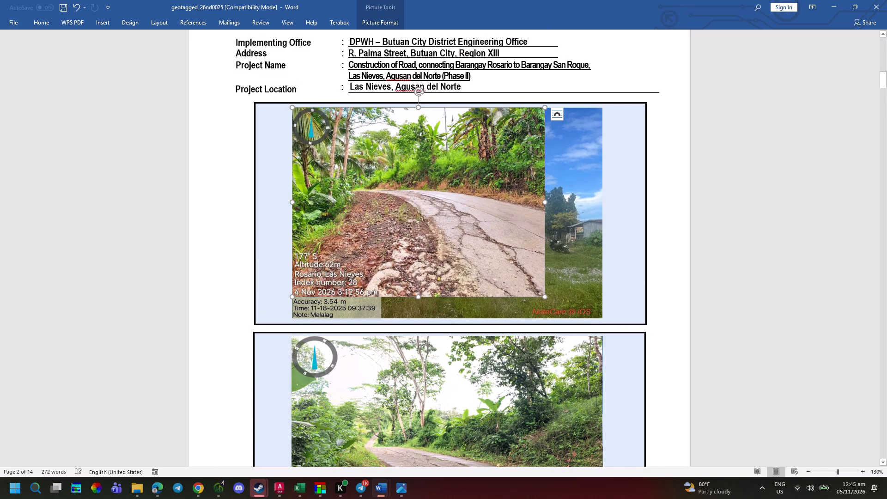
left_click_drag(545, 205, 600, 209)
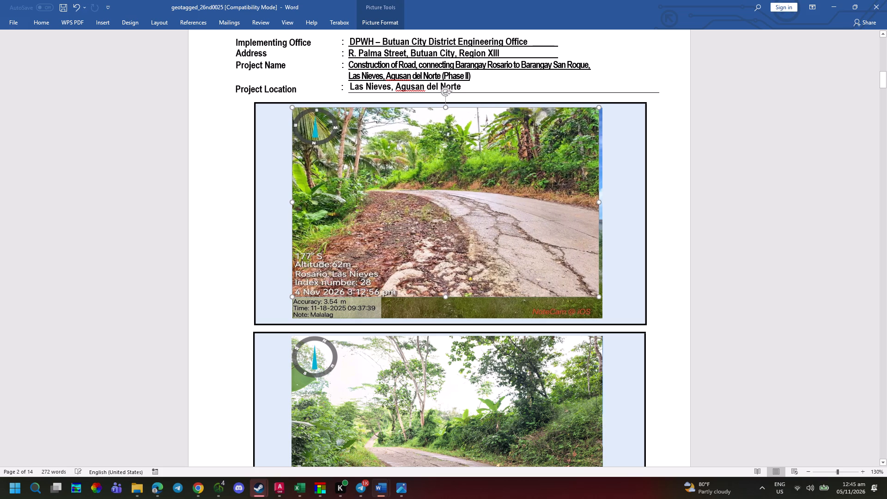
left_click_drag(600, 209, 602, 209)
left_click_drag(447, 298, 452, 314)
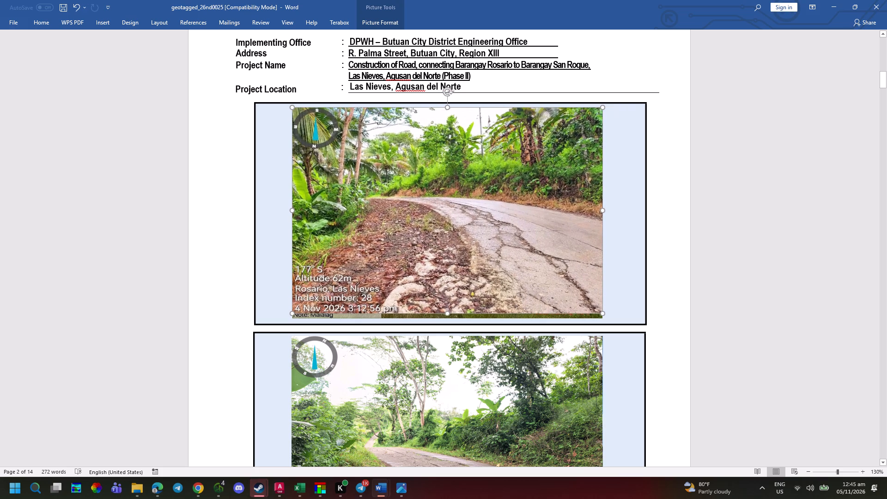
left_click_drag(452, 314, 456, 316)
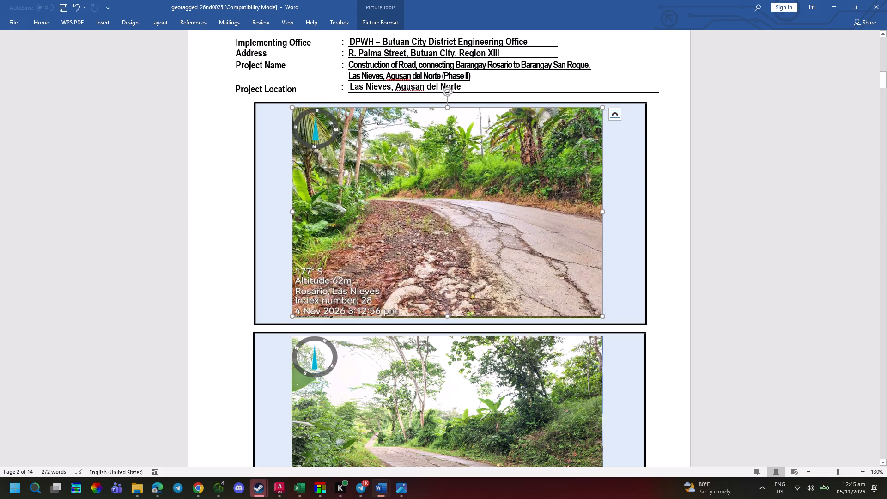
left_click(449, 317)
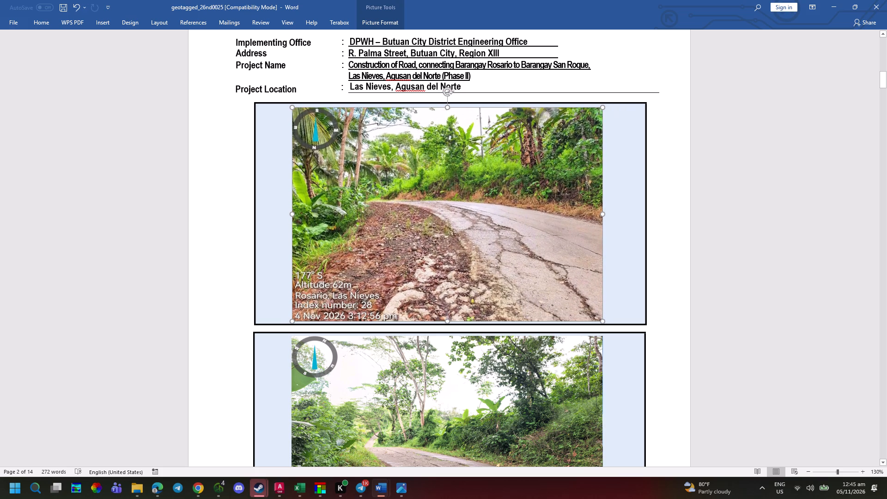
left_click(665, 318)
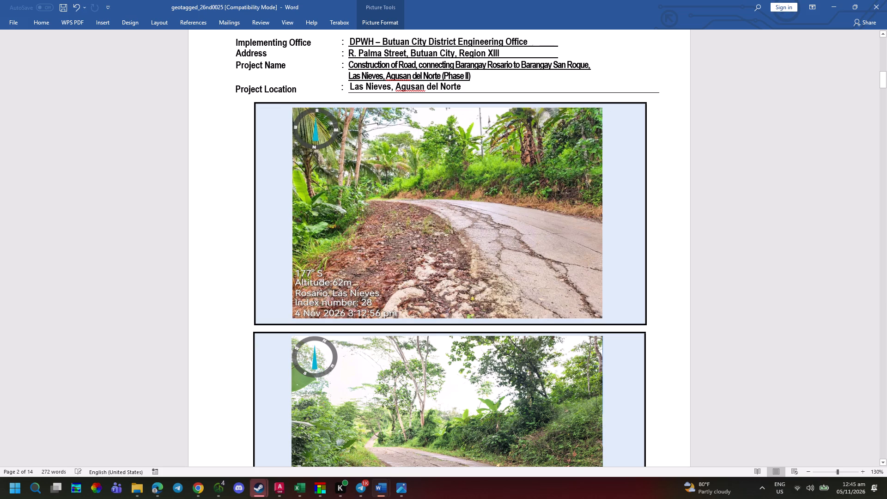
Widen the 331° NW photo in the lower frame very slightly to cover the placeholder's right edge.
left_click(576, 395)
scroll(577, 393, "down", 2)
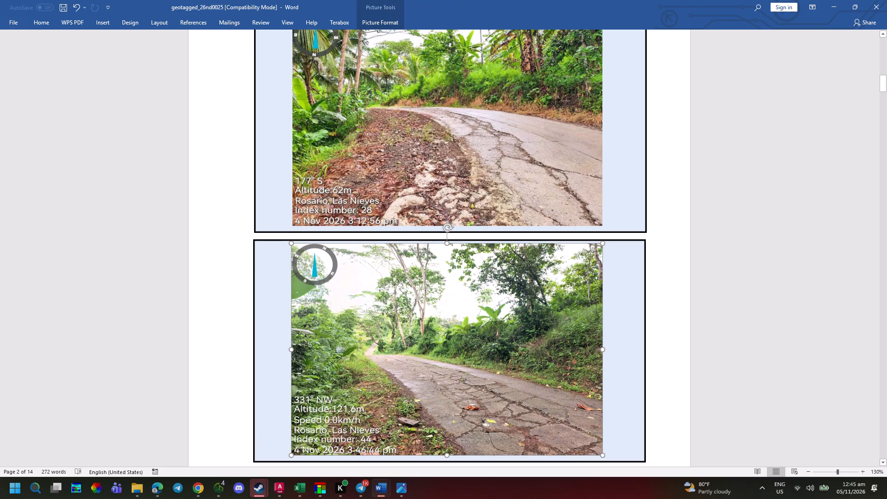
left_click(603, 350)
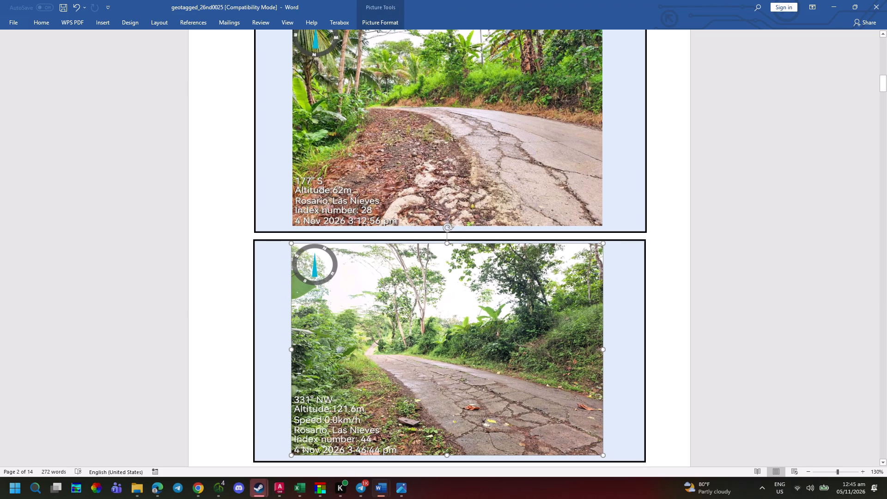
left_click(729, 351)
Review the filled second form page, the third form page and the page of overlapping loose road photos after it.
scroll(629, 335, "up", 4)
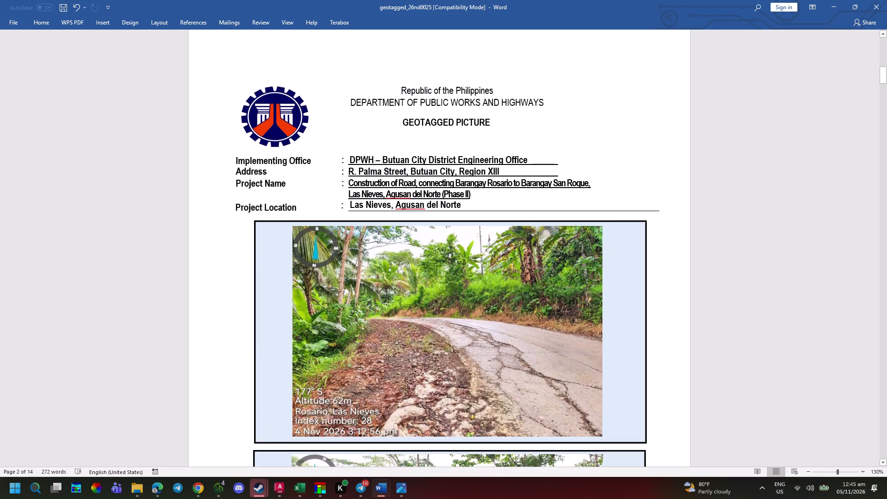
scroll(631, 332, "down", 2, "ctrl")
scroll(569, 326, "down", 9)
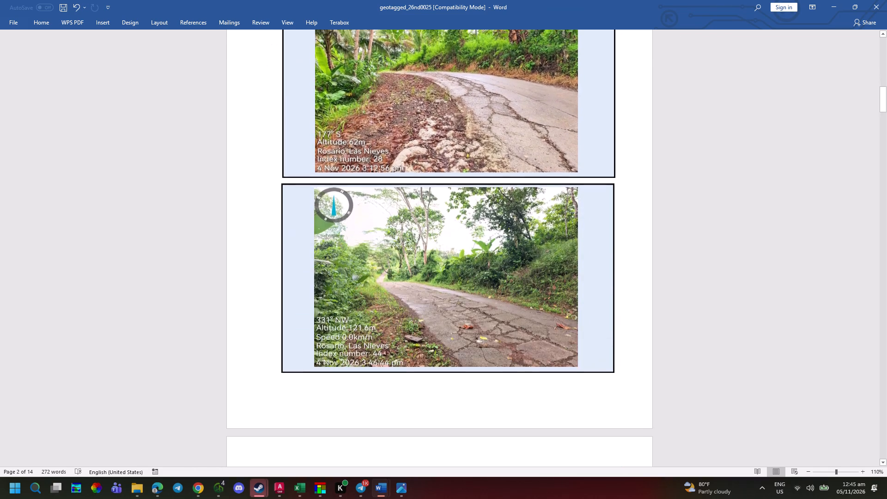
scroll(565, 326, "down", 11)
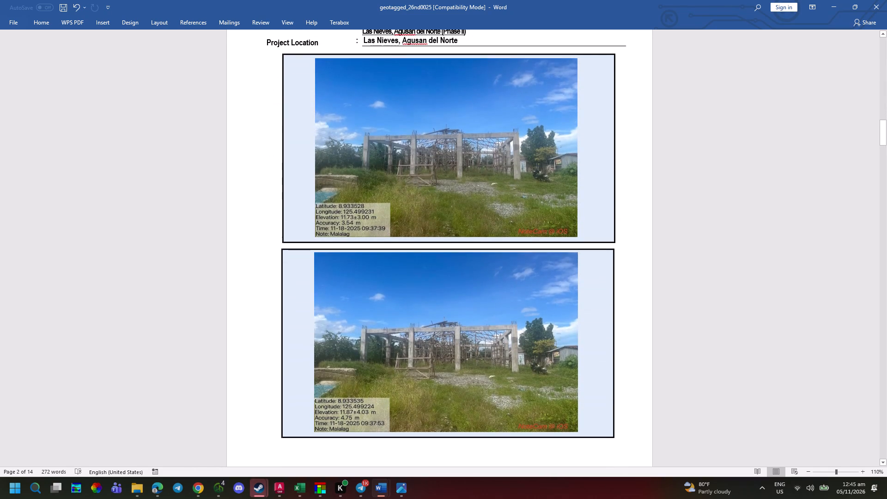
scroll(567, 315, "up", 1)
scroll(555, 313, "down", 20)
scroll(555, 313, "down", 13)
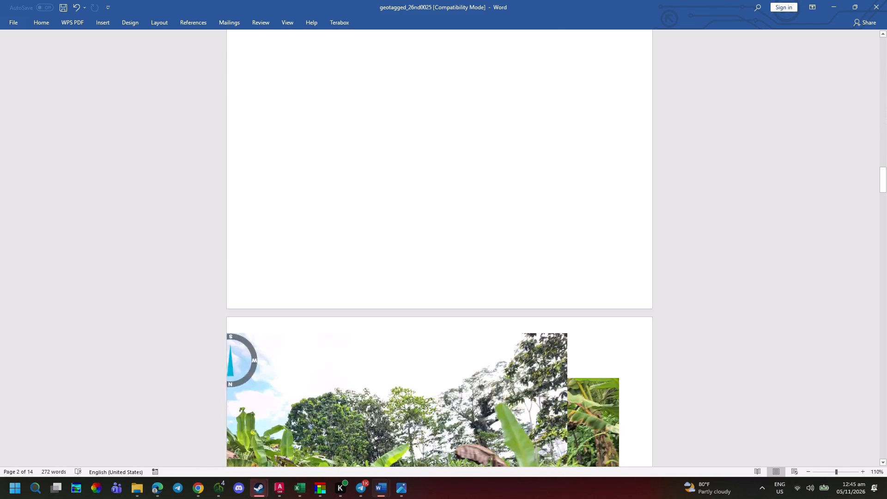
scroll(496, 359, "down", 3, "ctrl")
scroll(499, 357, "up", 3)
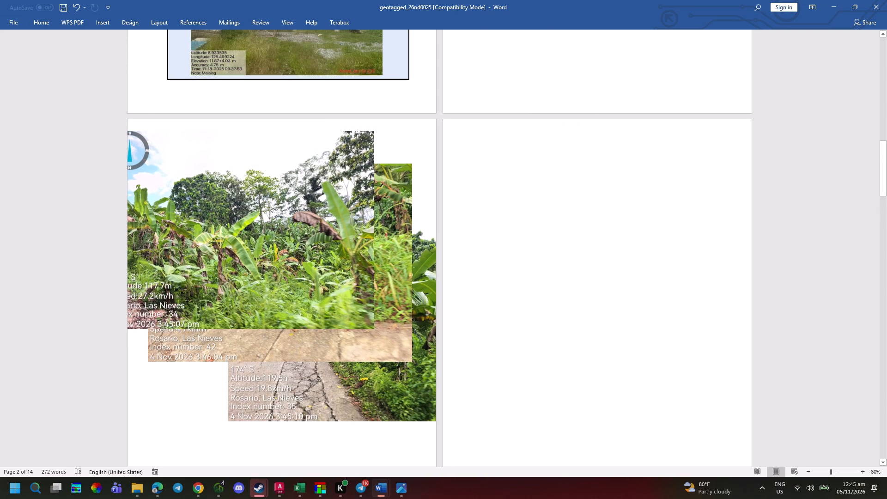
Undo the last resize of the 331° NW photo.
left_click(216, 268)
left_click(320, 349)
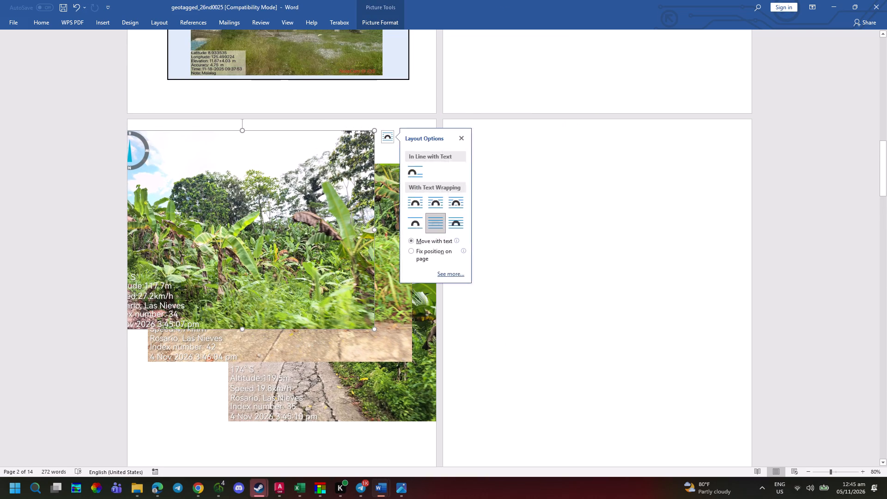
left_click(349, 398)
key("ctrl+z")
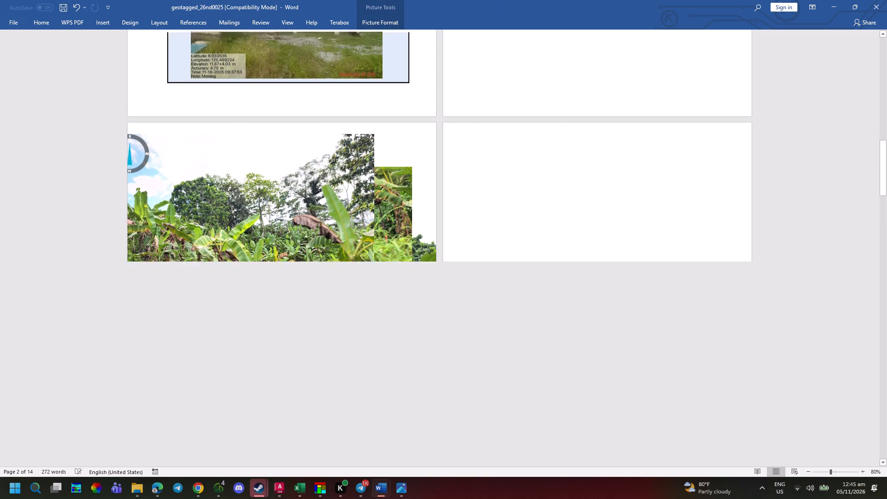
Paste the cut 331° NW road photo onto the third form page, at its frames.
scroll(337, 359, "up", 1)
scroll(339, 355, "down", 6)
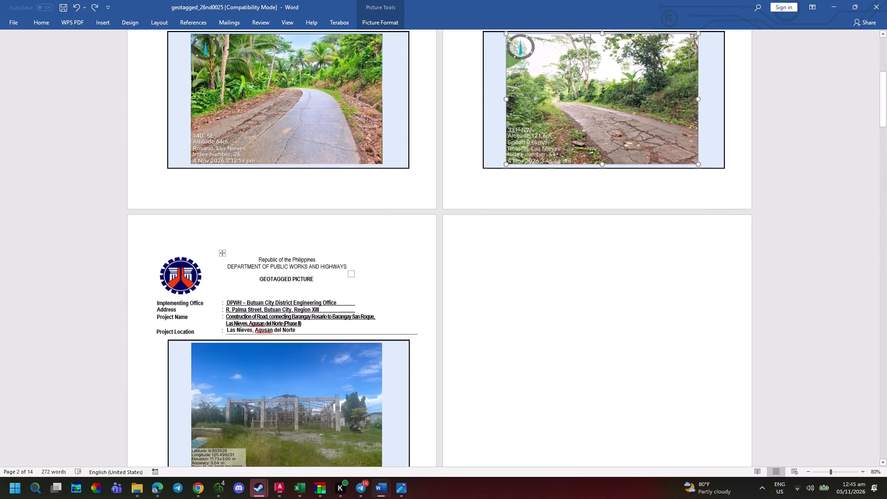
scroll(336, 353, "down", 3)
left_click(284, 299)
key("ctrl+v")
Shift the loose index 34 photo down and left to expose more of the loose photos stacked beneath it.
scroll(283, 306, "down", 13)
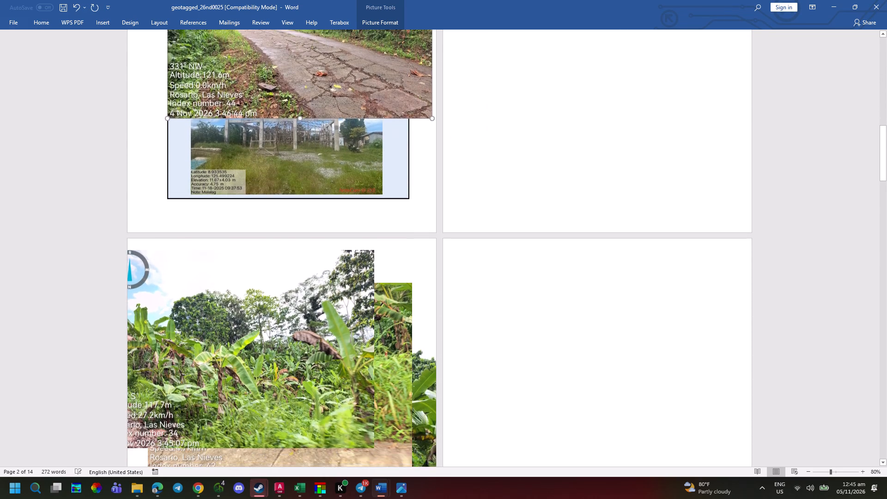
scroll(288, 323, "down", 3)
left_click(328, 270)
left_click_drag(312, 262, 258, 323)
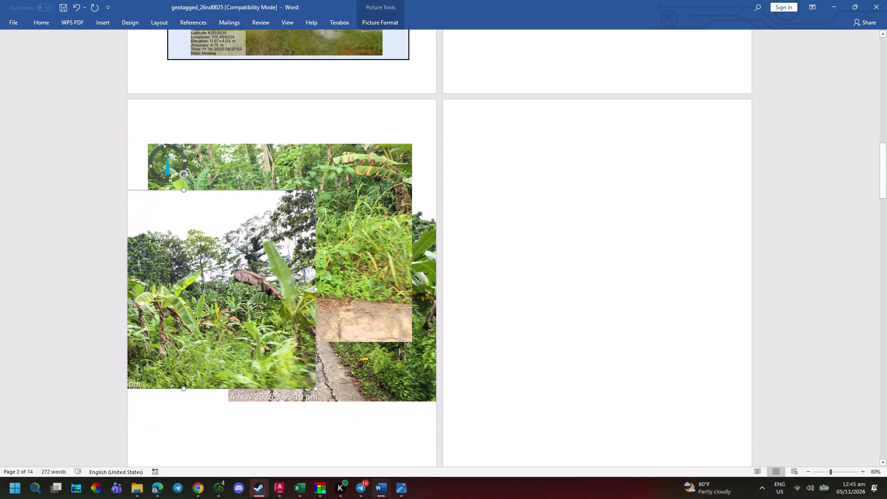
left_click_drag(258, 323, 268, 293)
Cut the 174° S, index 35 road photo from the page of loose overlapping photos.
left_click(364, 358)
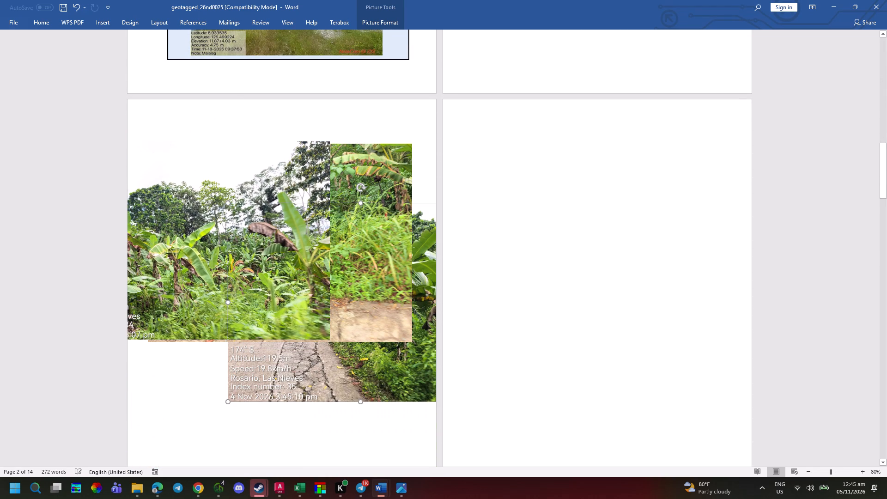
scroll(373, 359, "up", 8)
scroll(378, 340, "down", 5)
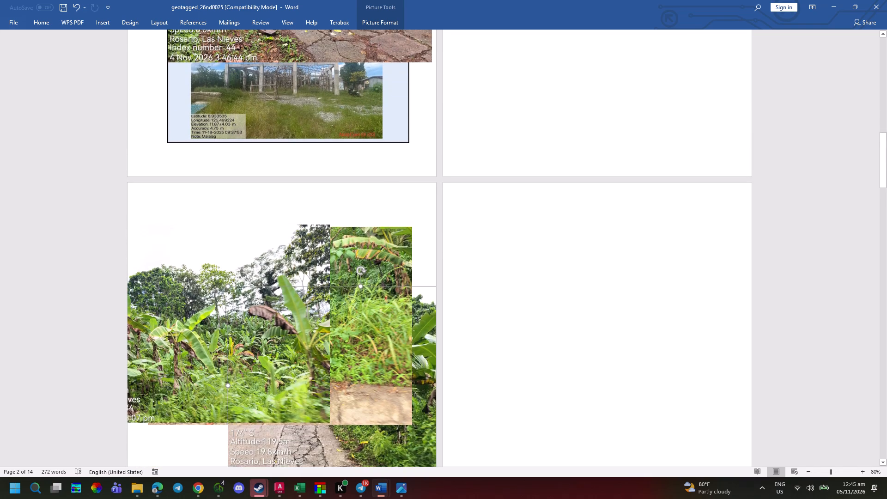
key("ctrl+x")
Delete the oversized 331° NW, index 44 photo from the third form page.
scroll(383, 348, "up", 16)
scroll(415, 312, "up", 4)
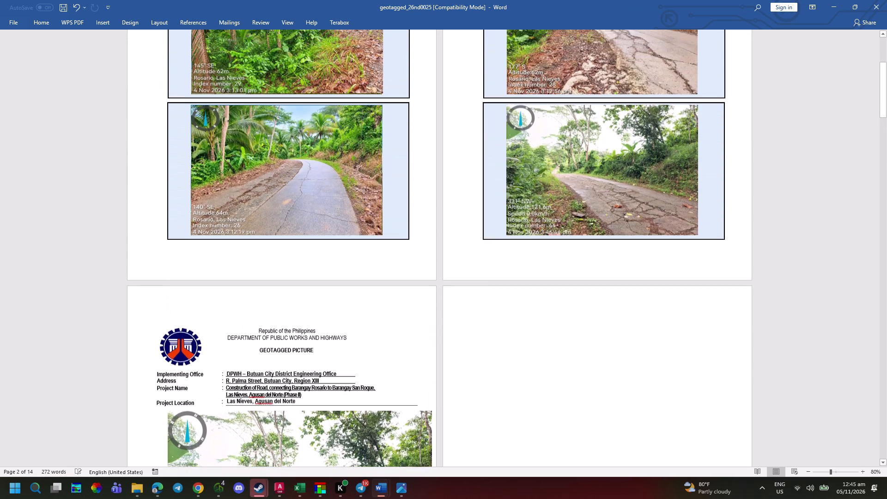
scroll(415, 312, "down", 7)
left_click(373, 353)
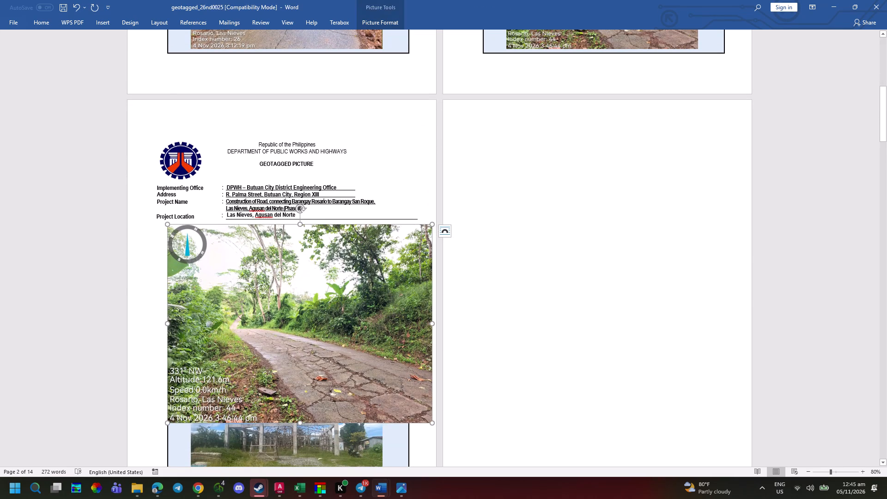
key("Delete")
key("ctrl+c")
Paste the cut 174° S road photo onto the third form page, over the upper frame.
left_click(338, 327)
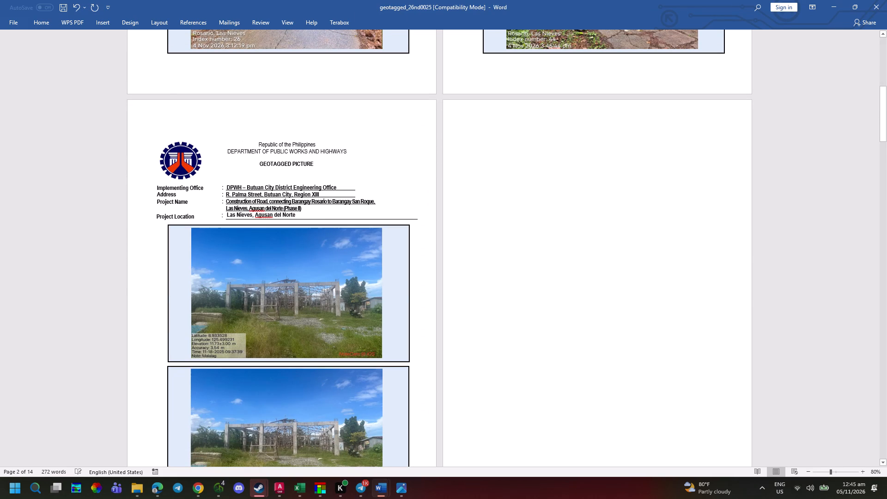
key("ctrl+v")
left_click(383, 356)
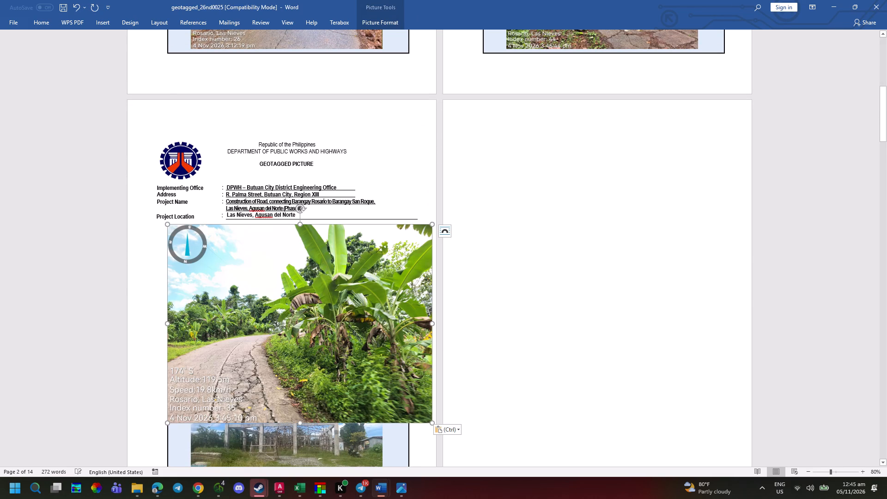
Shrink the 174° S photo and align its top-left corner with the upper frame's placeholder picture.
left_click_drag(433, 424, 334, 337)
left_click_drag(300, 321, 326, 330)
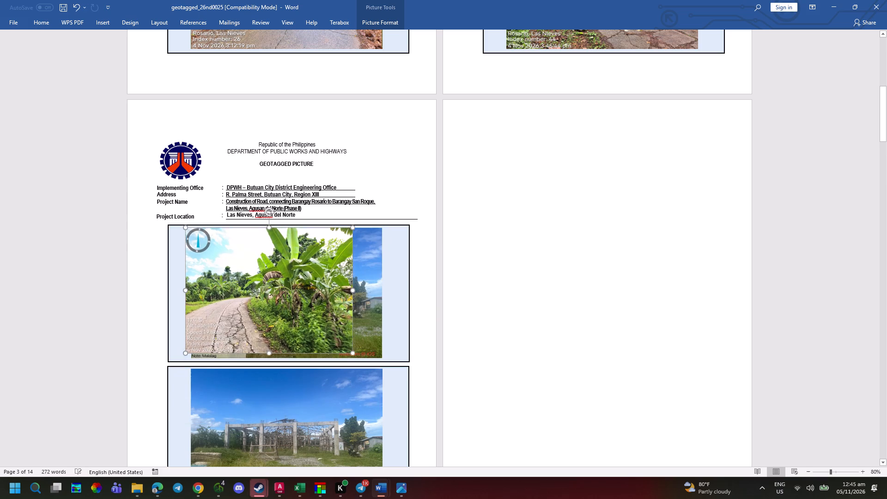
left_click_drag(326, 330, 322, 326)
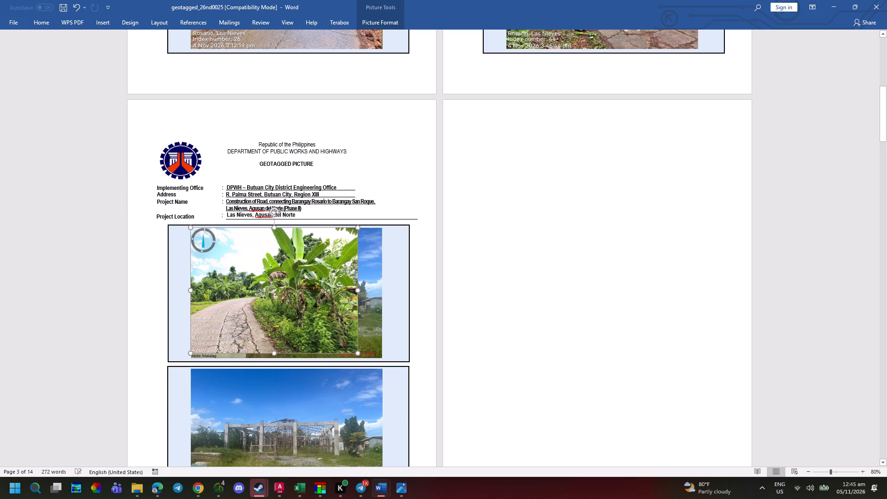
left_click_drag(322, 326, 322, 326)
Fine-tune the 174° S photo's vertical position against the top edge of the upper placeholder picture.
scroll(311, 347, "up", 5, "ctrl")
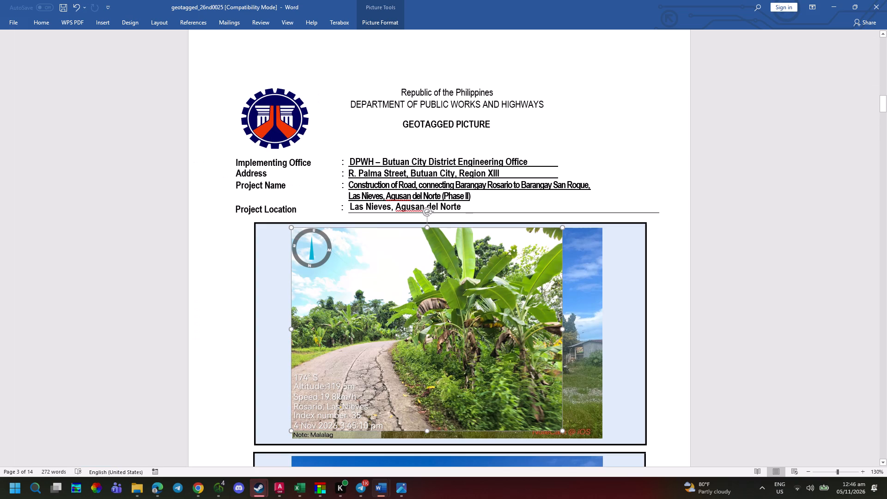
left_click(358, 360)
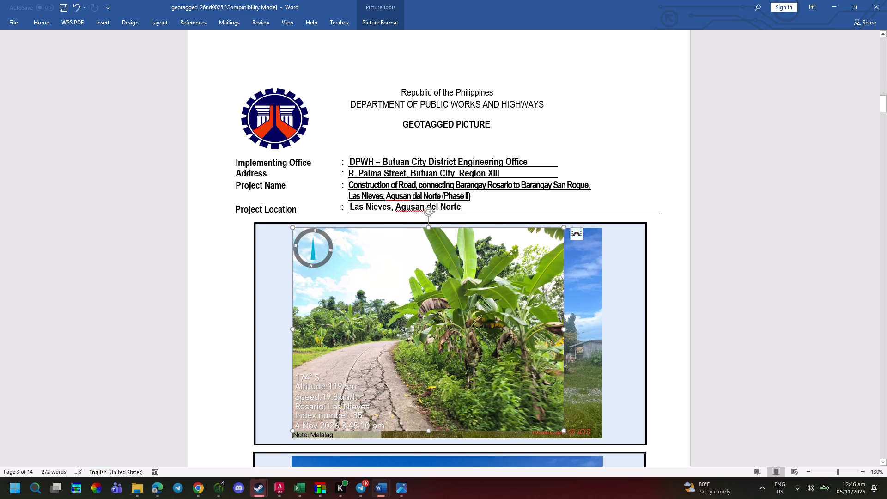
key("Down")
key("Down")
key("Down")
key("Up")
key("Up")
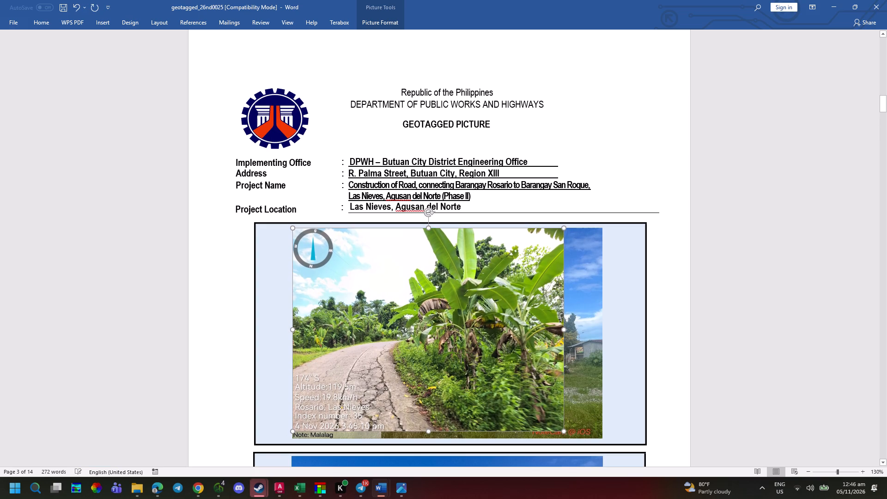
key("Up")
key("Down")
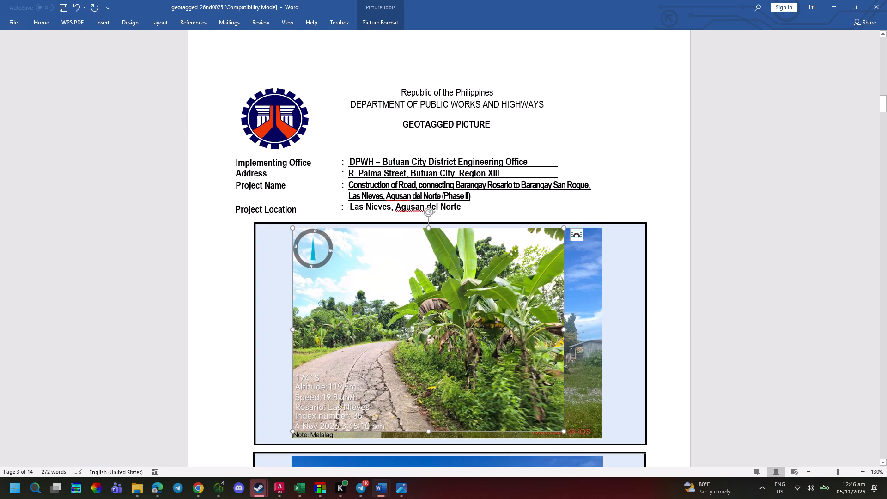
Stretch the 174° S photo's width and height to cover the whole placeholder picture in the upper frame.
left_click_drag(565, 332, 600, 332)
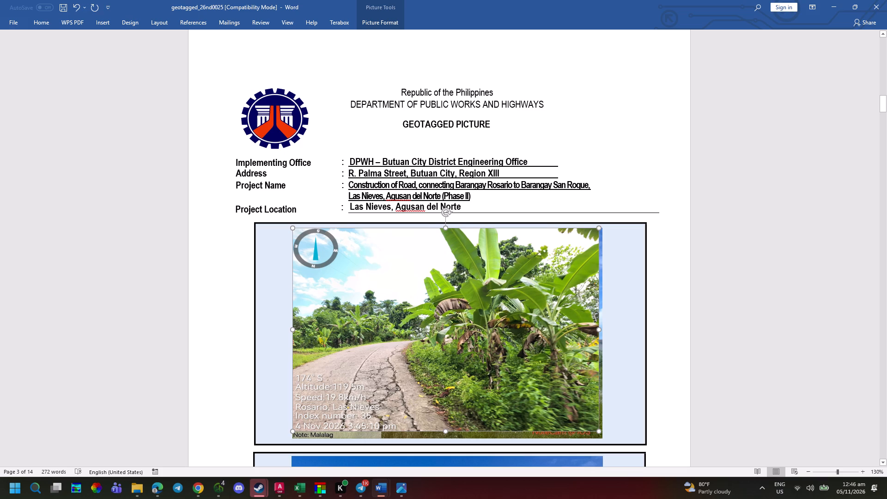
left_click_drag(600, 332, 601, 332)
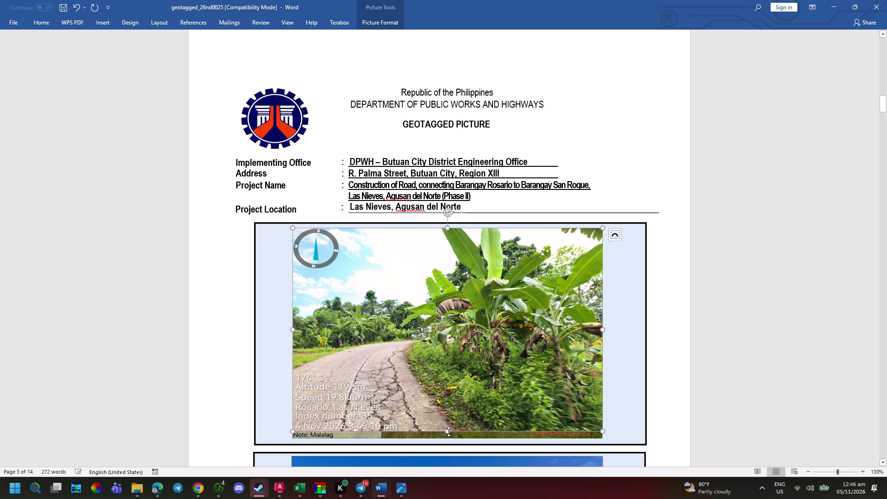
left_click_drag(449, 432, 449, 437)
left_click(684, 367)
Nudge the 174° S photo slightly left and up so its edges line up with the upper placeholder picture.
scroll(663, 357, "down", 1)
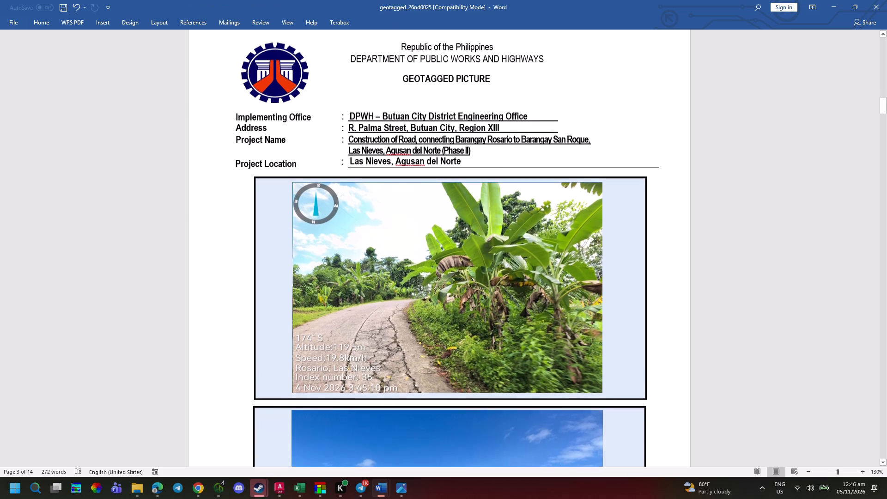
left_click(487, 337)
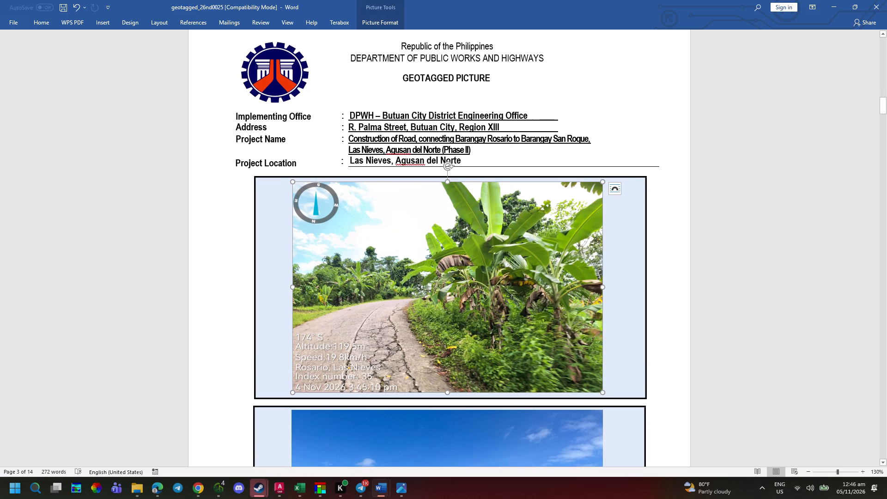
key("Left")
key("Up")
left_click(729, 333)
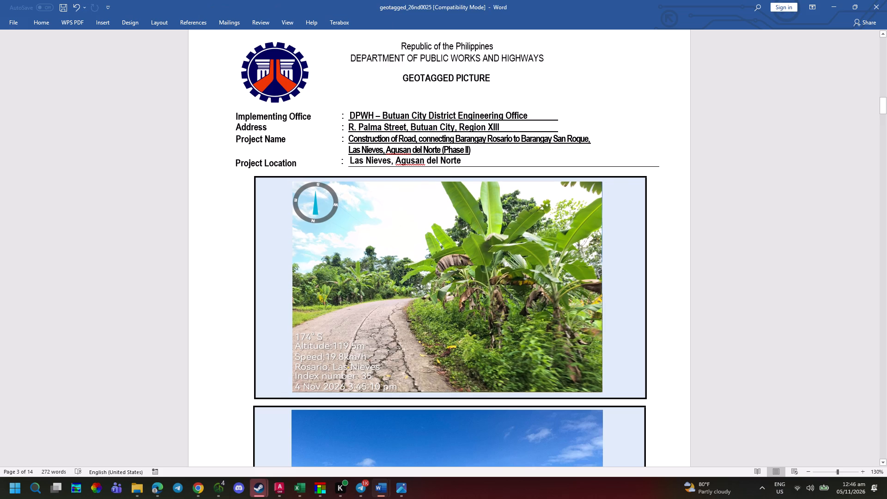
left_click(561, 325)
key("Right")
left_click(778, 309)
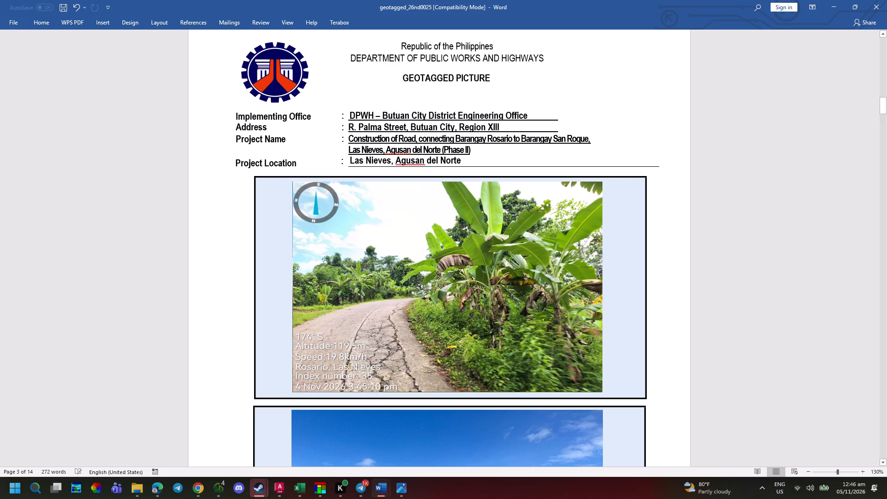
left_click(483, 332)
key("Left")
left_click(666, 329)
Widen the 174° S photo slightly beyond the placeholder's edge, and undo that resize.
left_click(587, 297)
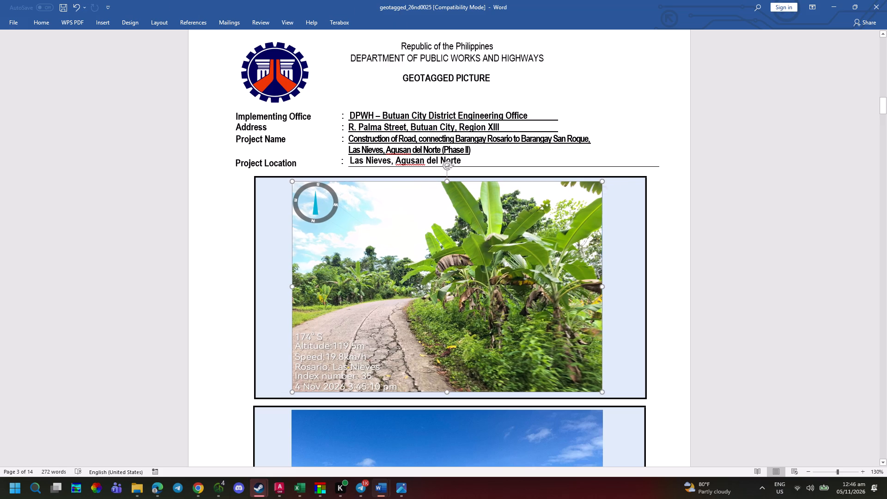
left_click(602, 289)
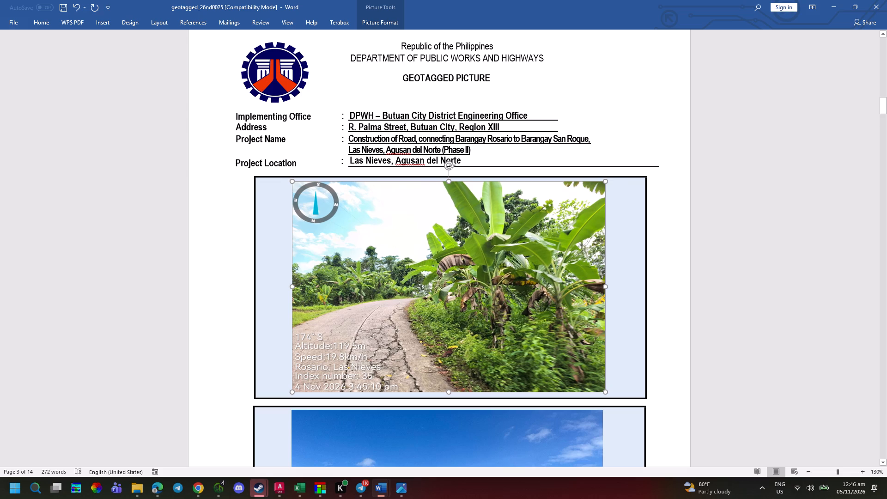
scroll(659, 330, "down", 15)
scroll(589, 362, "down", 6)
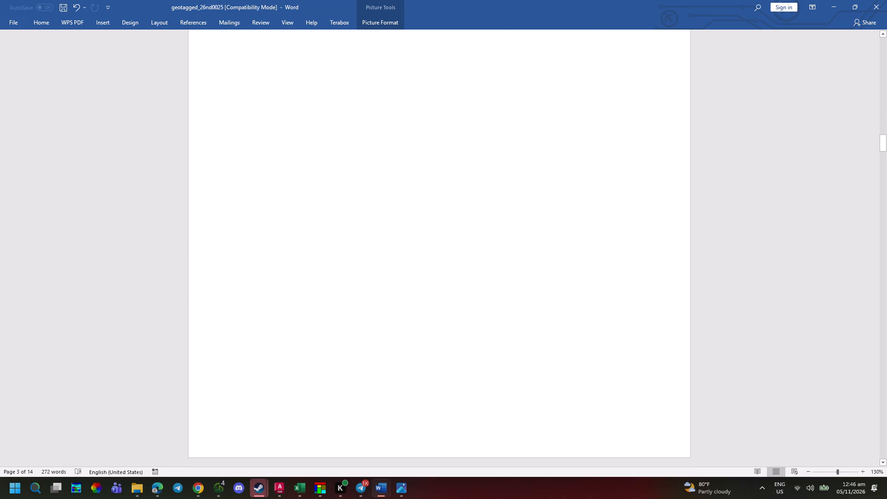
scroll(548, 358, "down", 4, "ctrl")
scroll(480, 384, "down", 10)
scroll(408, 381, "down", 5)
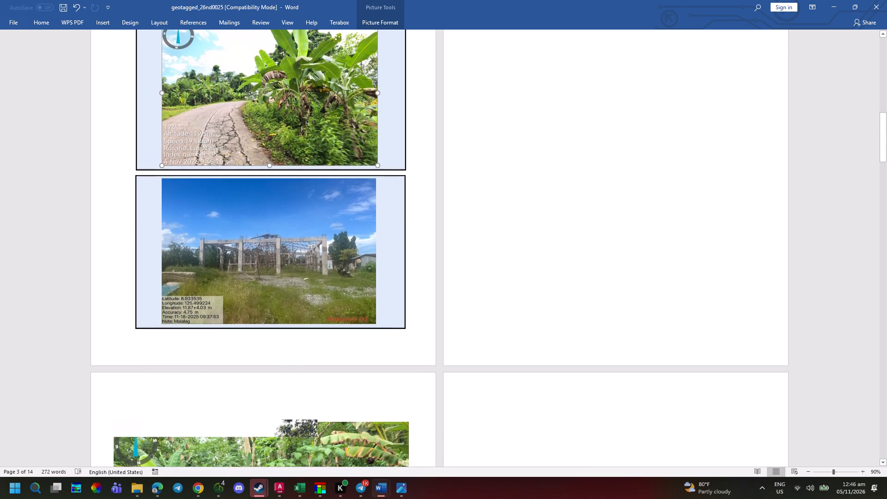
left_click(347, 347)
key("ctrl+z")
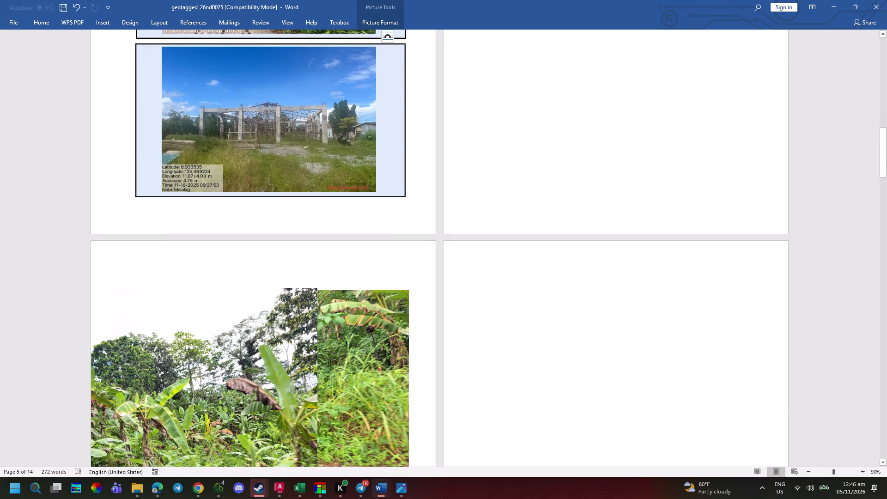
Cut the 182° S, index 34 photo from the page of loose overlapping photos.
scroll(345, 347, "down", 1)
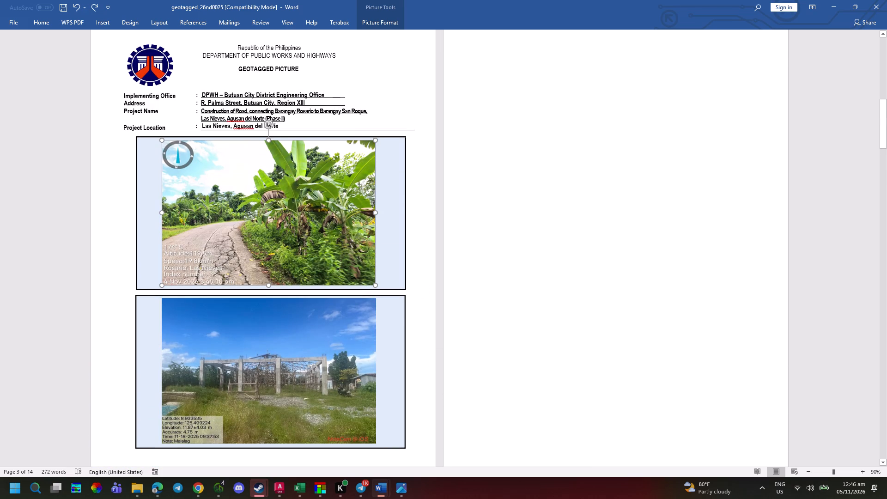
scroll(345, 347, "down", 12)
left_click(283, 301)
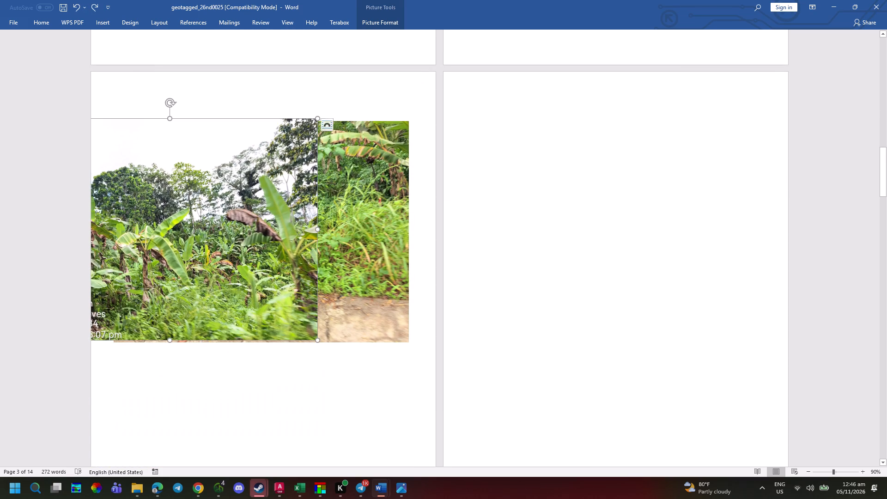
key("ctrl+x")
Paste the cut 182° S photo onto the third form page and move it up so it lies fully on that page.
scroll(328, 320, "up", 10)
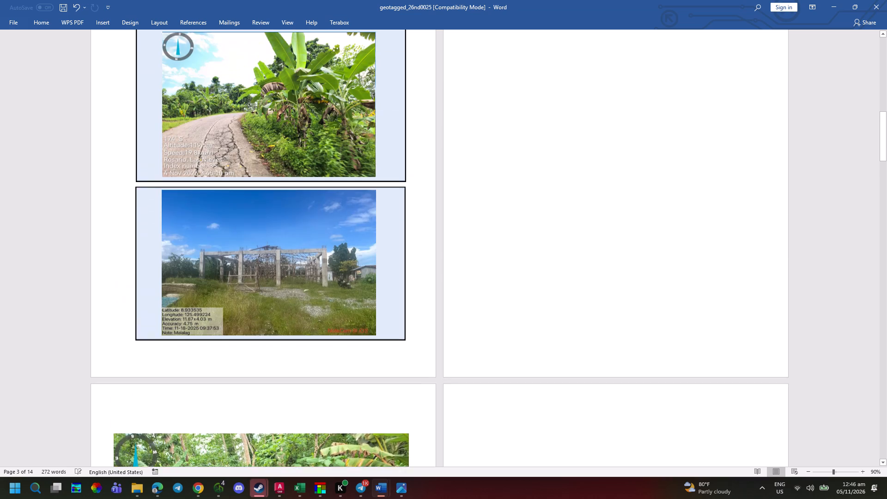
scroll(335, 329, "up", 2)
left_click(358, 336)
key("ctrl+v")
left_click_drag(357, 379, 354, 342)
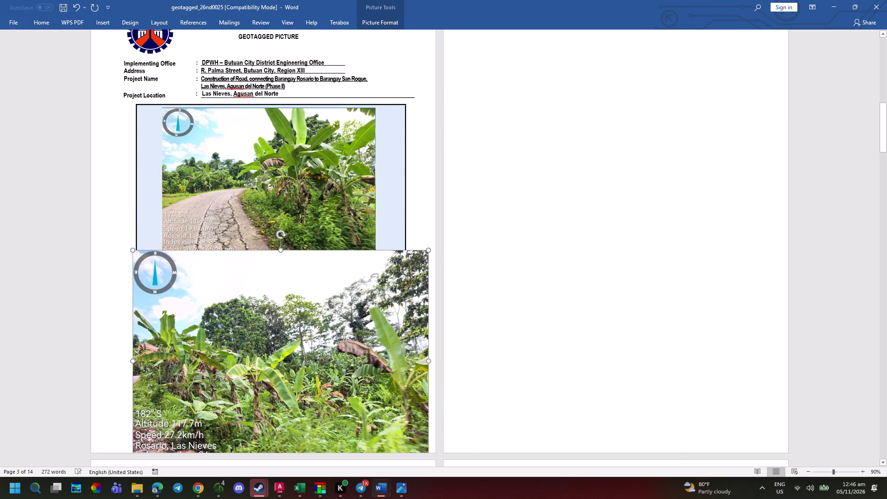
left_click_drag(354, 342, 355, 315)
Shrink the 182° S photo proportionally and align its bottom-left corner with the lower frame's placeholder picture.
left_click_drag(426, 418, 425, 418)
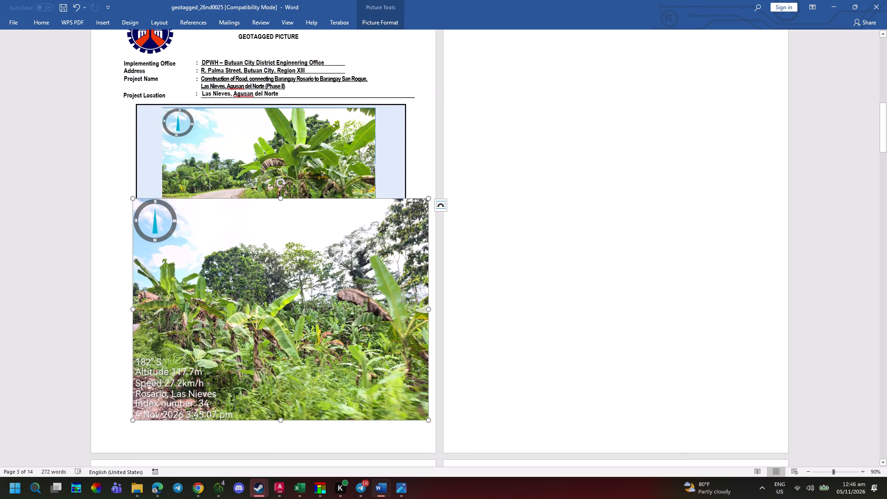
left_click_drag(425, 418, 365, 368)
scroll(339, 377, "up", 1, "ctrl")
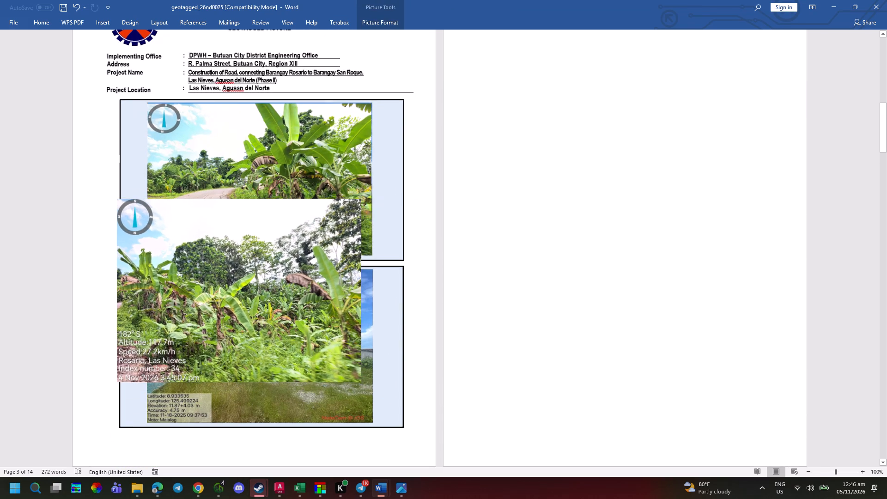
scroll(339, 377, "up", 1, "ctrl")
scroll(407, 325, "down", 2)
left_click_drag(386, 255, 413, 292)
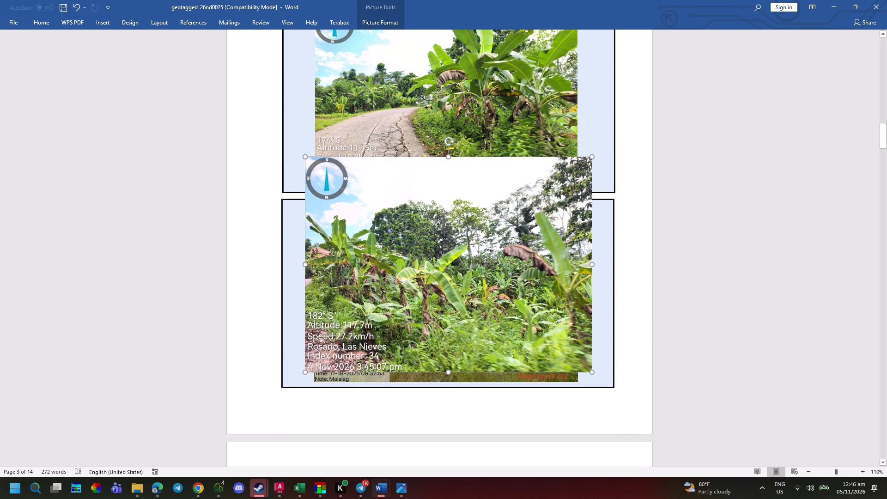
left_click_drag(413, 292, 422, 303)
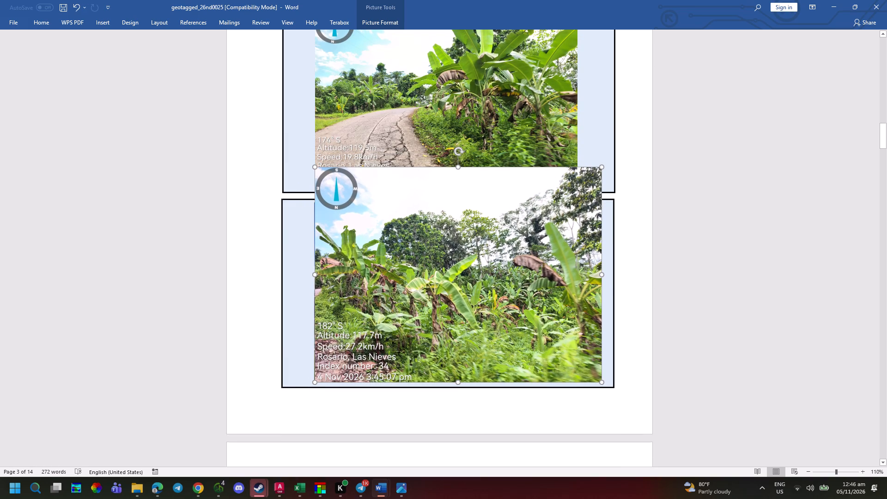
left_click_drag(422, 303, 421, 303)
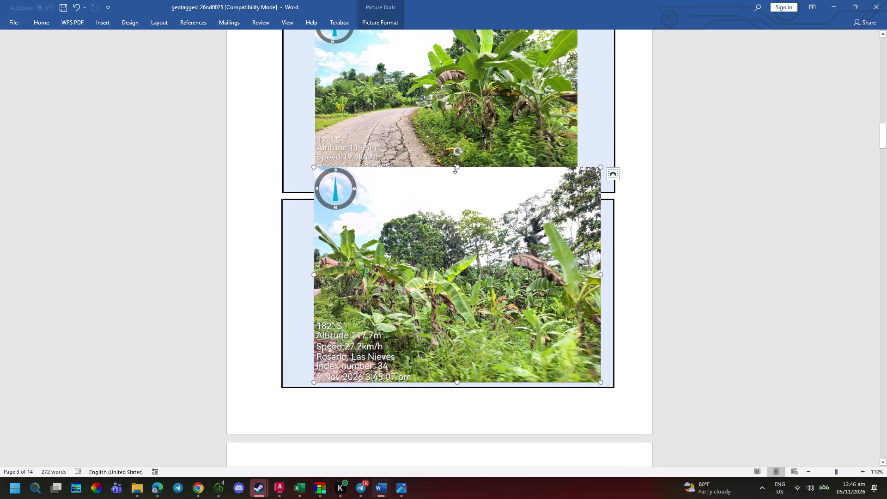
Reduce the 182° S photo's height from above so its top edge meets the lower placeholder picture's top edge.
left_click_drag(455, 169, 449, 209)
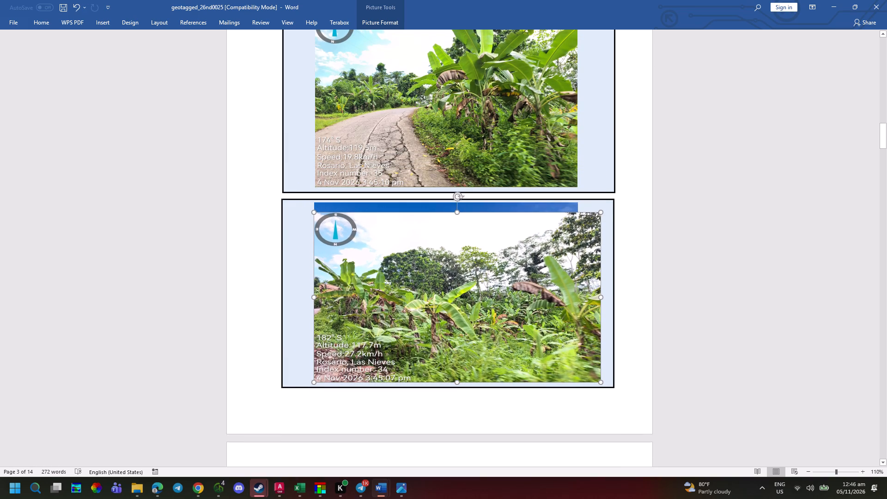
left_click_drag(449, 209, 449, 206)
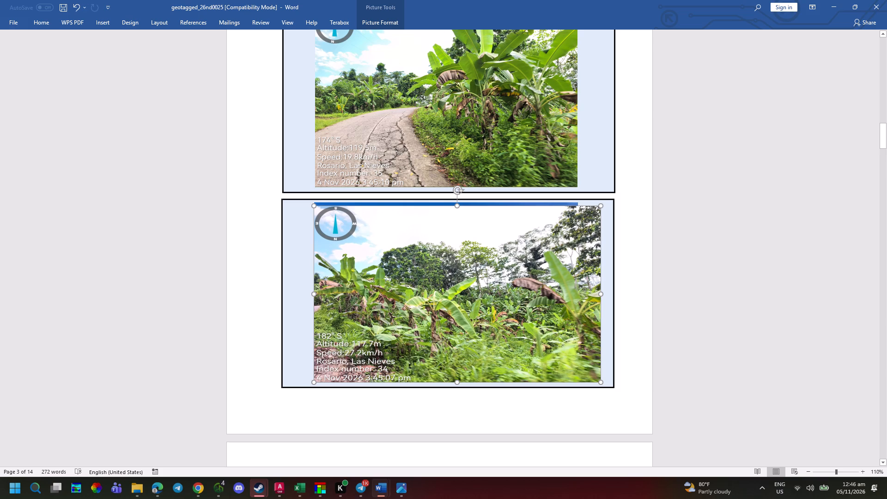
left_click_drag(449, 206, 449, 204)
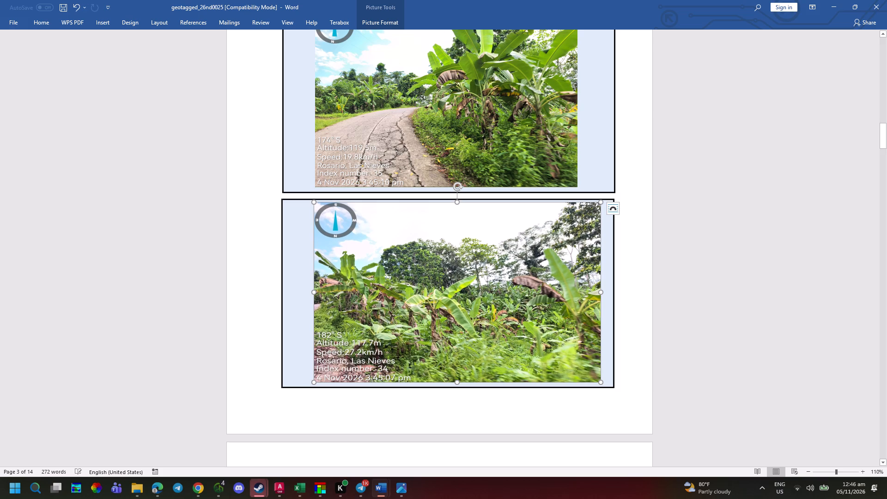
Narrow the 182° S photo from its outer side to match the width of the lower frame's placeholder picture.
left_click_drag(601, 290, 582, 286)
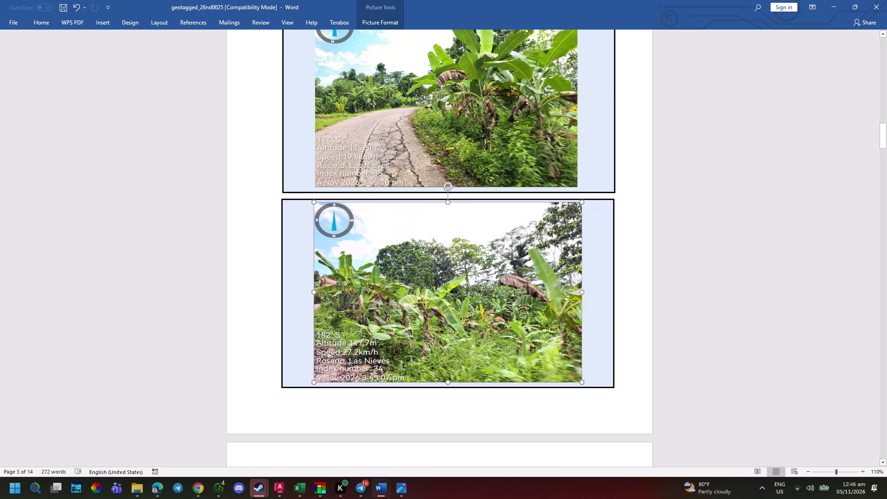
left_click_drag(582, 286, 578, 286)
left_click(681, 314)
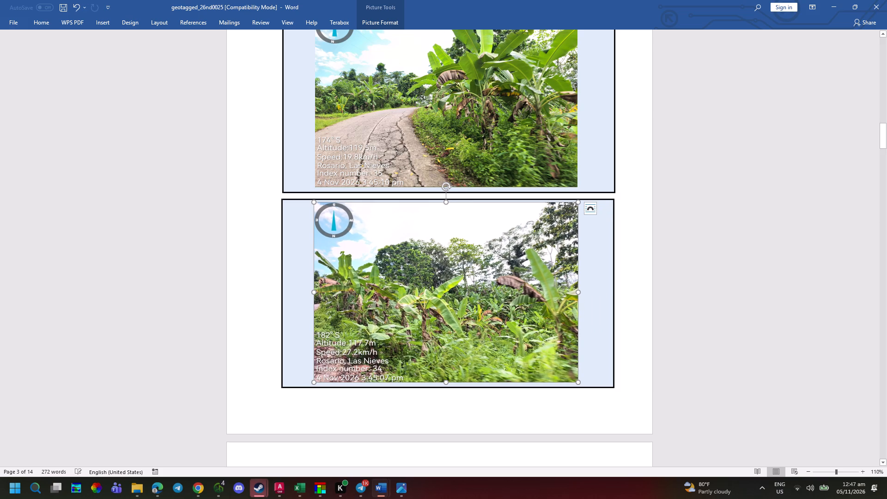
Delete empty lines on the blank fourth page, after the third form page.
scroll(665, 309, "down", 11)
scroll(491, 341, "down", 6)
scroll(452, 355, "down", 3, "ctrl")
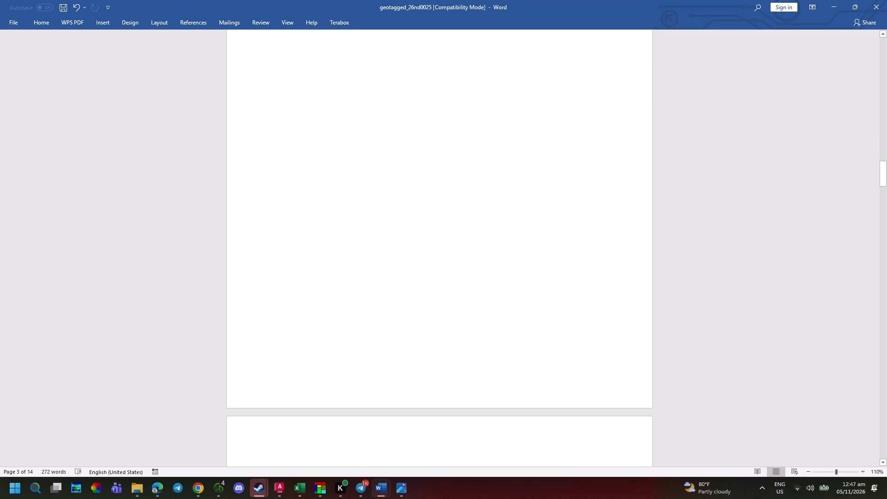
scroll(450, 358, "down", 7, "ctrl")
scroll(434, 335, "up", 3, "ctrl")
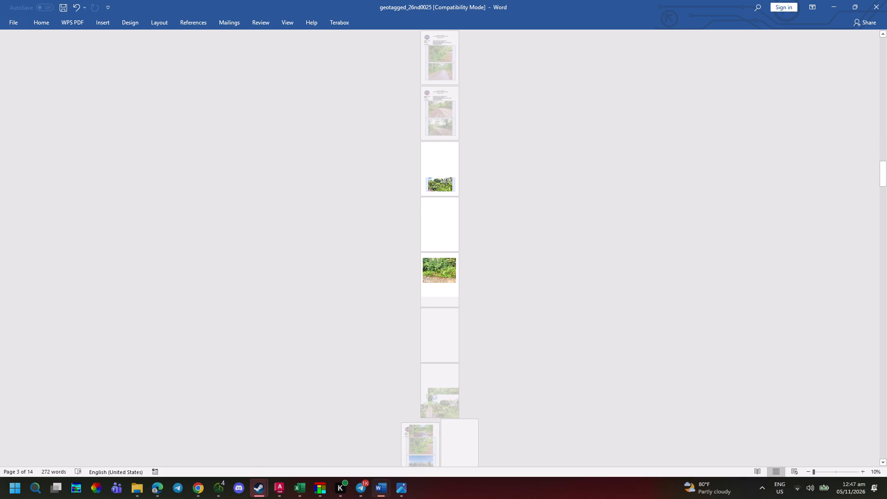
scroll(441, 277, "up", 1, "ctrl")
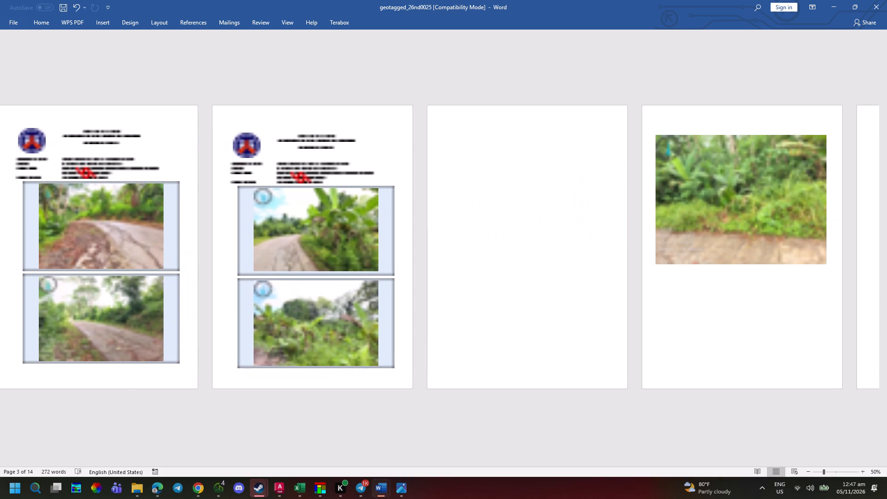
scroll(614, 241, "down", 1)
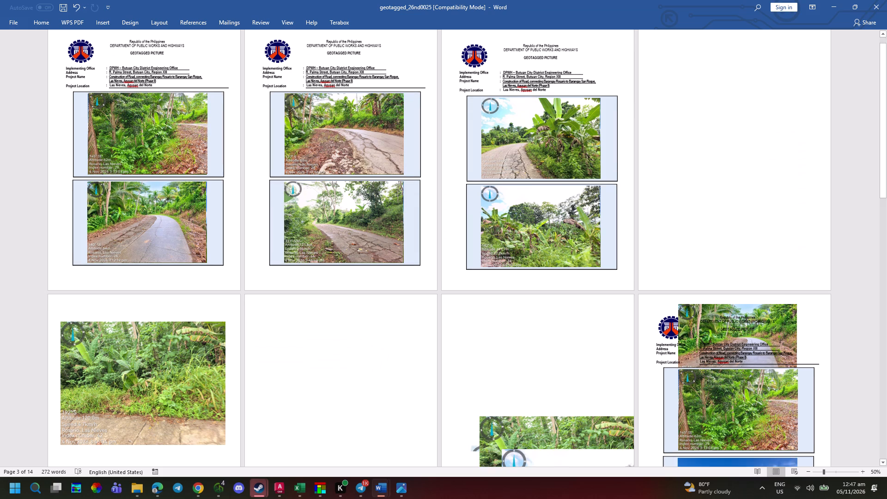
left_click(689, 221)
left_click_drag(677, 201, 676, 199)
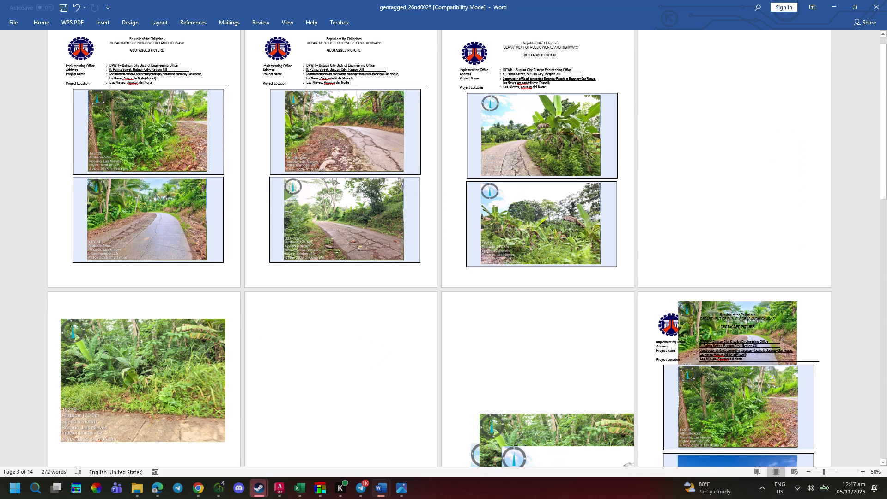
left_click_drag(676, 199, 638, 89)
key("BackSpace")
key("BackSpace")
key("BackSpace")
key("BackSpace")
key("BackSpace")
key("BackSpace")
Move the large roadside vegetation photo from the fifth page onto the blank sixth page.
left_click(184, 364)
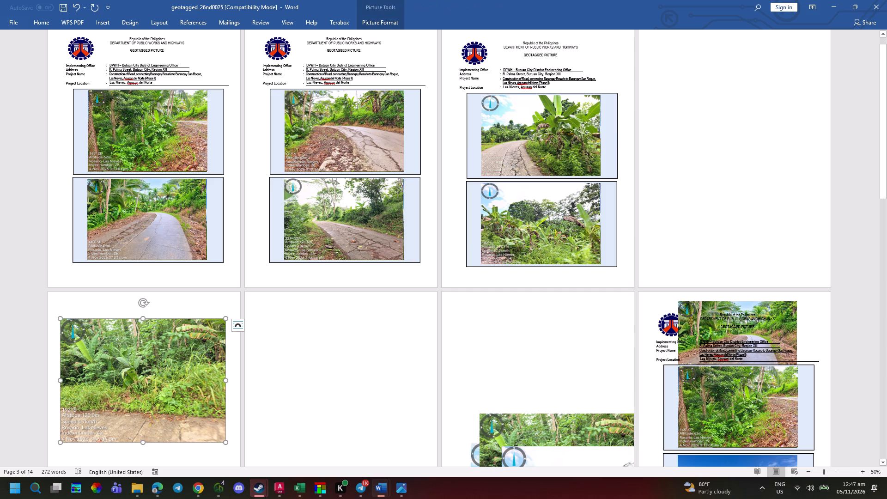
left_click_drag(185, 372, 324, 353)
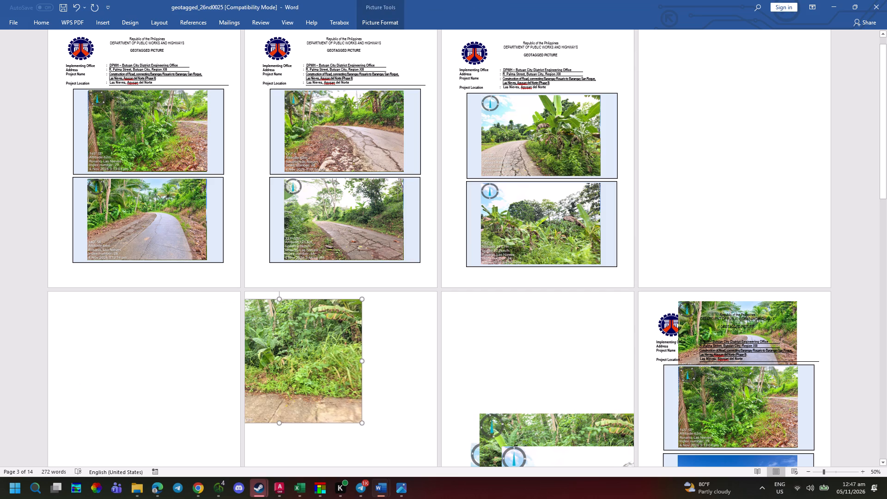
left_click_drag(324, 353, 360, 352)
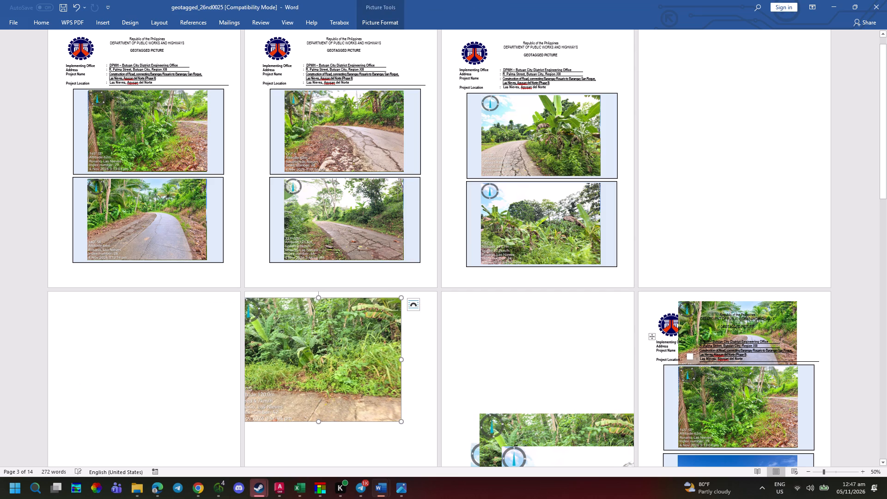
Delete the road photo covering the header of the form on the eighth page.
left_click(746, 305)
key("BackSpace")
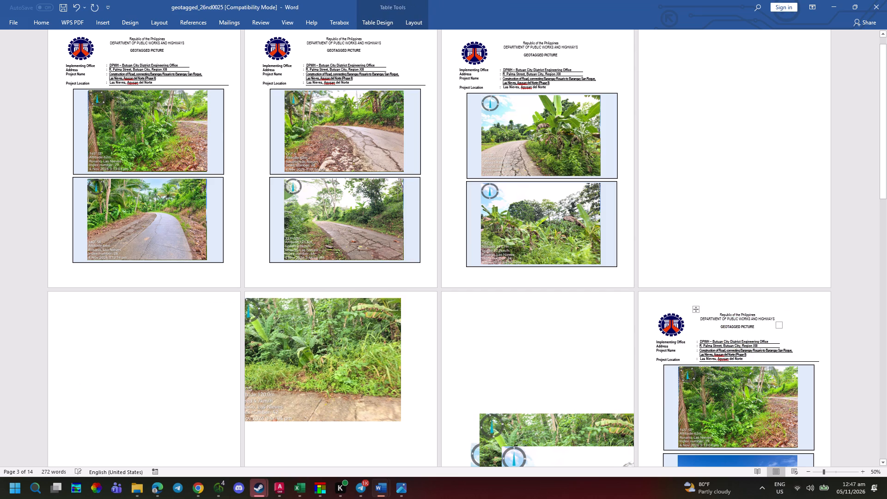
Delete all the loose overlapping road photos stacked on the seventh page.
left_click(602, 438)
left_click_drag(600, 432, 591, 379)
scroll(588, 362, "up", 3)
left_click(575, 223)
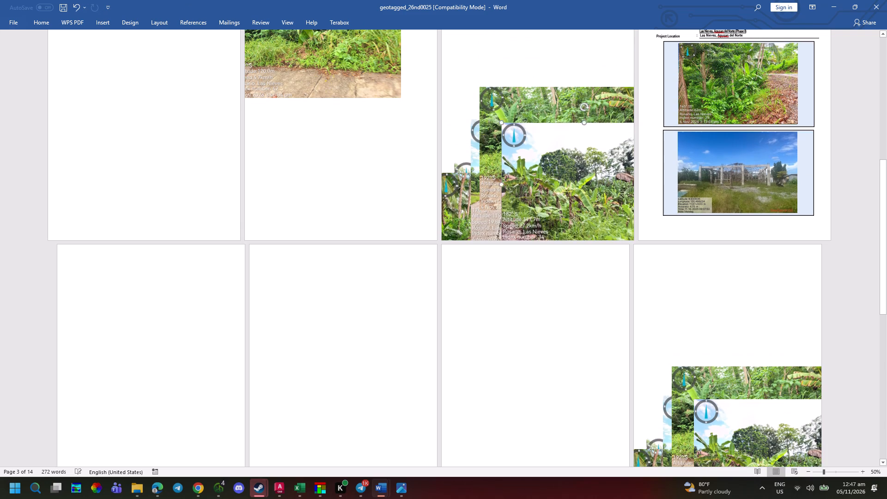
key("BackSpace")
left_click(559, 166)
key("BackSpace")
left_click(551, 202)
key("BackSpace")
left_click(576, 226)
key("BackSpace")
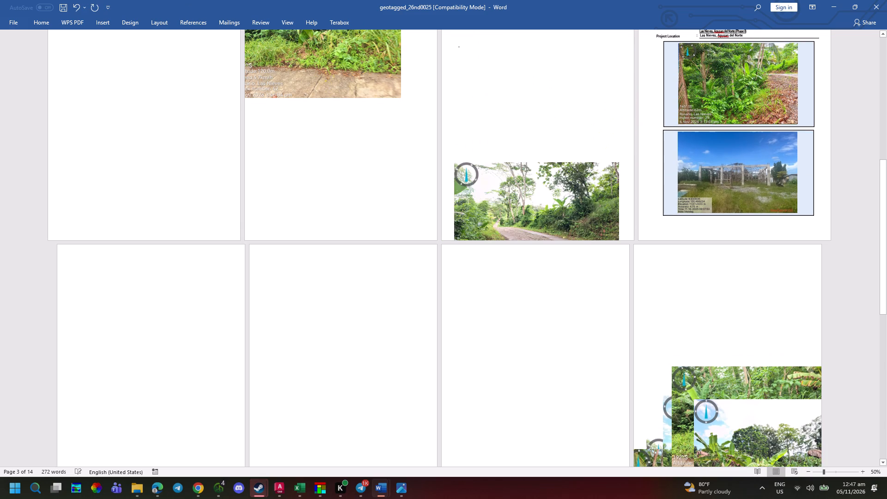
left_click(565, 209)
key("BackSpace")
Delete all the duplicate loose photos stacked on the twelfth page.
left_click(718, 378)
key("BackSpace")
left_click(744, 402)
key("BackSpace")
left_click(740, 407)
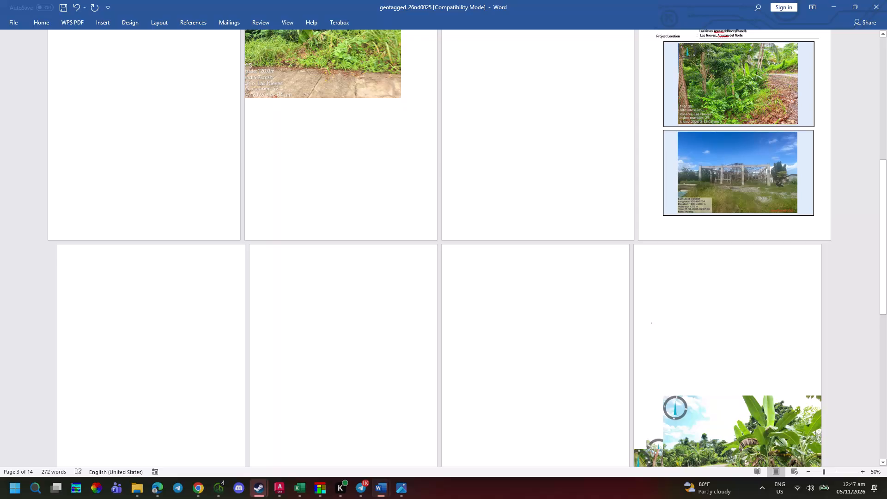
key("BackSpace")
left_click(731, 418)
left_click(711, 450)
key("BackSpace")
left_click(742, 445)
key("BackSpace")
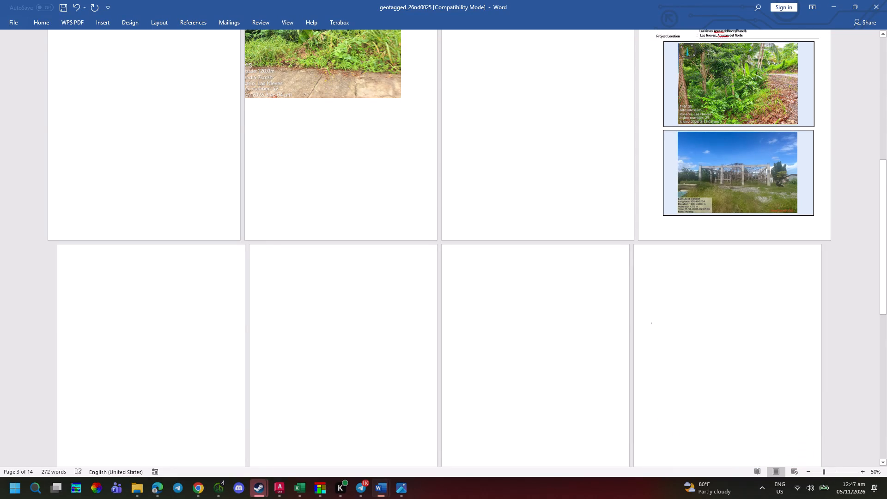
Delete all the duplicate loose photos stacked on the last page of the document.
scroll(689, 410, "down", 10)
scroll(650, 339, "up", 4)
scroll(638, 335, "down", 12)
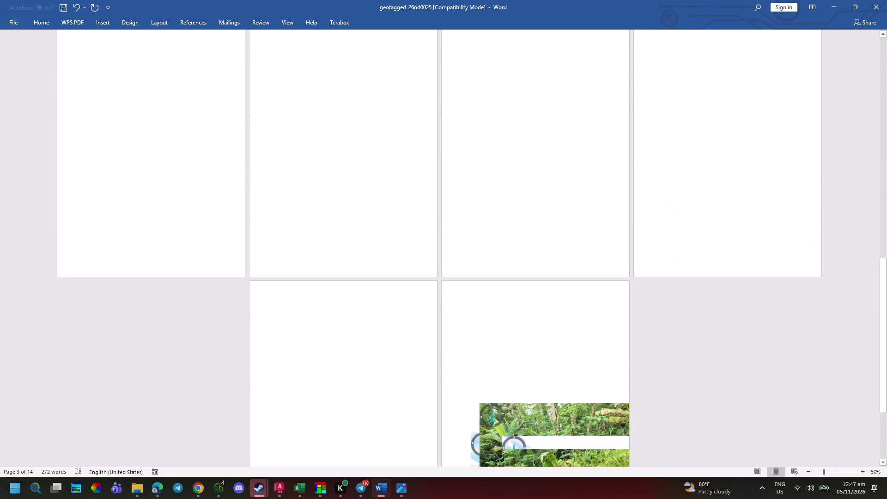
left_click(548, 403)
key("BackSpace")
left_click(535, 398)
key("BackSpace")
left_click(535, 399)
key("BackSpace")
left_click(535, 403)
key("BackSpace")
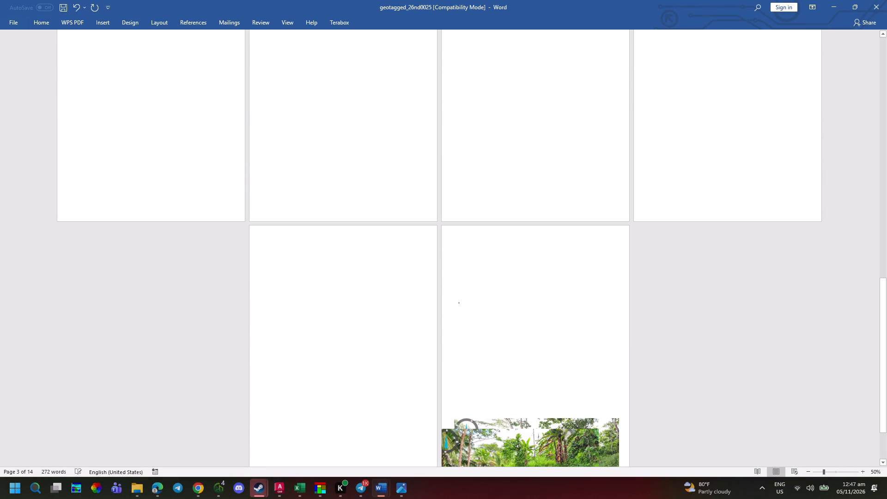
left_click(519, 419)
key("BackSpace")
left_click(516, 421)
key("BackSpace")
left_click(506, 449)
key("BackSpace")
scroll(521, 440, "down", 4)
scroll(477, 426, "down", 8)
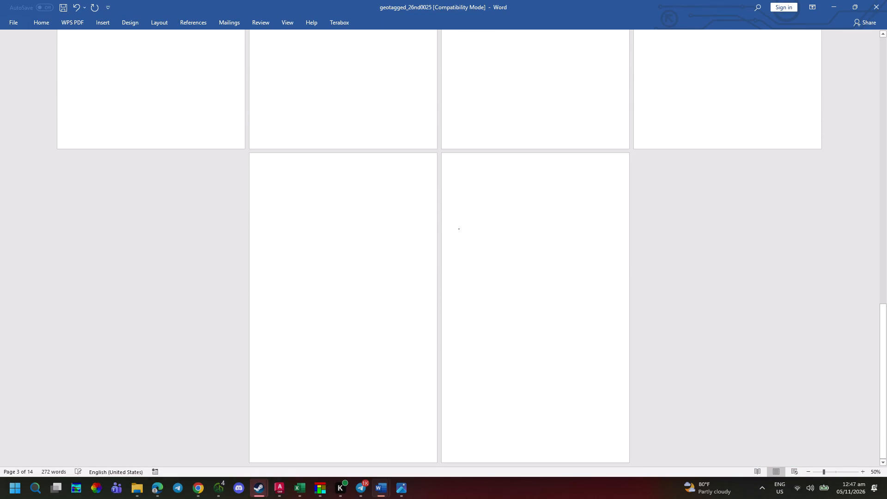
Remove the blank seventh page ahead of the remaining form page by deleting its empty lines.
scroll(452, 381, "up", 20)
scroll(452, 381, "up", 13)
scroll(712, 343, "up", 3)
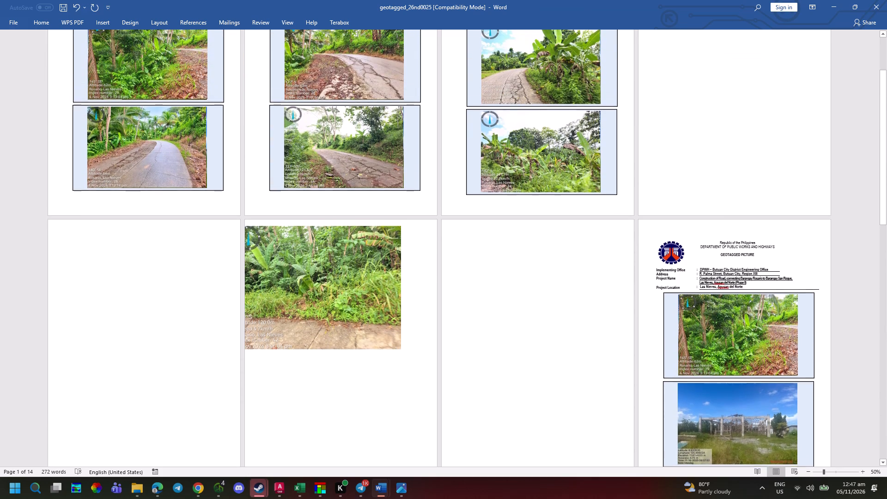
scroll(720, 343, "up", 1)
left_click(574, 355)
key("BackSpace")
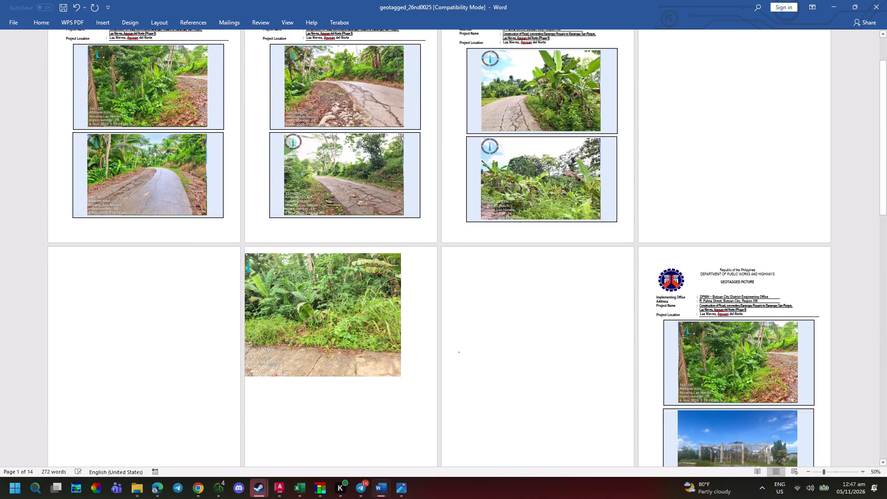
left_click_drag(503, 413, 455, 280)
key("BackSpace")
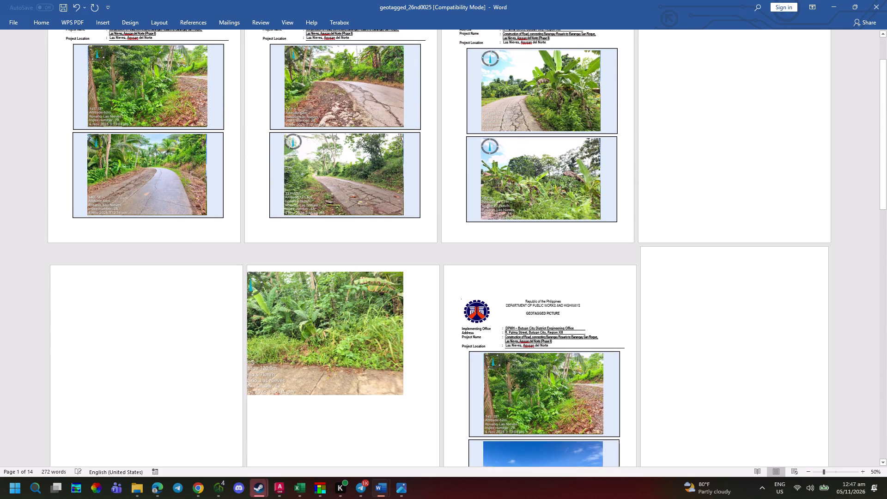
Move the roadside vegetation photo from the sixth page onto the following form page, over its header and upper frame.
left_click(364, 339)
left_click_drag(352, 335, 592, 375)
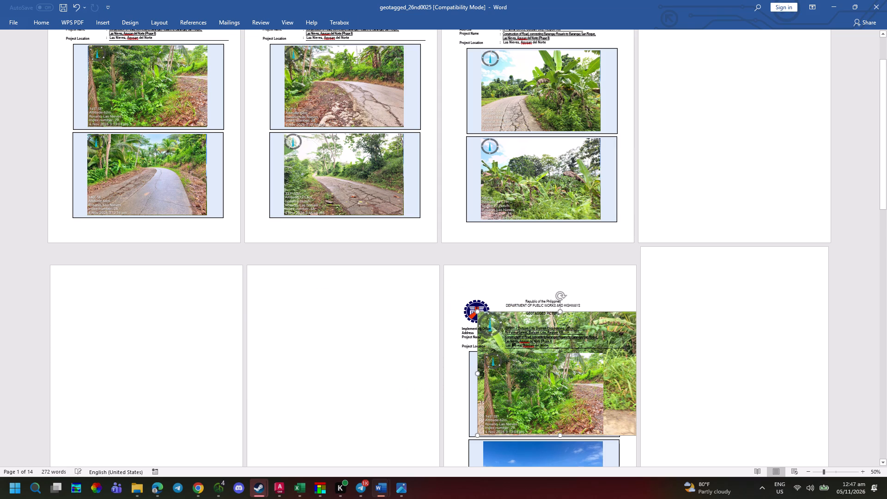
Remove the blank sixth page just before the fourth form by deleting its empty lines.
left_click_drag(359, 335, 298, 298)
left_click(298, 316)
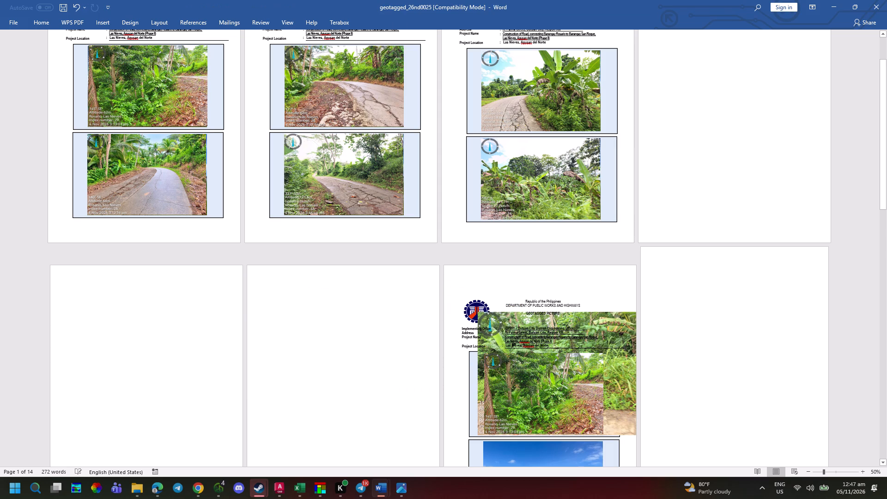
left_click(299, 316)
key("BackSpace")
key("BackSpace")
key("BackSpace")
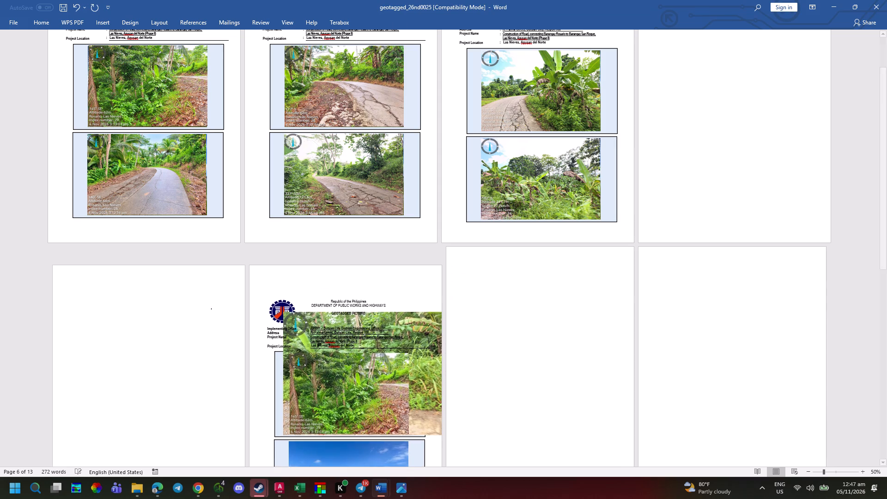
Delete the empty lines on the blank fifth page so the fourth form moves up onto it.
key("BackSpace")
key("BackSpace")
key("BackSpace")
key("BackSpace")
key("BackSpace")
key("BackSpace")
key("BackSpace")
key("BackSpace")
key("BackSpace")
key("BackSpace")
key("BackSpace")
key("BackSpace")
key("BackSpace")
key("BackSpace")
key("BackSpace")
key("BackSpace")
key("BackSpace")
key("BackSpace")
key("BackSpace")
key("BackSpace")
key("BackSpace")
key("BackSpace")
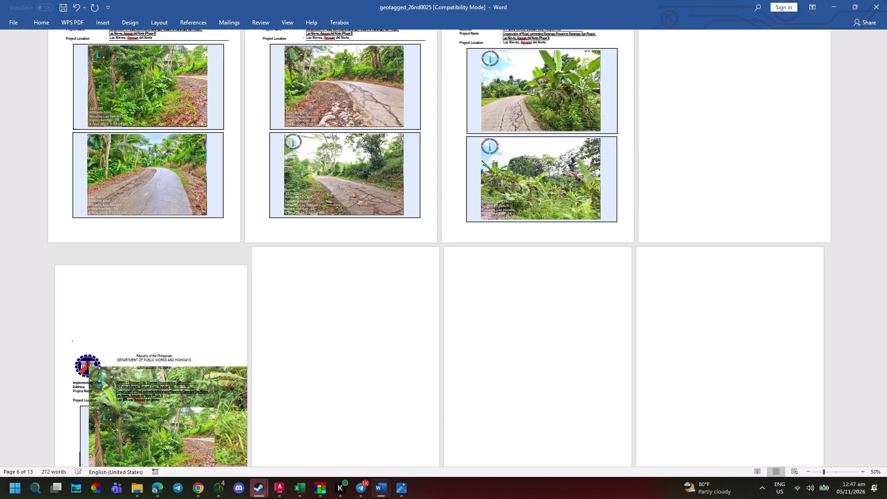
Delete the remaining empty lines before the fourth form so it moves up to directly follow the third form page.
left_click_drag(135, 316, 75, 289)
key("BackSpace")
left_click_drag(114, 307, 67, 282)
key("BackSpace")
left_click_drag(109, 295, 85, 278)
key("BackSpace")
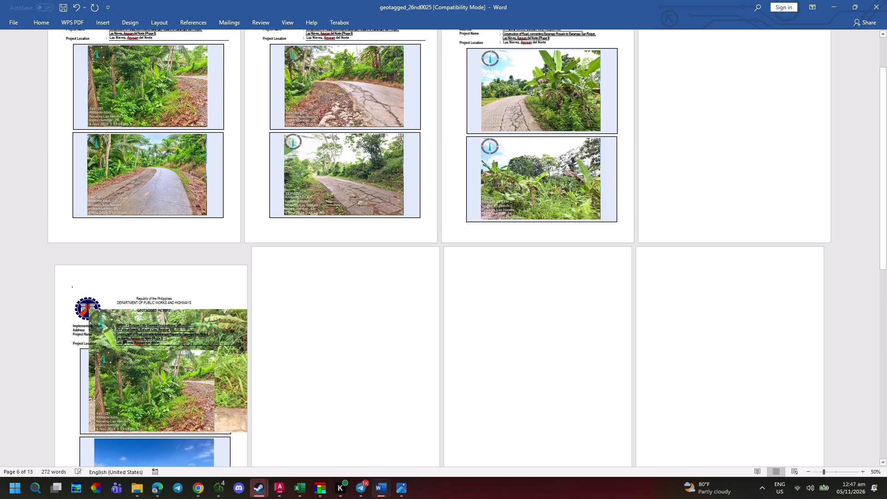
left_click_drag(103, 289, 85, 268)
key("BackSpace")
key("BackSpace")
key("BackSpace")
key("BackSpace")
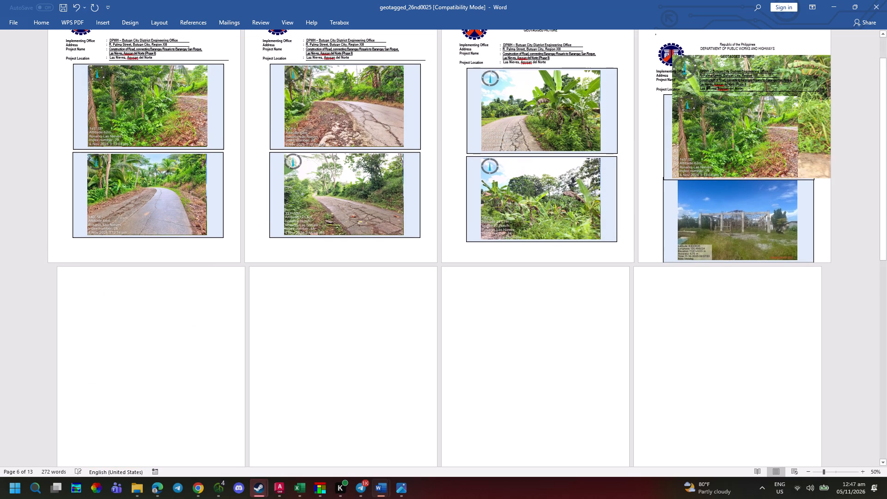
Delete the empty lines above the fourth form's header and undo the last deletion.
scroll(837, 239, "up", 2)
scroll(780, 220, "up", 2)
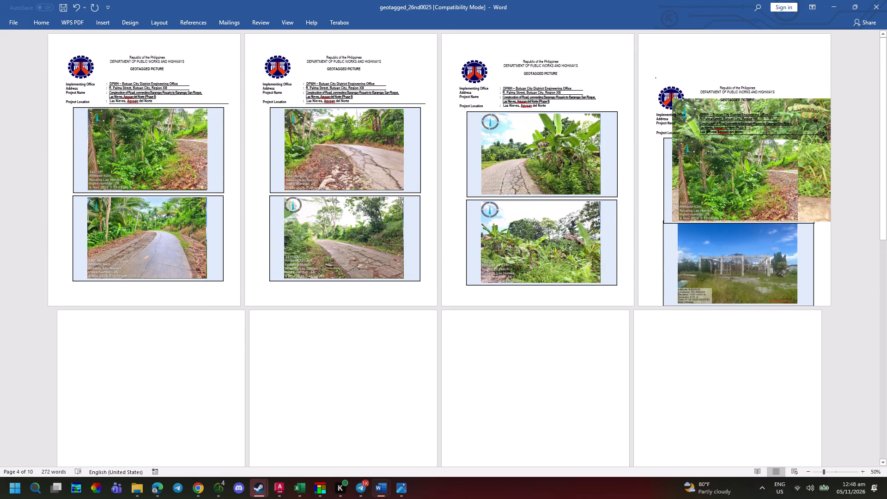
key("BackSpace")
key("BackSpace")
key("BackSpace")
key("BackSpace")
key("BackSpace")
key("BackSpace")
key("BackSpace")
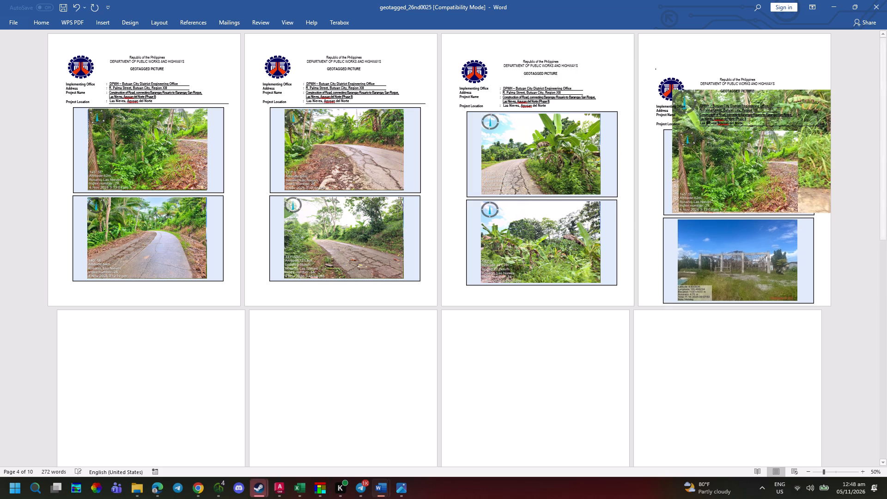
key("BackSpace")
key("BackSpace")
key("BackSpace")
key("BackSpace")
key("BackSpace")
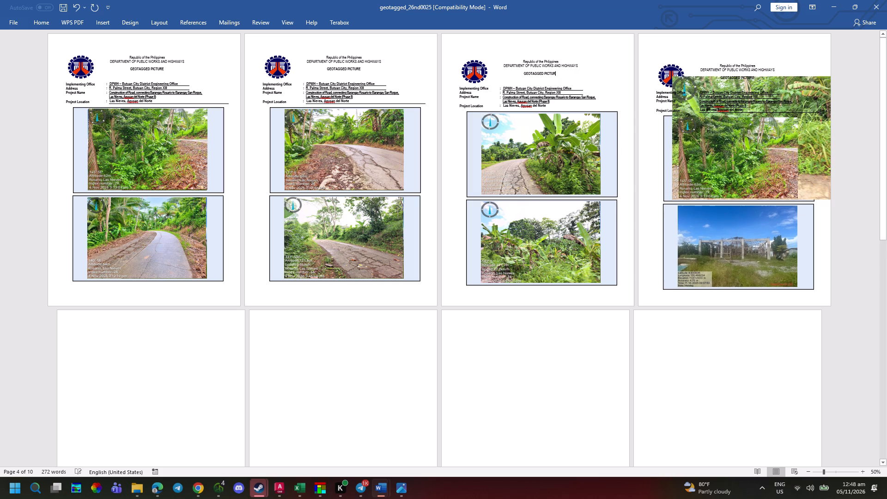
key("ctrl+z")
Move the 145° SE, index 29 photo off the fourth form's upper frame and delete it.
scroll(813, 174, "up", 3, "ctrl")
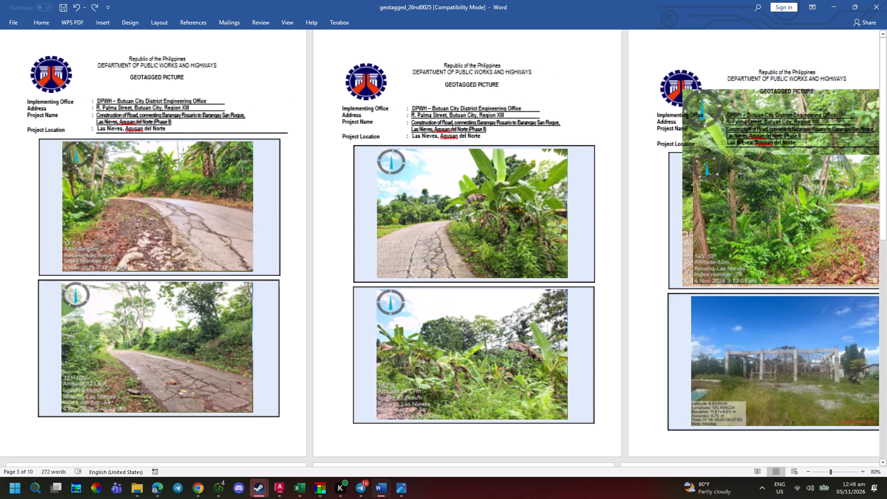
left_click(655, 247)
left_click_drag(633, 246, 567, 292)
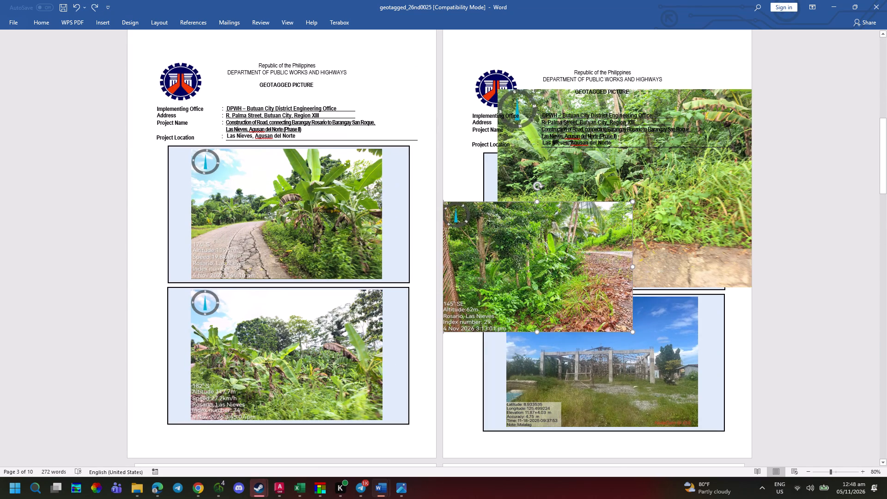
left_click_drag(567, 292, 564, 321)
key("Delete")
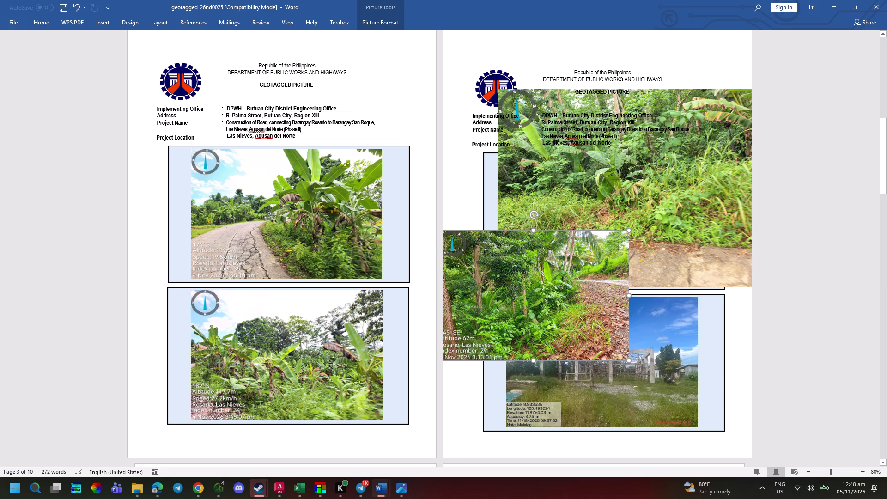
Move the 192° S, index 42 photo onto the fourth form's upper frame and reduce its height to fit inside.
left_click(654, 250)
left_click_drag(646, 258, 652, 326)
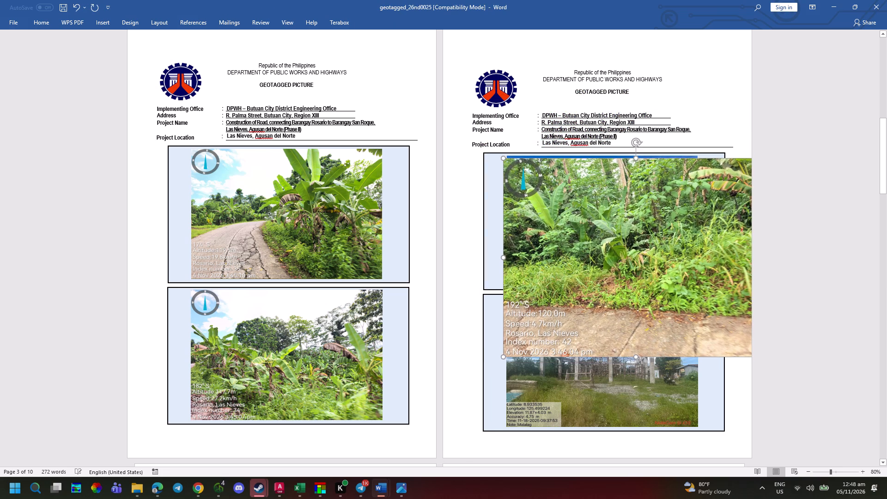
left_click_drag(652, 326, 654, 326)
left_click_drag(639, 353, 627, 282)
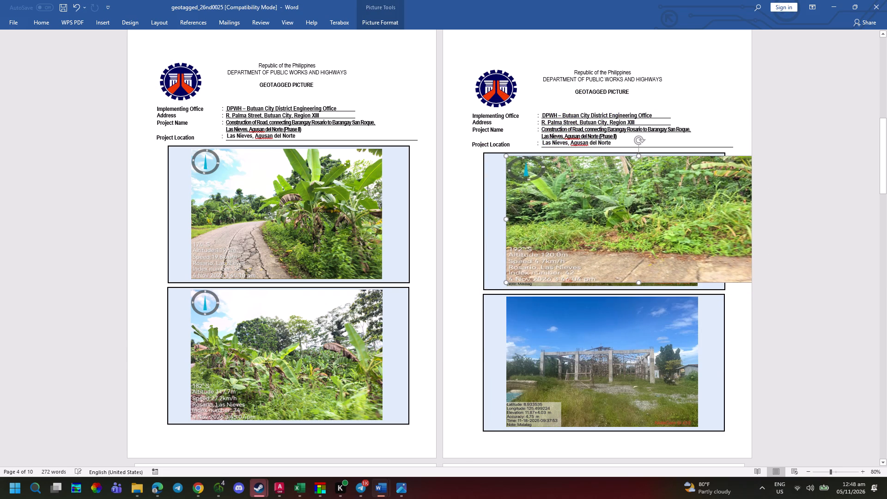
left_click_drag(627, 282, 627, 285)
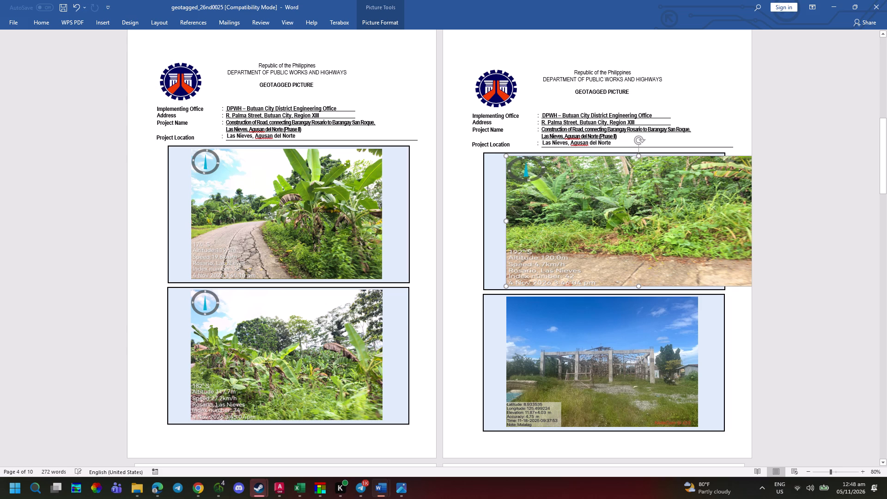
Narrow and reposition the index 42 photo so it exactly covers the old building photo in the fourth form's upper frame.
left_click(743, 234)
left_click_drag(727, 239, 659, 253)
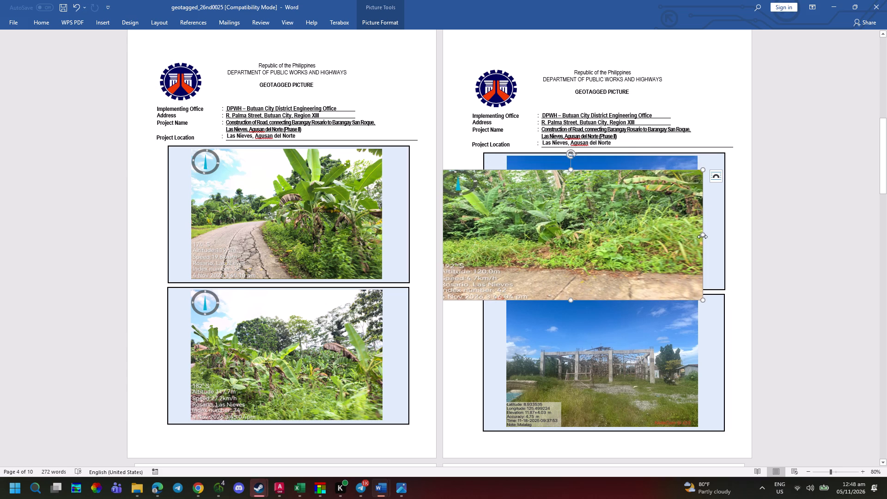
left_click_drag(702, 237, 667, 241)
left_click_drag(608, 250, 667, 236)
left_click_drag(631, 267, 627, 267)
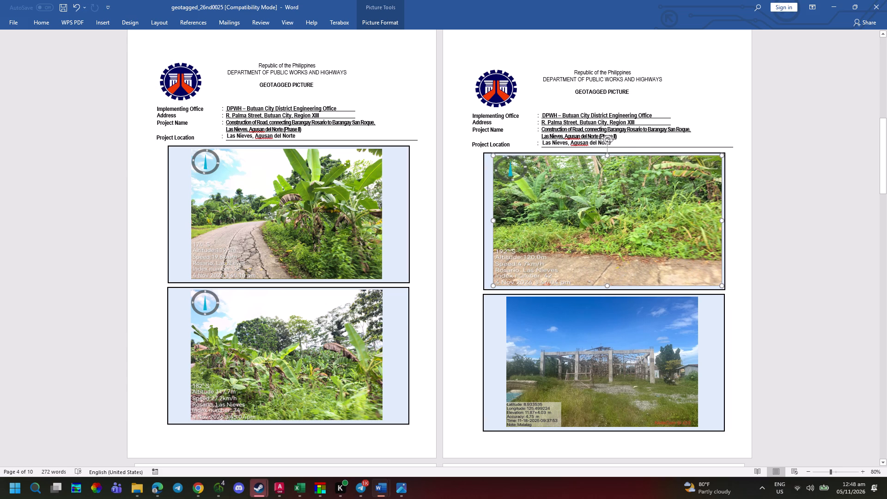
left_click_drag(627, 267, 626, 267)
scroll(645, 279, "up", 3, "ctrl")
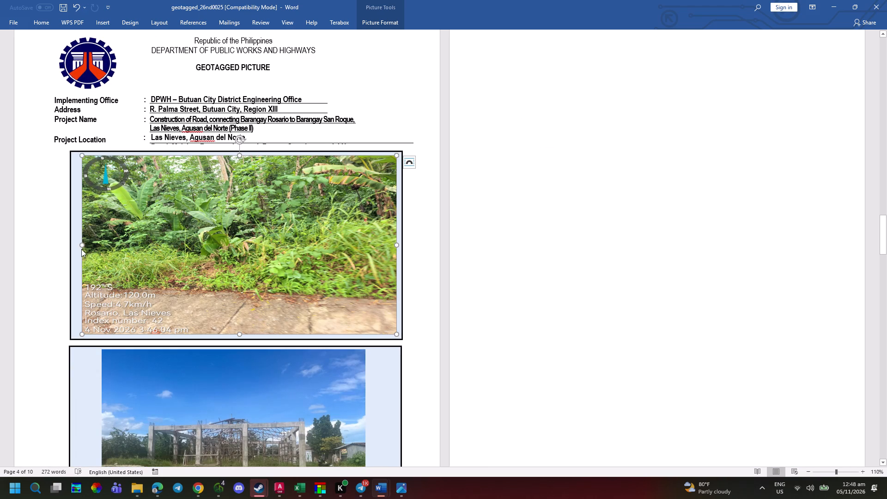
left_click_drag(83, 245, 105, 243)
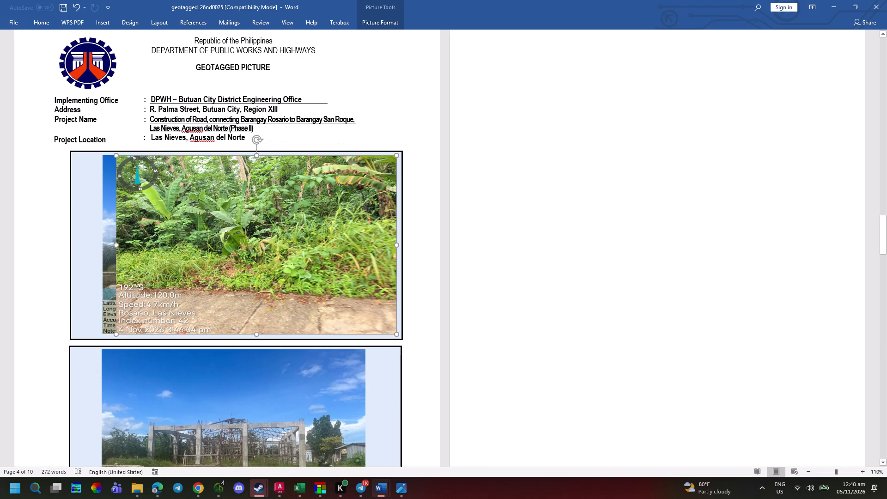
left_click_drag(105, 243, 103, 243)
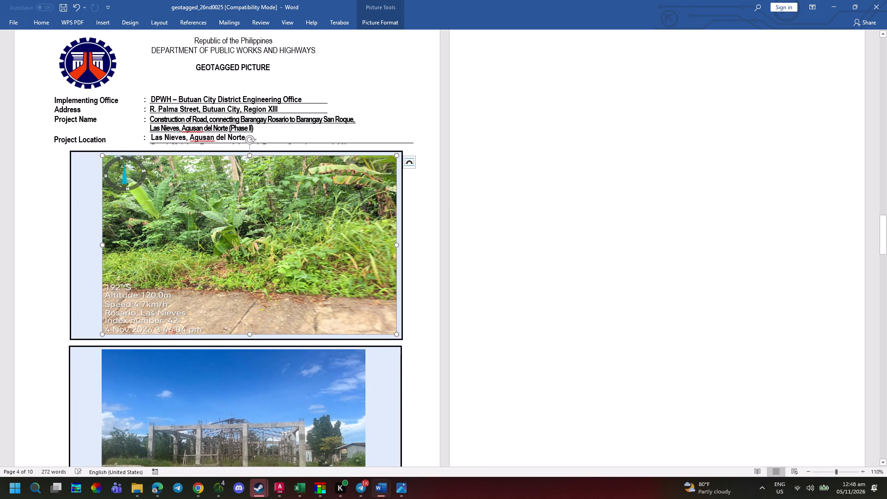
left_click_drag(396, 246, 358, 252)
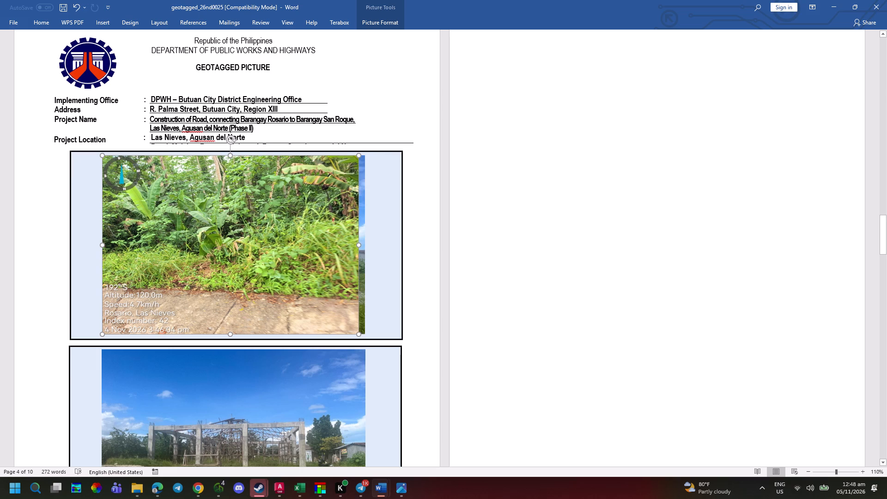
left_click_drag(358, 252, 365, 253)
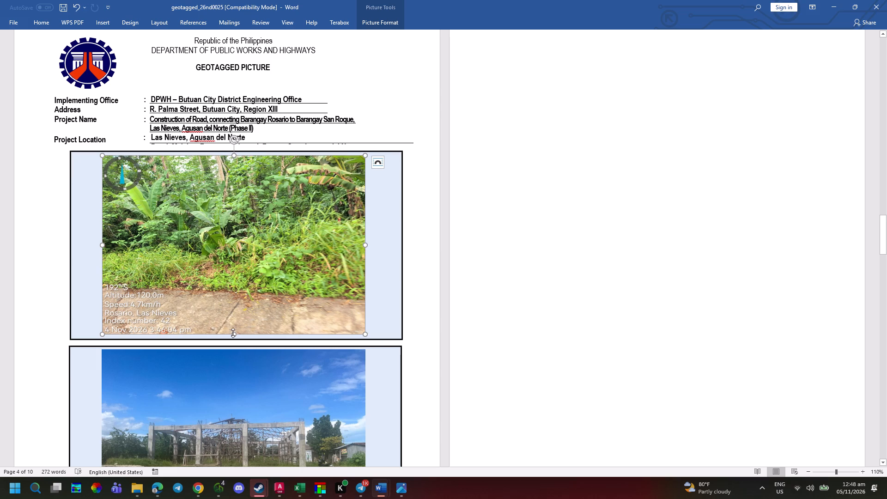
left_click(233, 333)
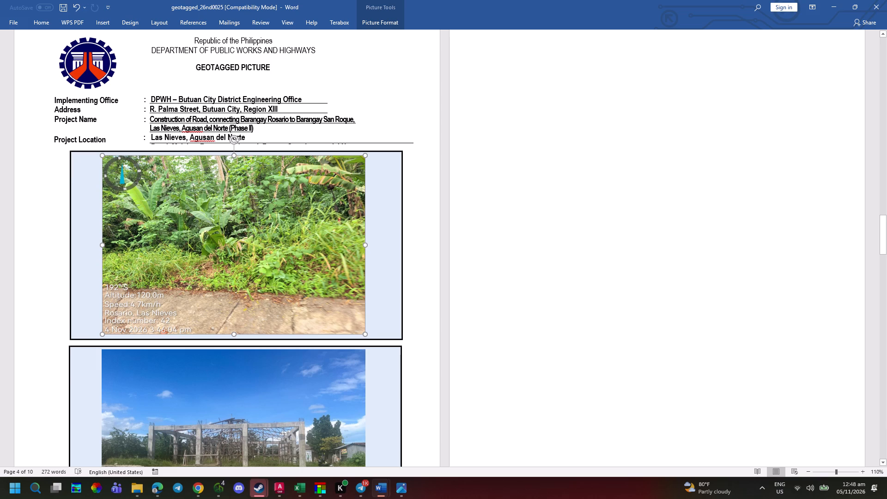
left_click(475, 290)
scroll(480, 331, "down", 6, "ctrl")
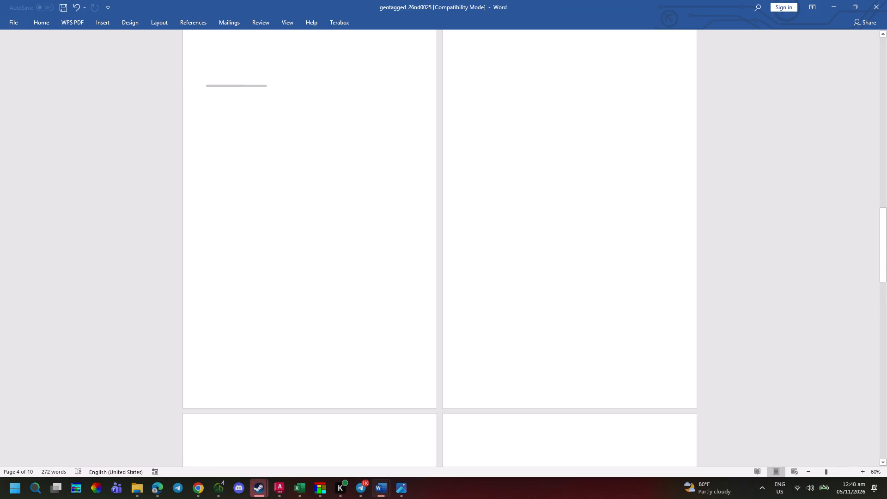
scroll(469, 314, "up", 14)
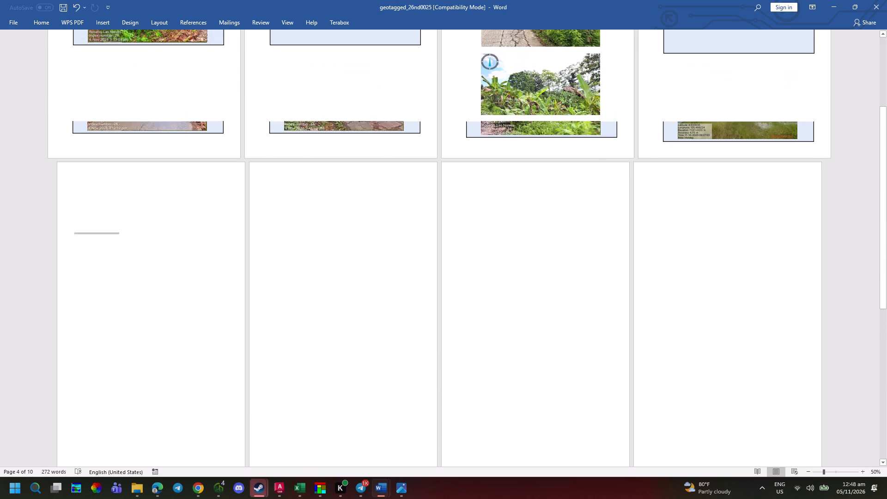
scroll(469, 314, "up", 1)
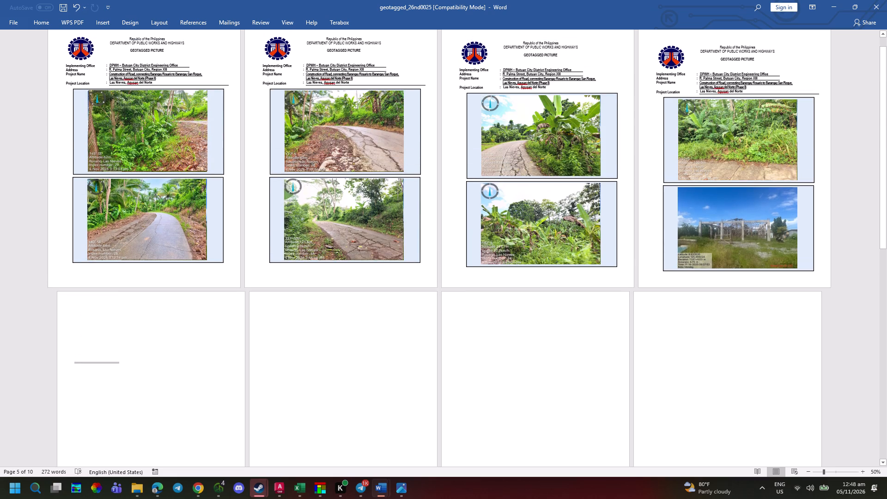
Duplicate the document's entire content, four geotagged picture forms included, starting on the first blank page after the fourth form.
scroll(386, 369, "down", 5)
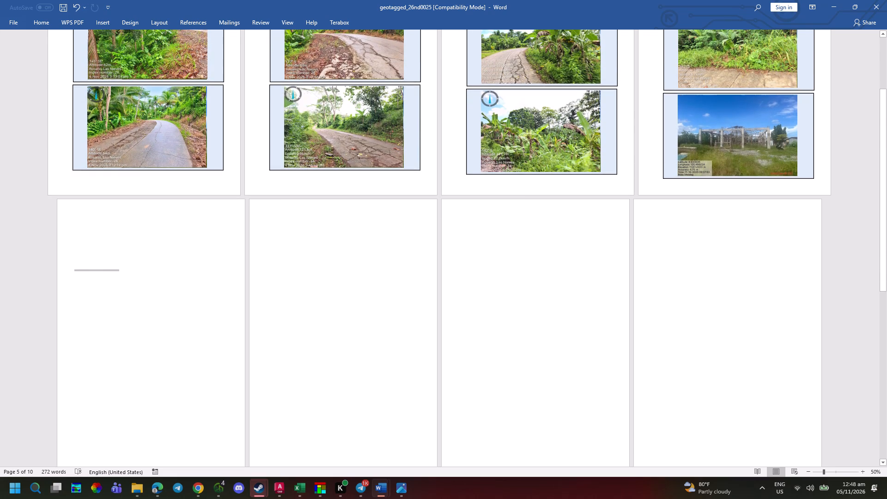
key("ctrl+a")
key("ctrl+c")
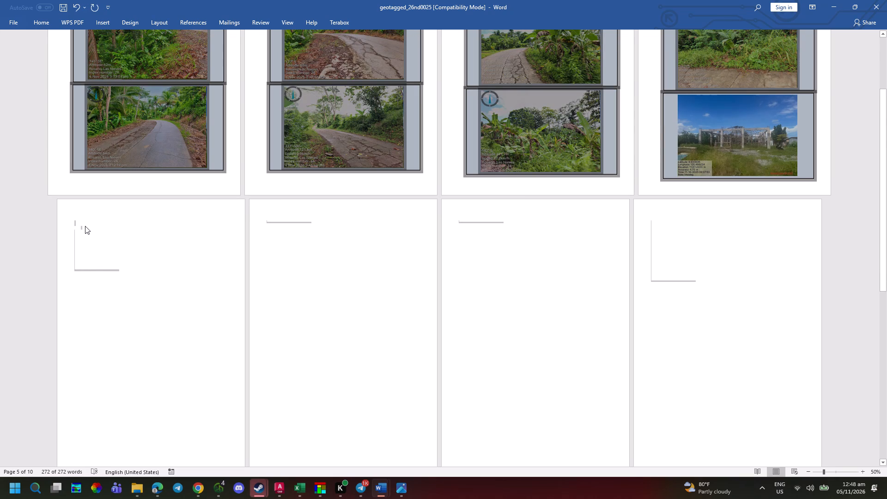
left_click(85, 226)
left_click(76, 226)
key("ctrl+v")
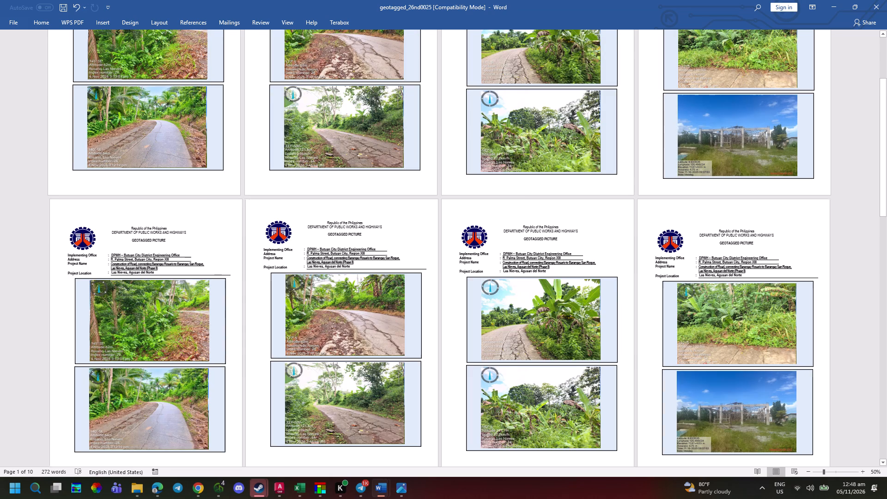
scroll(353, 267, "up", 4)
scroll(361, 265, "down", 5)
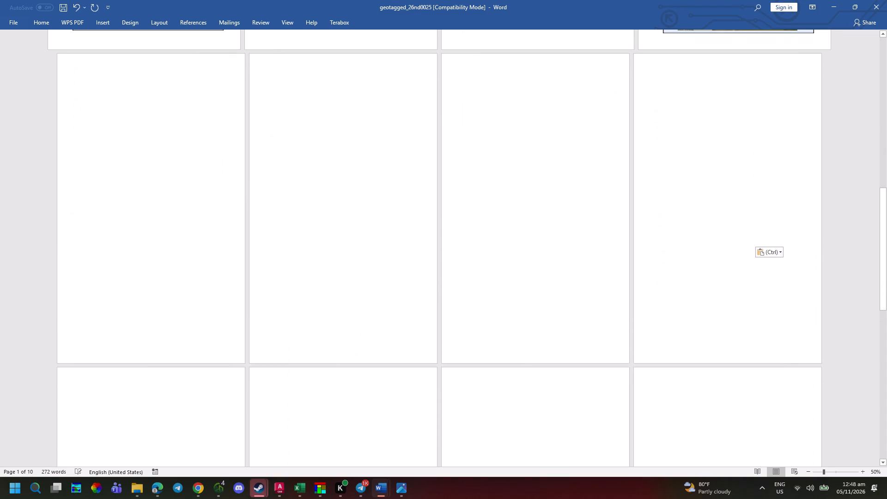
Remove surplus empty pages after the duplicated forms by deleting several selected stretches of blank lines.
scroll(372, 279, "down", 7)
left_click_drag(734, 316, 200, 130)
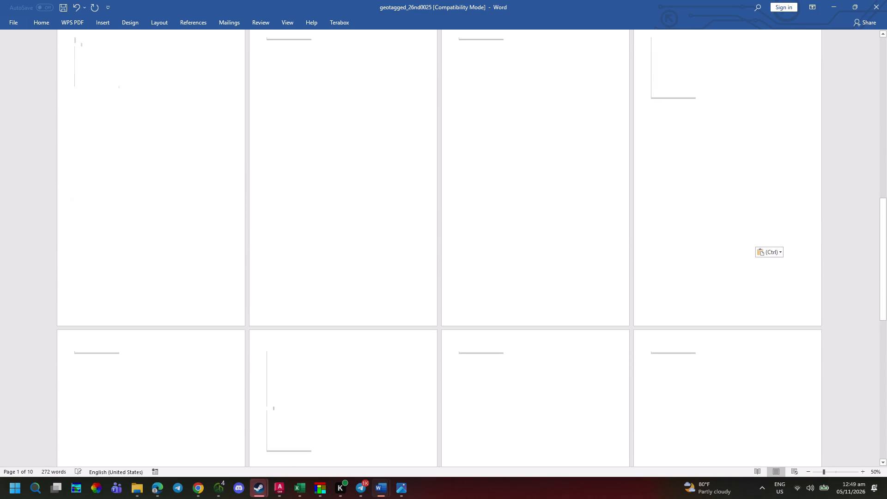
left_click_drag(200, 130, 294, 97)
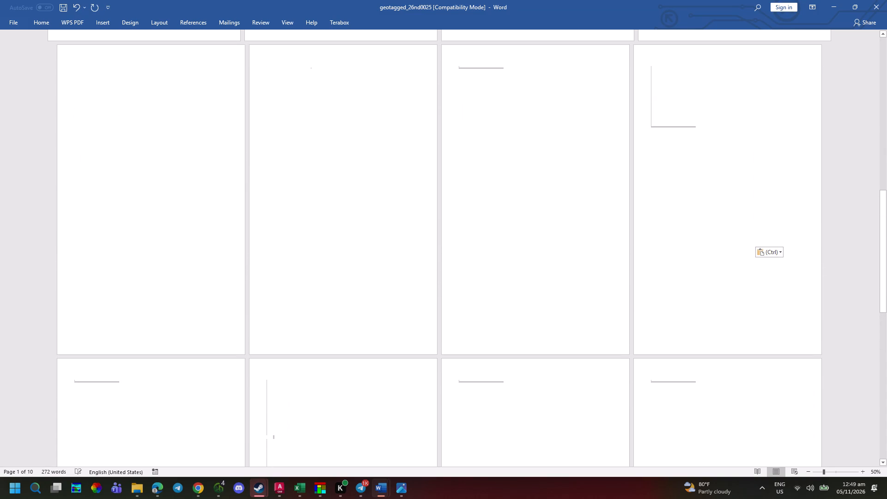
left_click_drag(294, 97, 294, 97)
key("Delete")
scroll(409, 235, "up", 3)
scroll(457, 280, "down", 2)
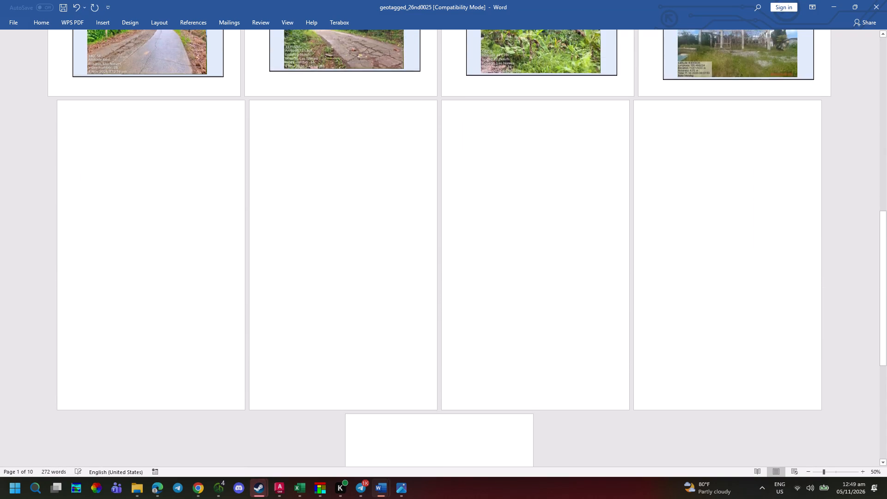
scroll(459, 283, "down", 1)
left_click_drag(449, 395, 337, 322)
key("Delete")
left_click_drag(412, 425, 329, 348)
key("Delete")
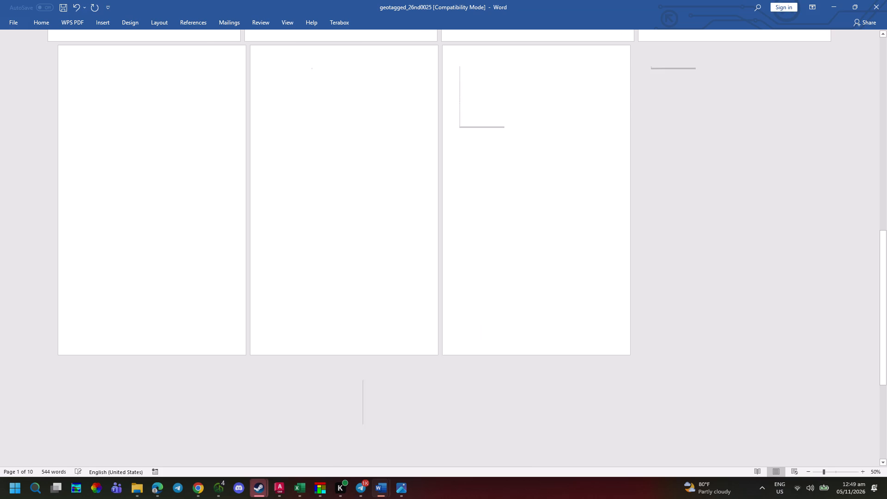
left_click_drag(646, 281, 555, 192)
key("Delete")
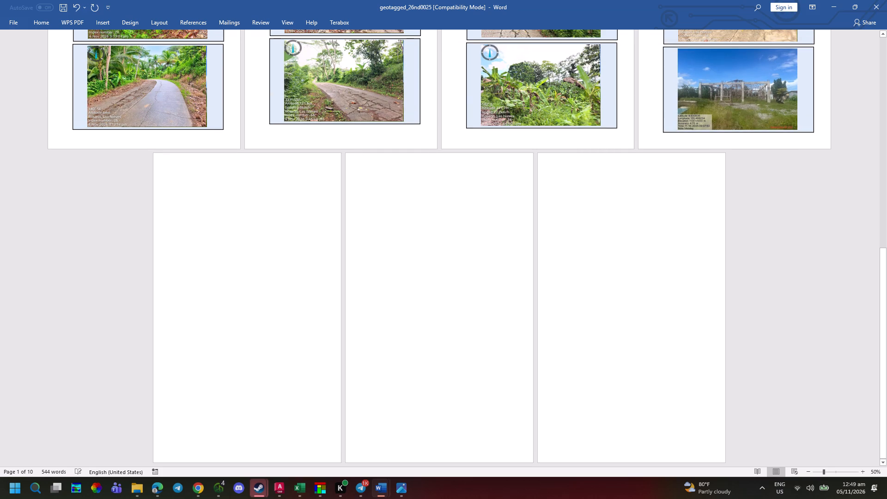
scroll(440, 275, "up", 6)
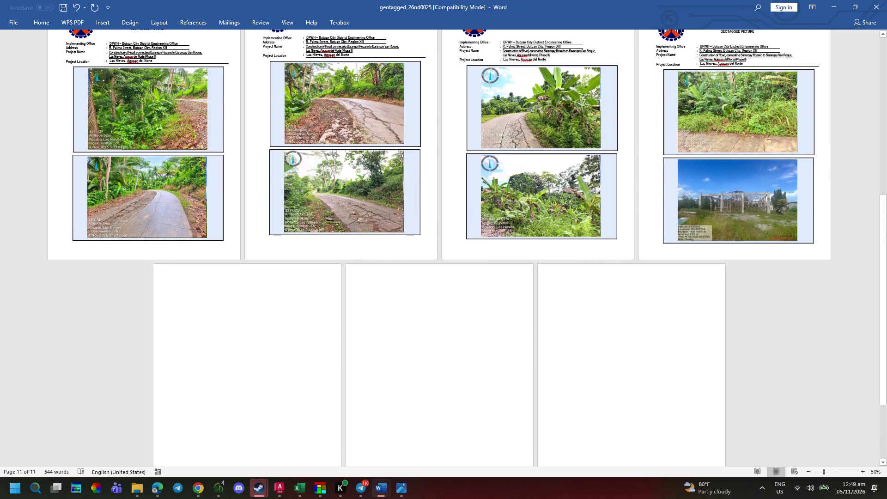
Switch to the iLovePDF download page in Chrome.
key("alt+Tab")
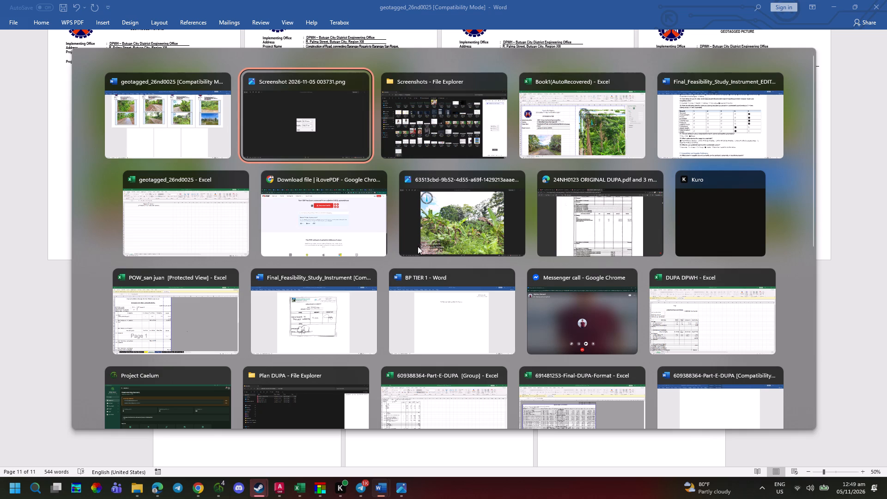
left_click(363, 220, "alt")
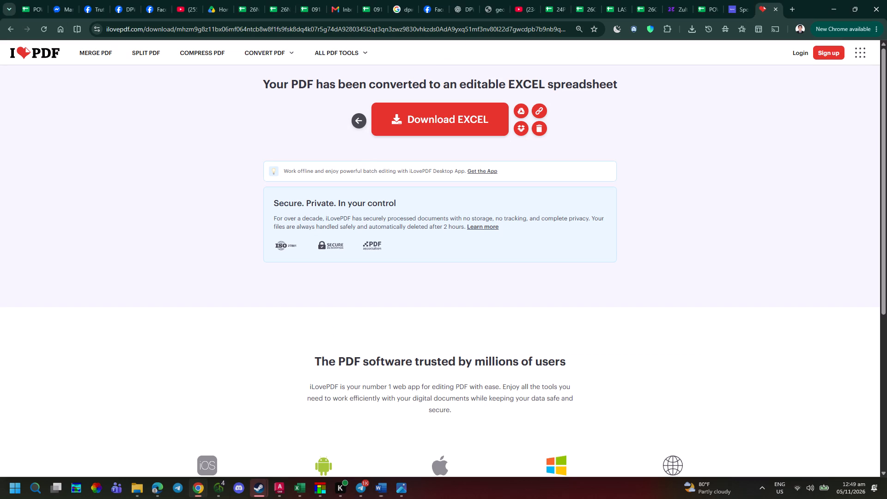
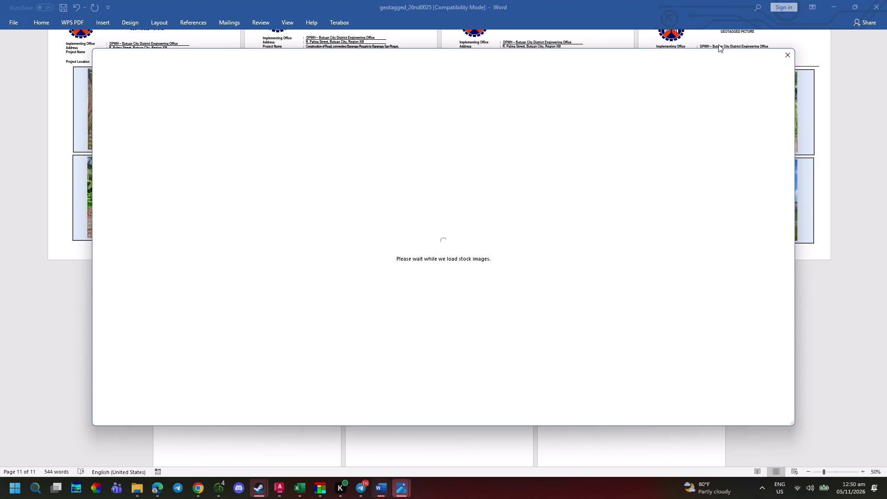
Insert the picture 57accb00-620c-4d1f-bdda-3ec9eb36765a from the Downloads folder on the last page.
left_click(788, 55)
left_click(109, 26)
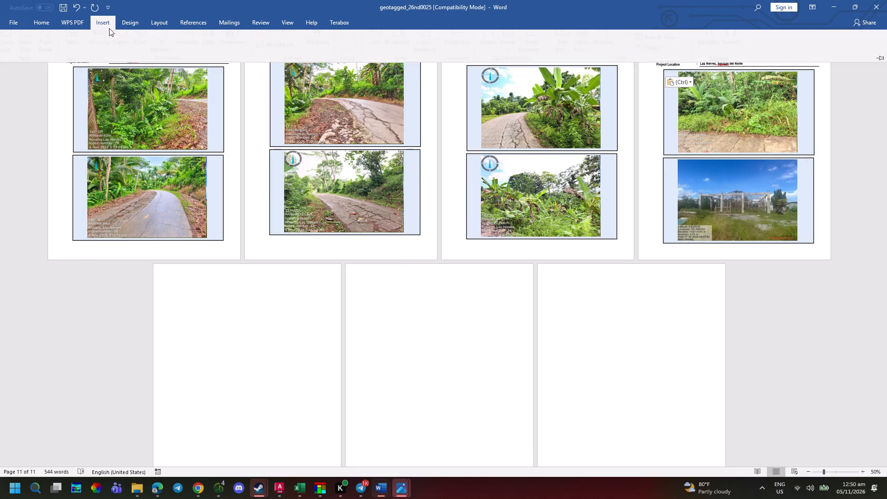
left_click(103, 55)
left_click_drag(114, 75, 118, 82)
left_click(118, 82)
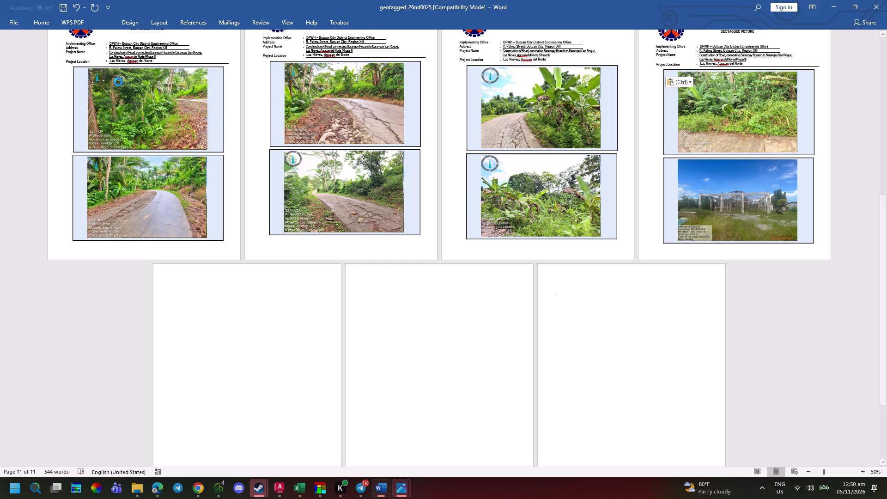
left_click(62, 172)
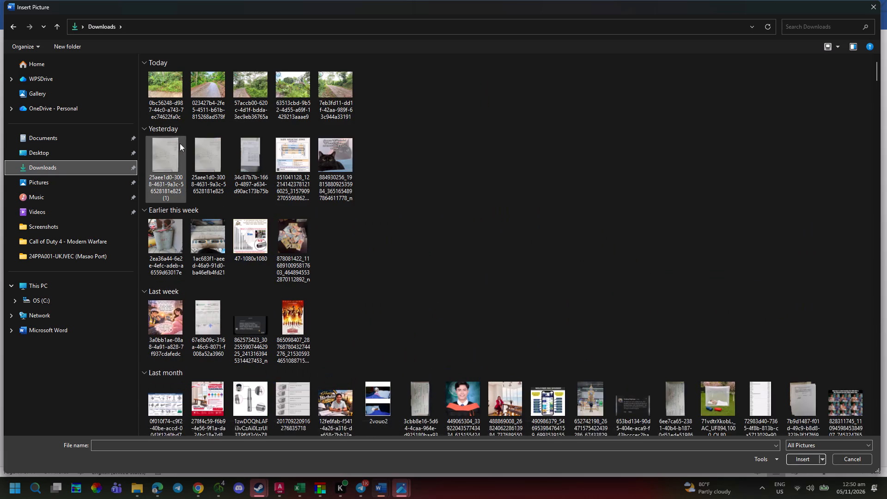
left_click(164, 122)
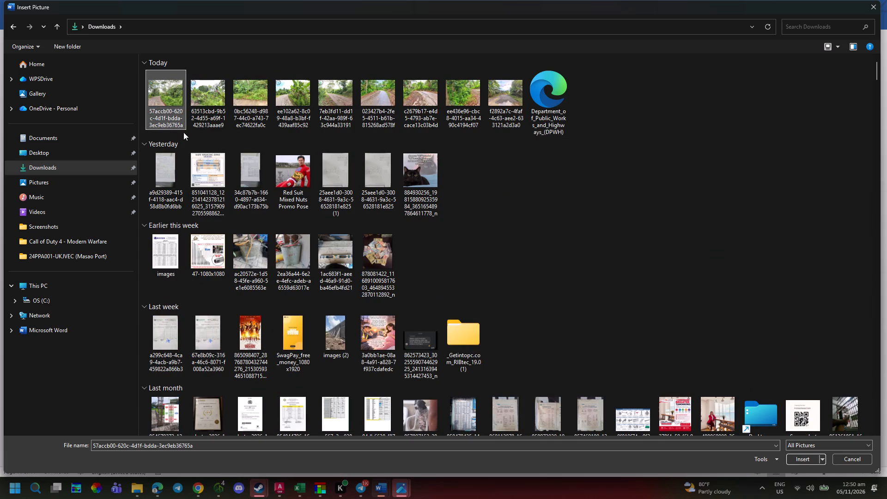
left_click(164, 112)
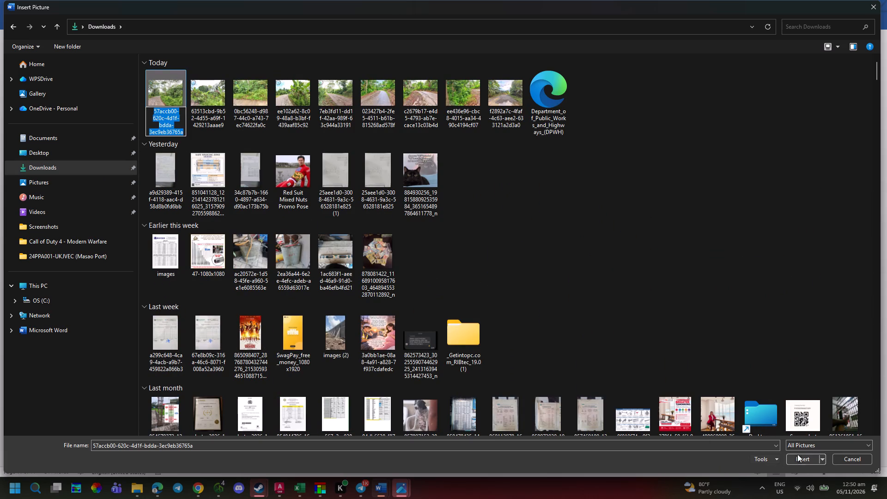
left_click(800, 457)
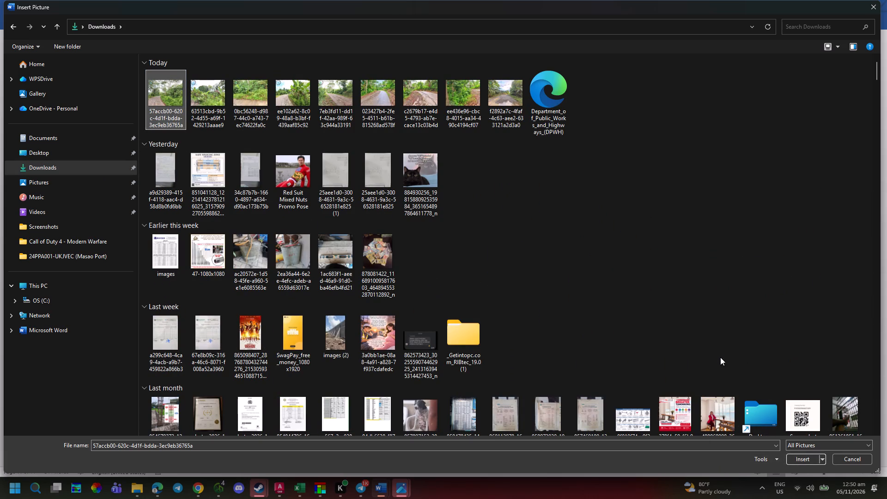
left_click(793, 456)
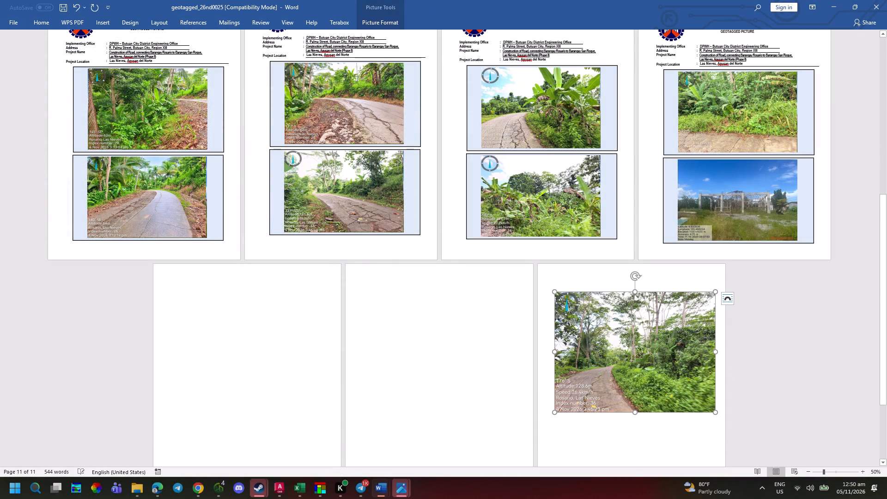
Move the inserted road photo onto page 8, enlarge it, and set its text wrapping to Behind Text.
left_click_drag(644, 357, 737, 217)
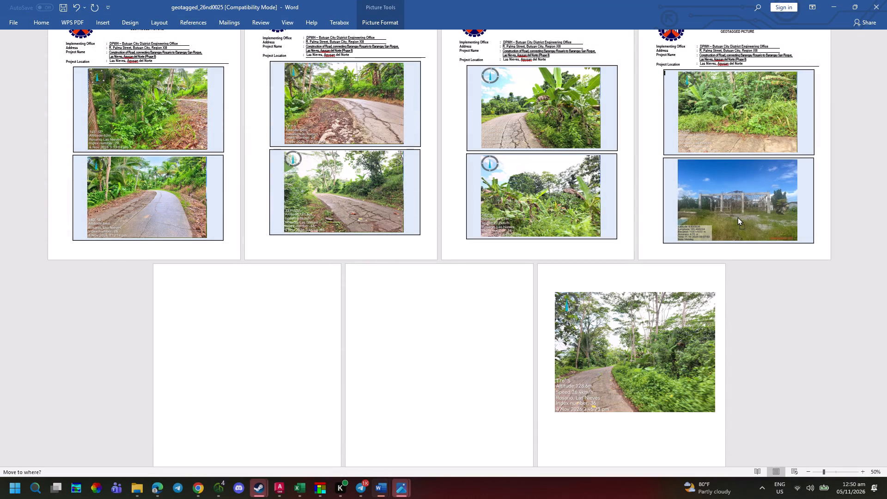
left_click_drag(737, 217, 736, 218)
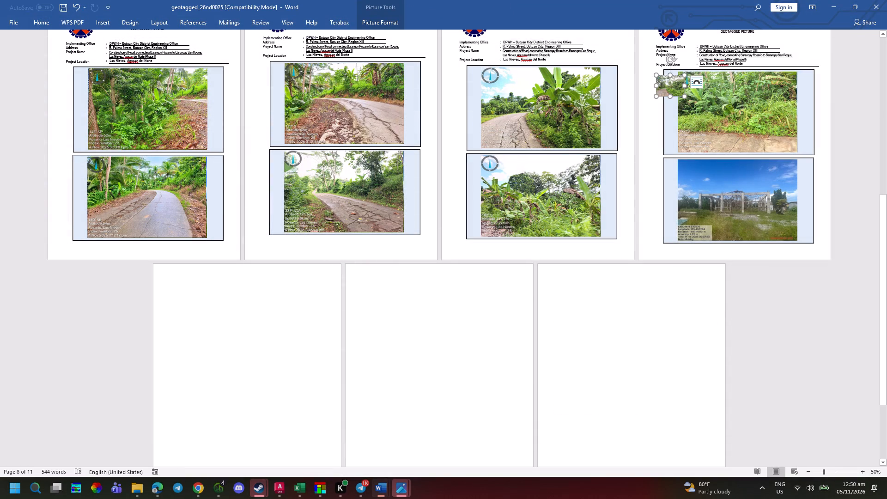
left_click_drag(684, 98, 722, 127)
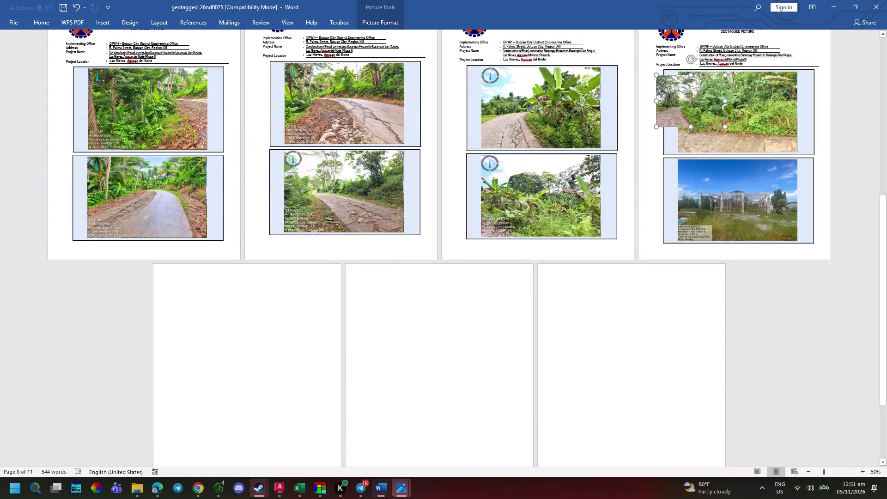
left_click(741, 83)
left_click(784, 167)
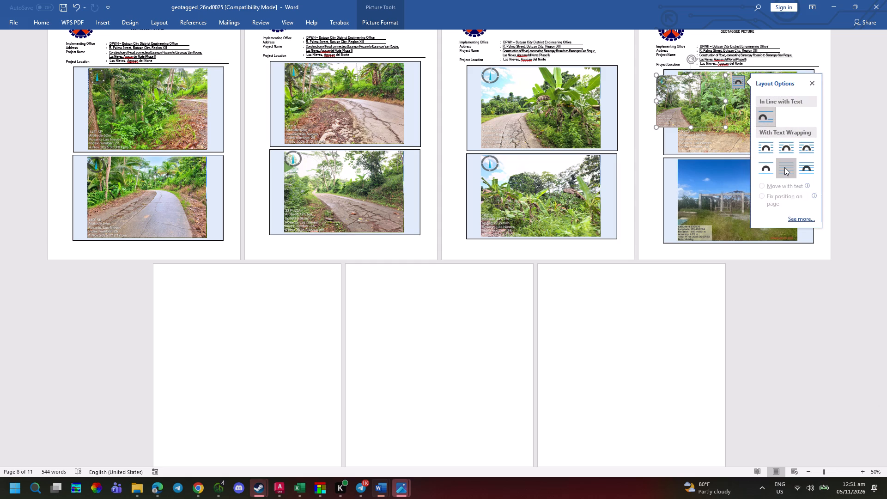
Place the road photo over the lower building photo on page 8, aligning their top-left corners.
left_click_drag(682, 111, 708, 198)
scroll(781, 223, "up", 7, "ctrl")
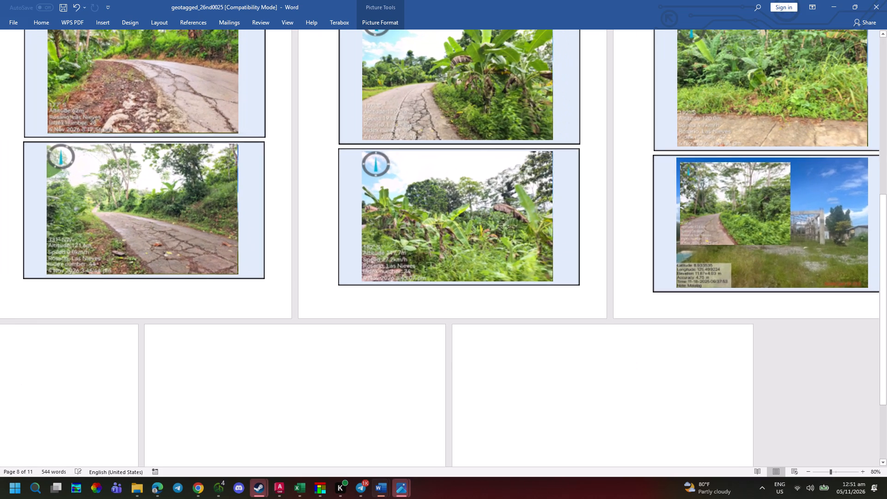
left_click_drag(612, 220, 605, 218)
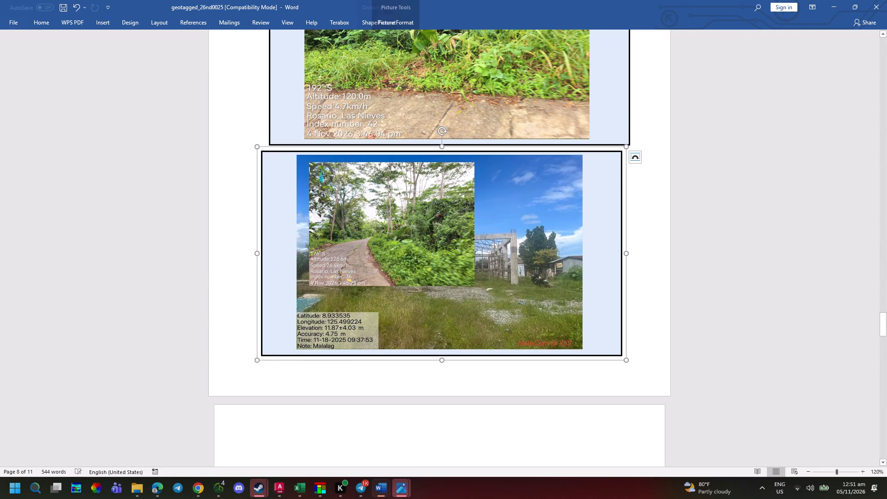
key("ctrl+z")
left_click_drag(371, 212, 360, 206)
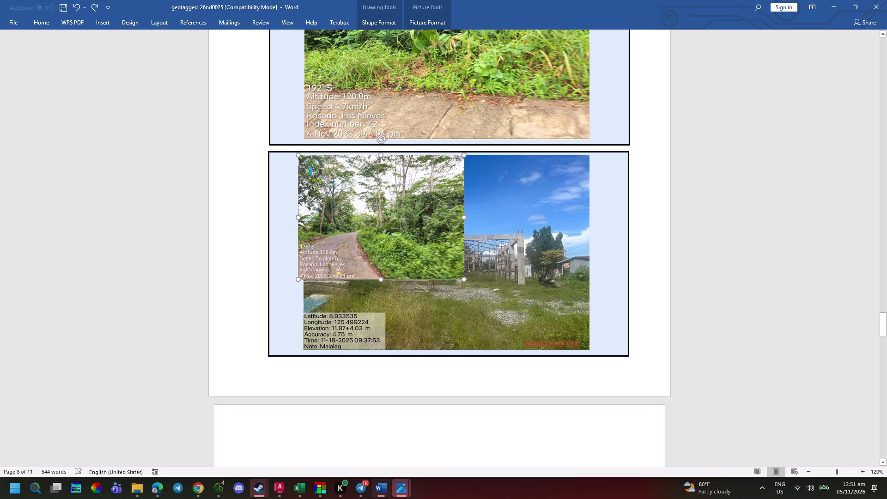
left_click_drag(360, 206, 363, 206)
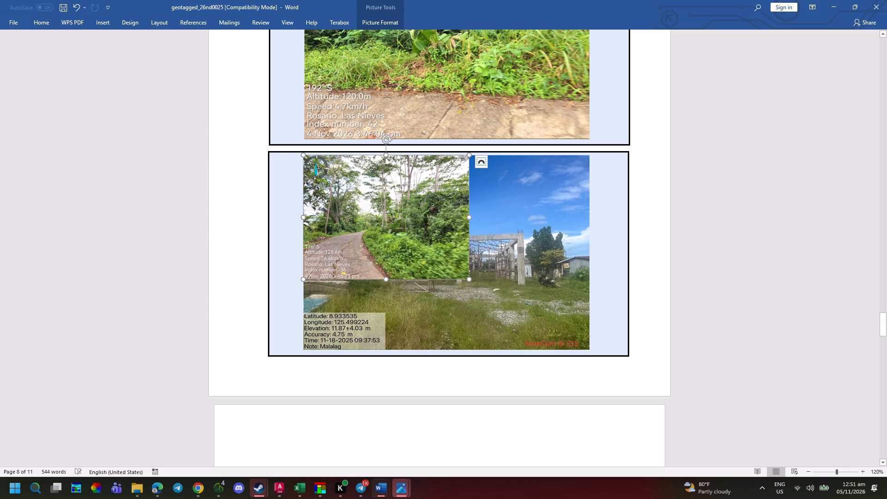
Stretch the road photo's width and height to cover the entire lower building photo on page 8.
left_click_drag(468, 218, 577, 227)
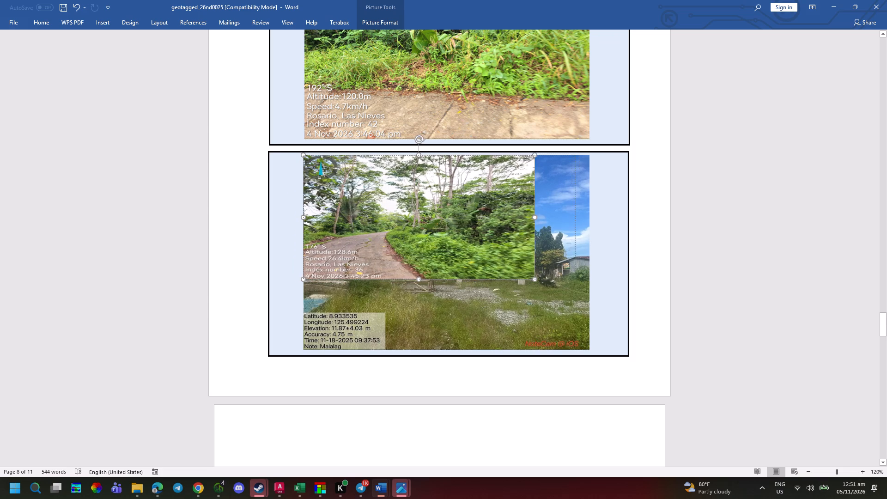
left_click_drag(577, 227, 590, 230)
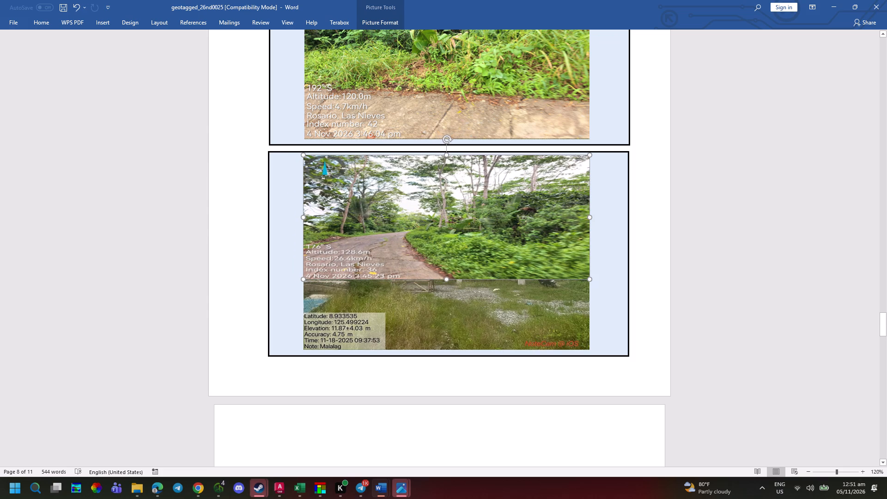
left_click(447, 280)
left_click_drag(446, 280, 452, 334)
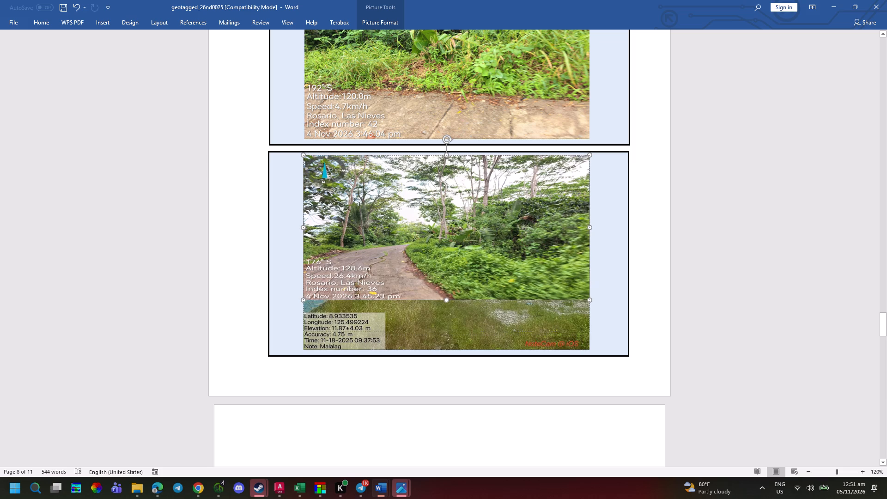
left_click_drag(452, 334, 452, 349)
left_click(666, 277)
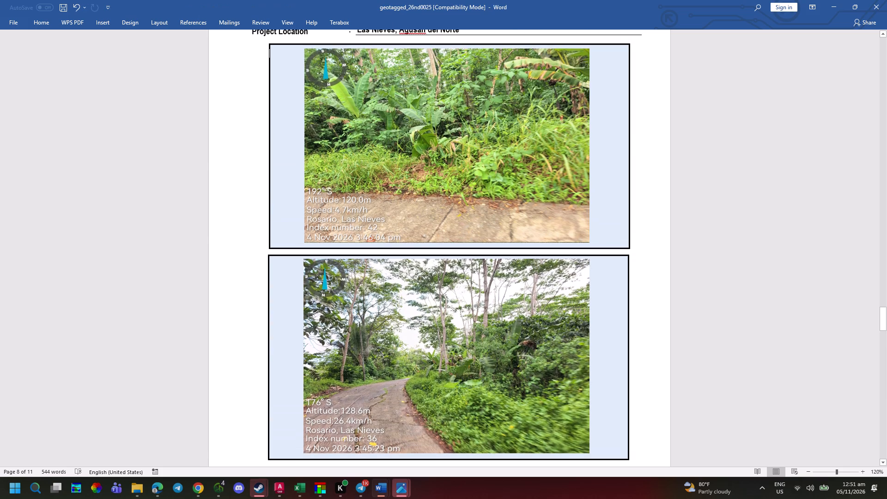
Move the new road photo from page 8 to page 4, covering the lower building photo in its frame.
scroll(636, 291, "down", 6, "ctrl")
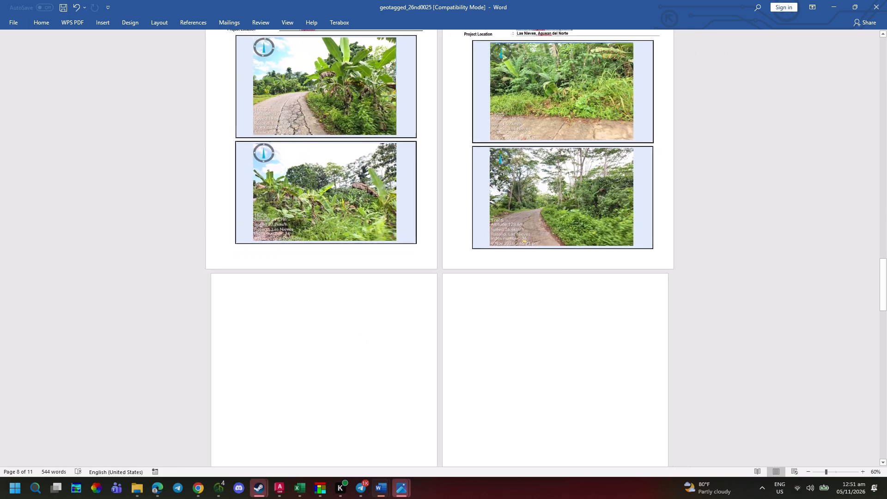
scroll(595, 301, "down", 7, "ctrl")
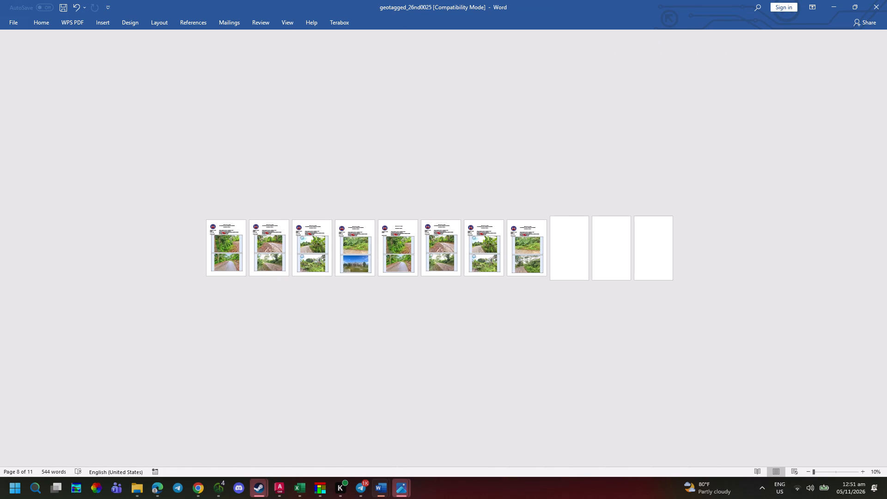
scroll(363, 281, "up", 3, "ctrl")
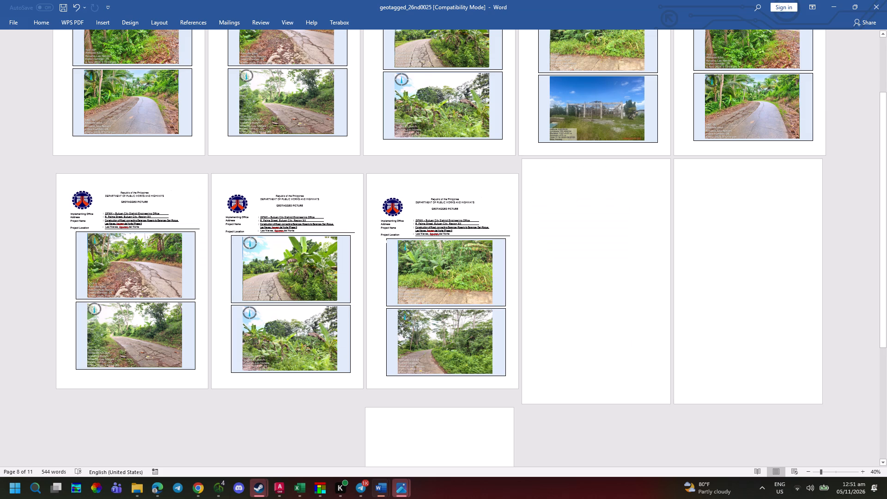
scroll(372, 301, "up", 3)
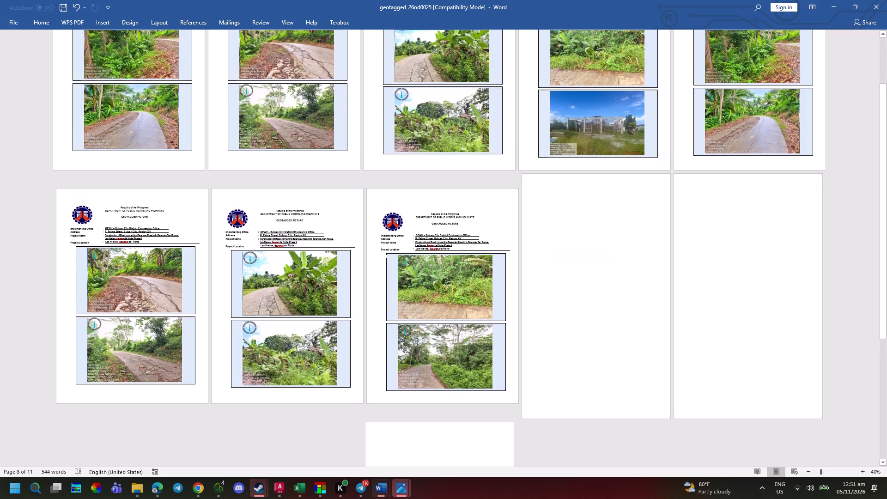
scroll(355, 290, "up", 3)
left_click(440, 421)
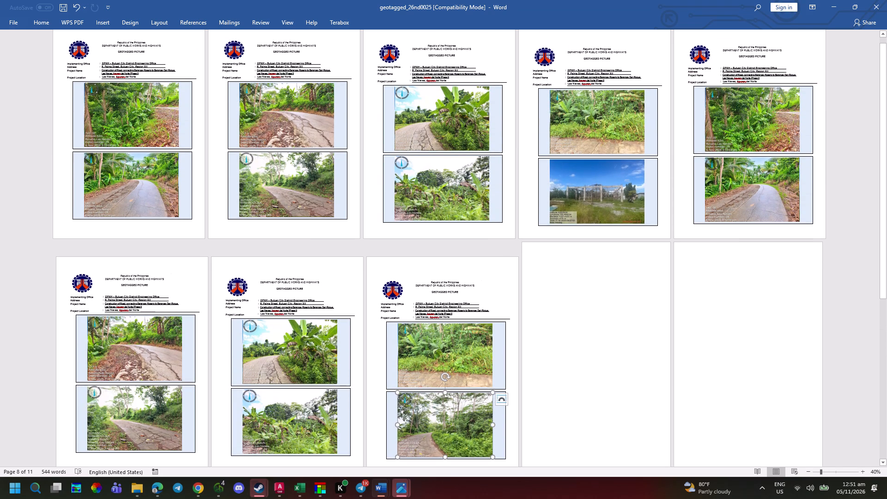
left_click_drag(442, 420, 592, 192)
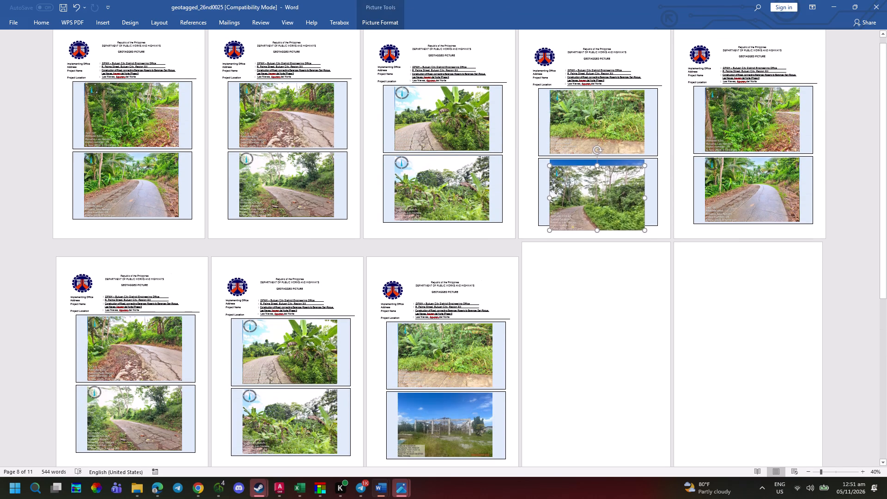
left_click_drag(592, 192, 593, 187)
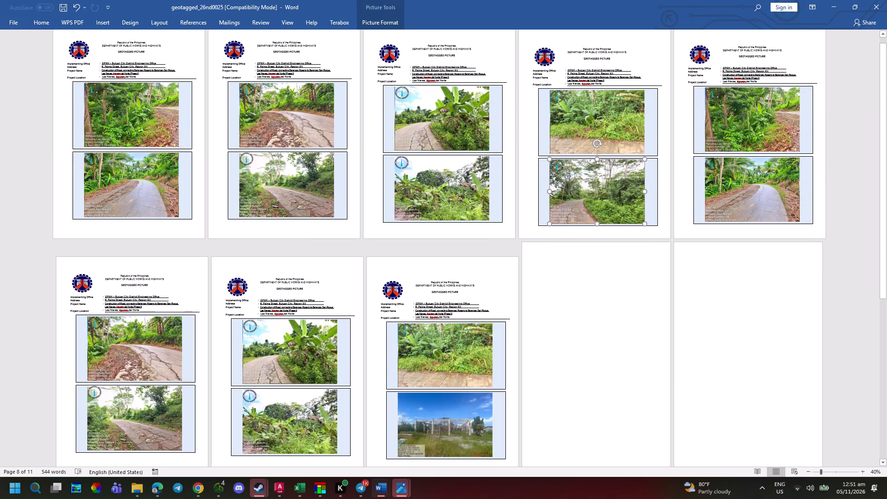
scroll(603, 213, "up", 4, "ctrl")
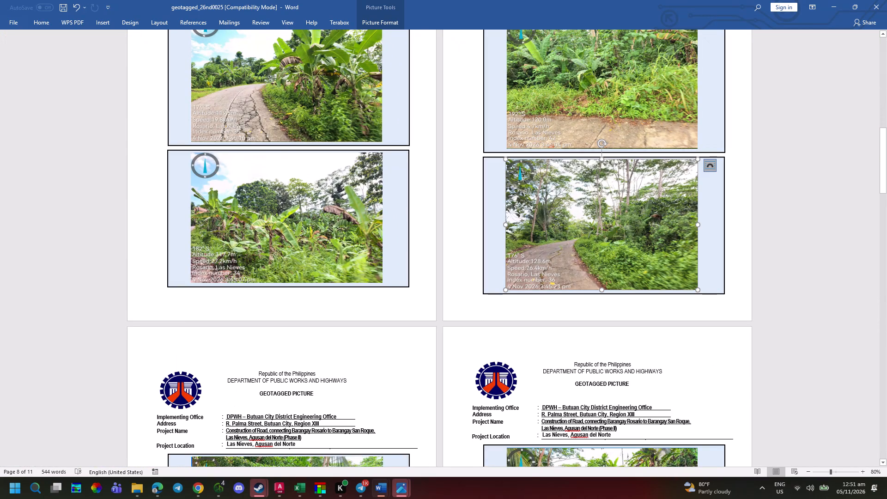
left_click(734, 345)
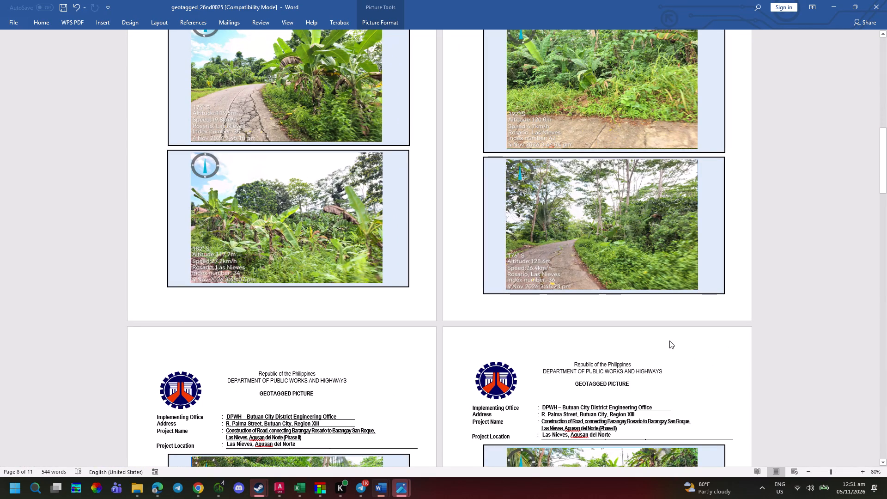
Delete both road photos on page 5 and the upper vegetation photo on page 8.
scroll(656, 324, "down", 3, "ctrl")
scroll(611, 318, "down", 1, "ctrl")
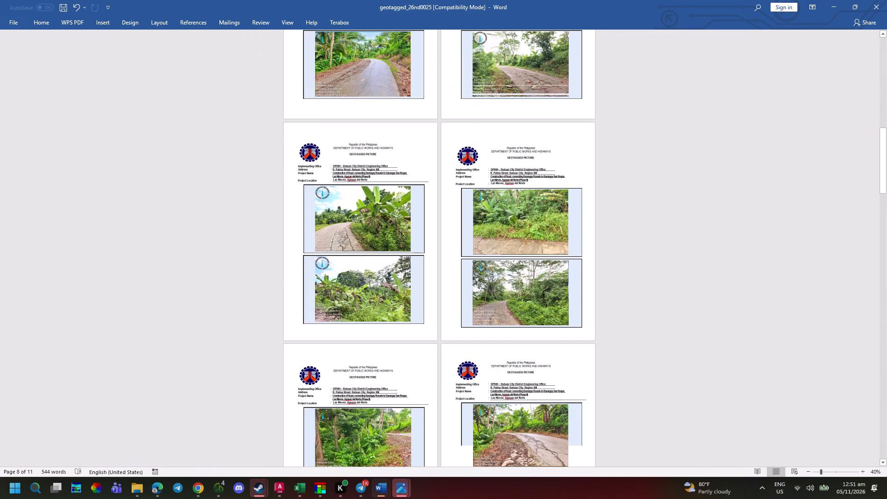
scroll(477, 357, "down", 3)
scroll(429, 376, "down", 2)
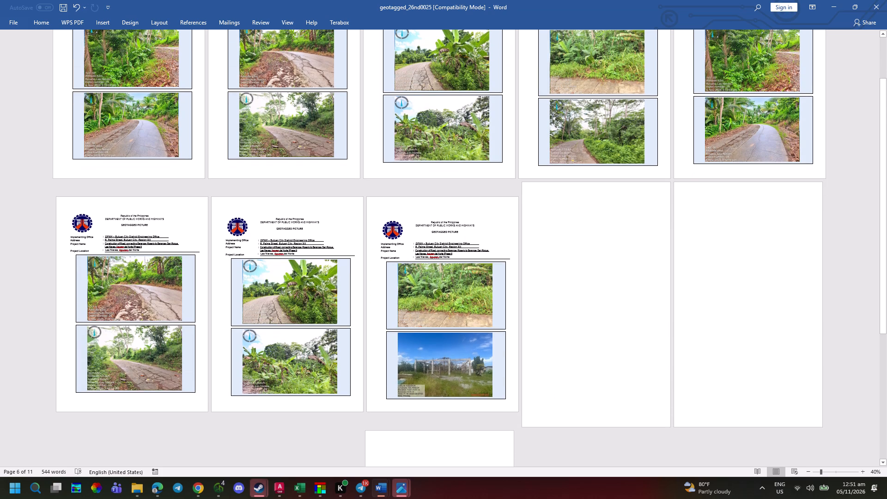
scroll(720, 139, "up", 2)
left_click(747, 100)
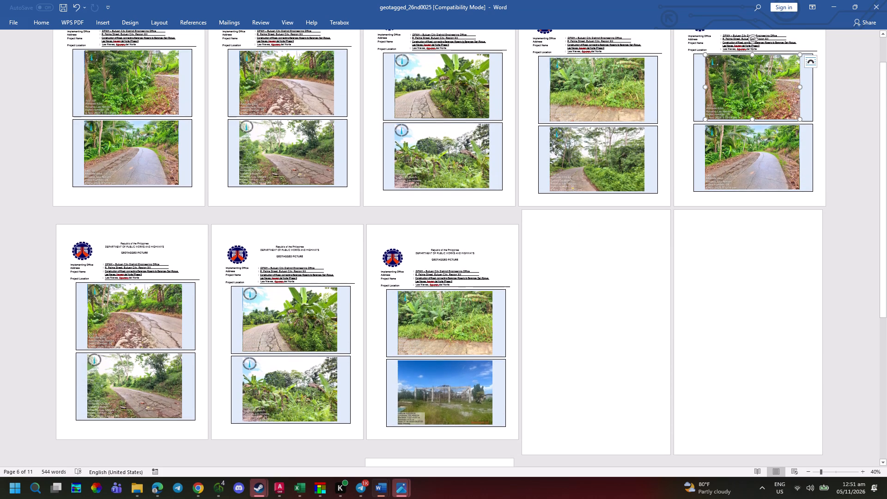
key("Delete")
left_click(736, 168)
key("Delete")
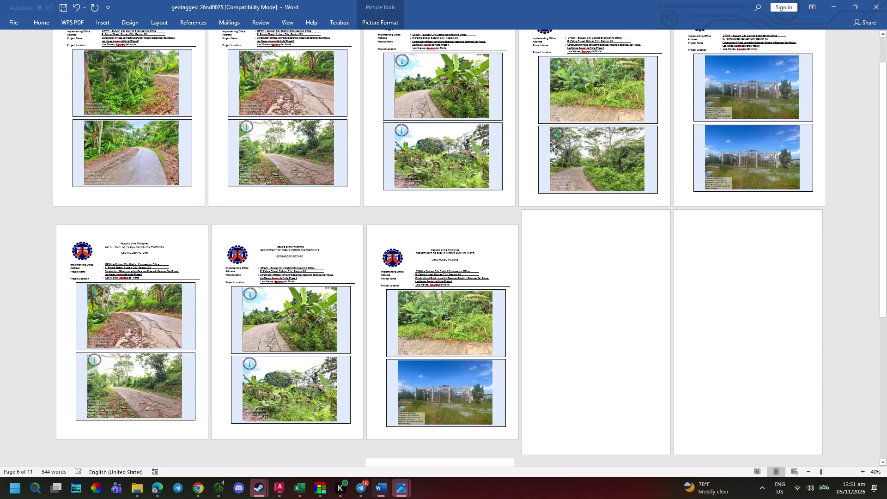
left_click(469, 340)
key("Delete")
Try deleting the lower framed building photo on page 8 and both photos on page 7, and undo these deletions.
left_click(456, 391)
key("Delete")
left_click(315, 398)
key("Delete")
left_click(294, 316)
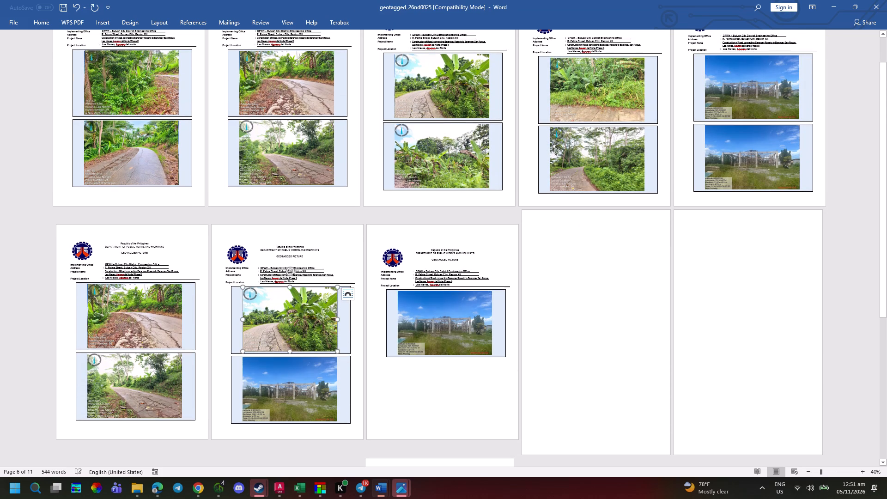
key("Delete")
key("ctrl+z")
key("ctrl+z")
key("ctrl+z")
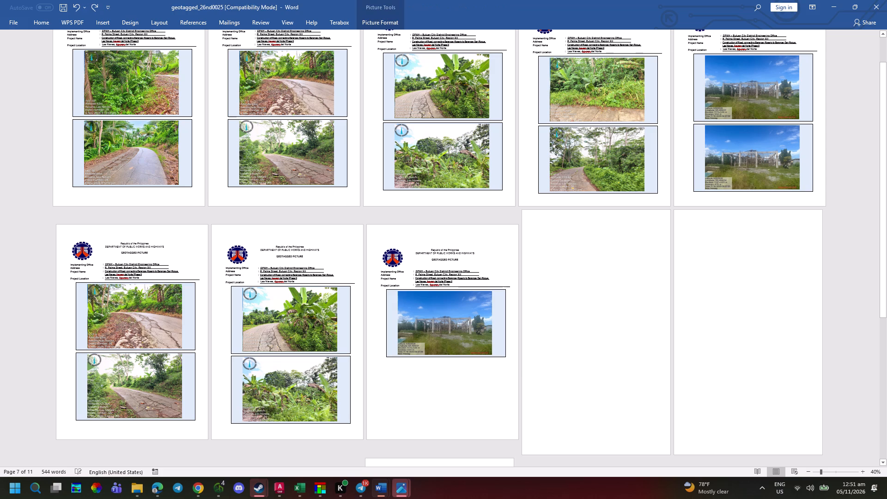
Select the lower building photo inside its frame on page 8.
left_click(446, 396)
left_click(449, 392)
left_click(450, 392)
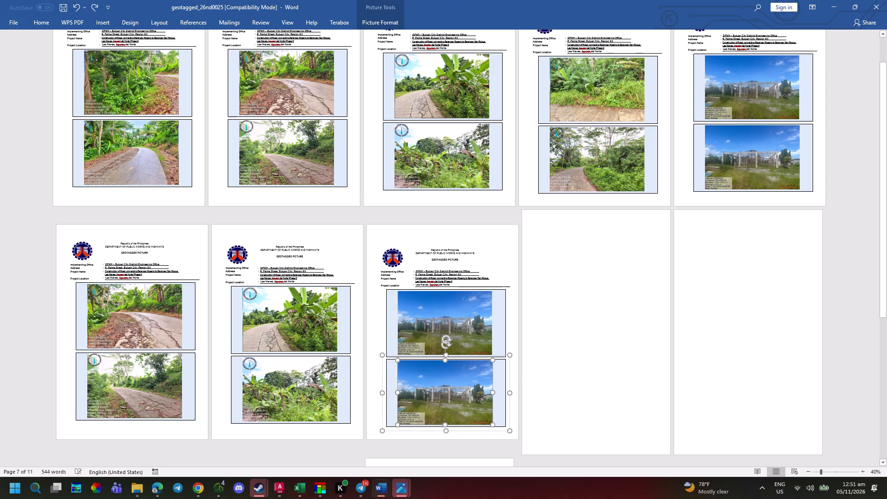
left_click(599, 376)
left_click(457, 397)
left_click(460, 393)
left_click(460, 393)
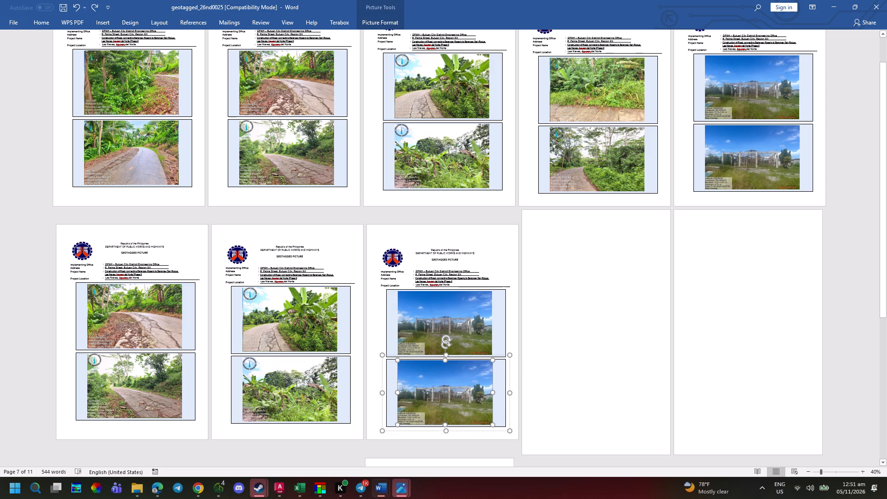
left_click(480, 391)
left_click(504, 382)
left_click(481, 385)
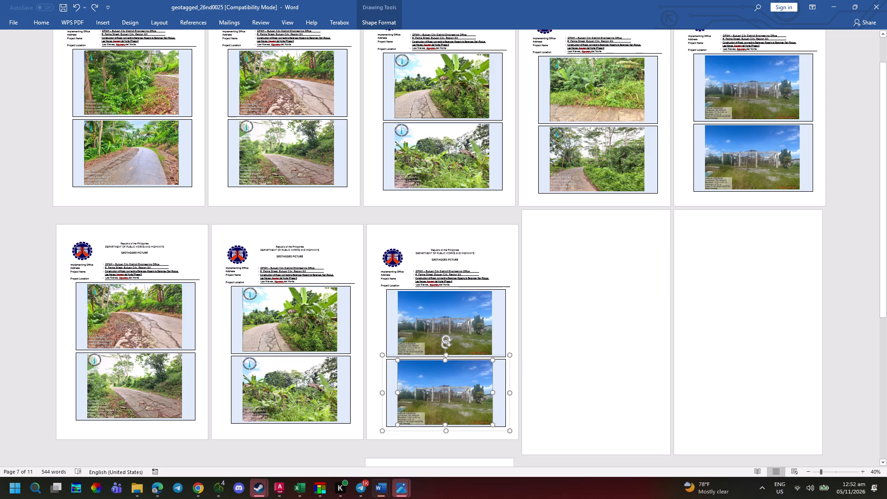
scroll(469, 413, "up", 5, "ctrl")
scroll(474, 393, "down", 2)
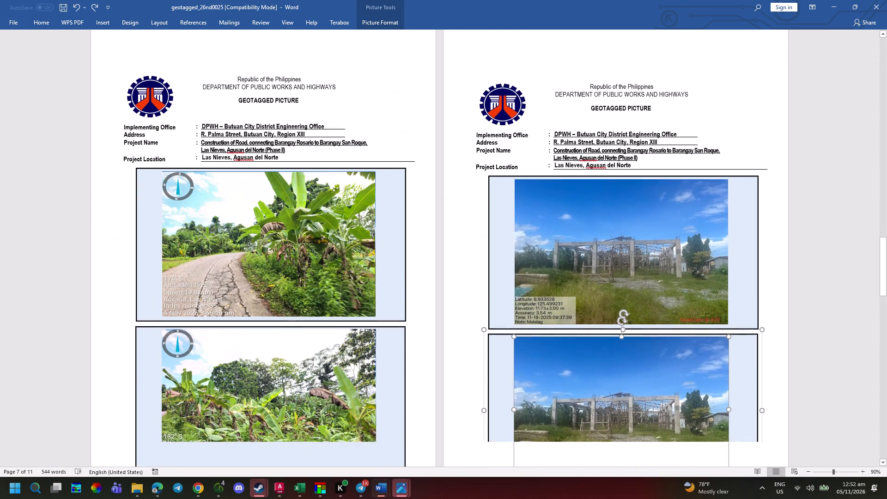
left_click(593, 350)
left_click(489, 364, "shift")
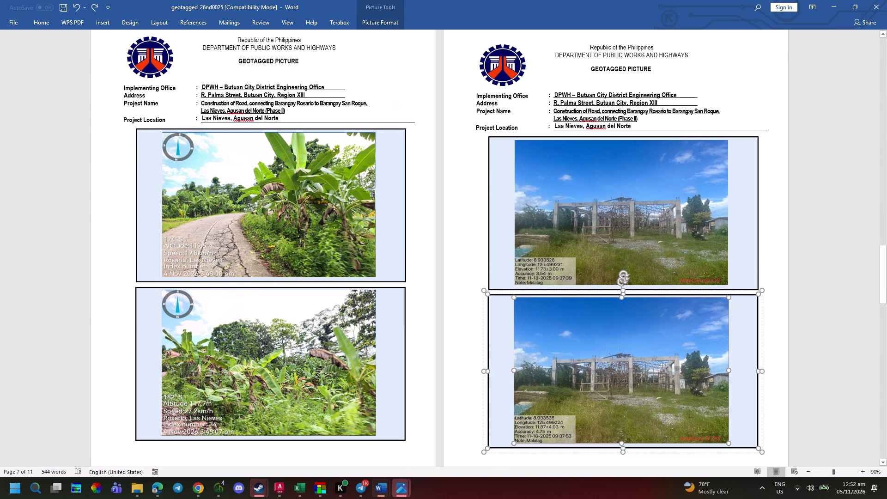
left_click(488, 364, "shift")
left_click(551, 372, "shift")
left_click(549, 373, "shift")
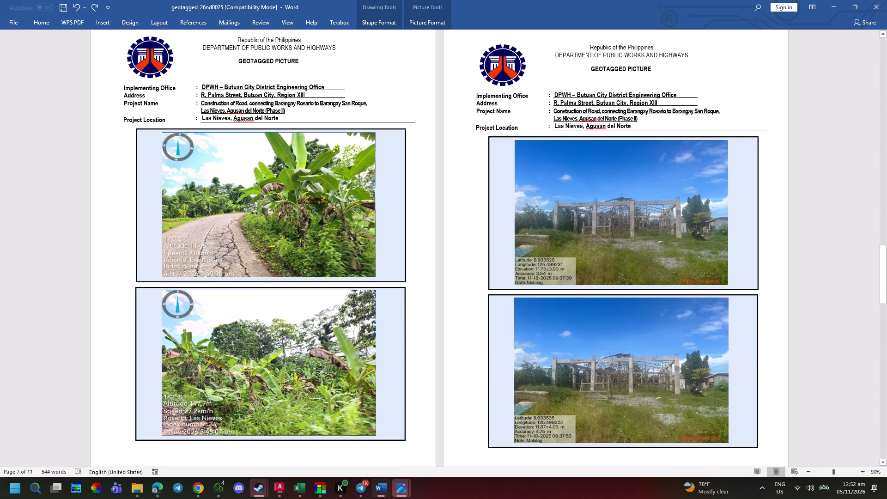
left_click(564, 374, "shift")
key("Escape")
Delete the lower vegetation photo and the upper road photo on page 7, leaving their frames in place.
left_click(345, 381)
key("Delete")
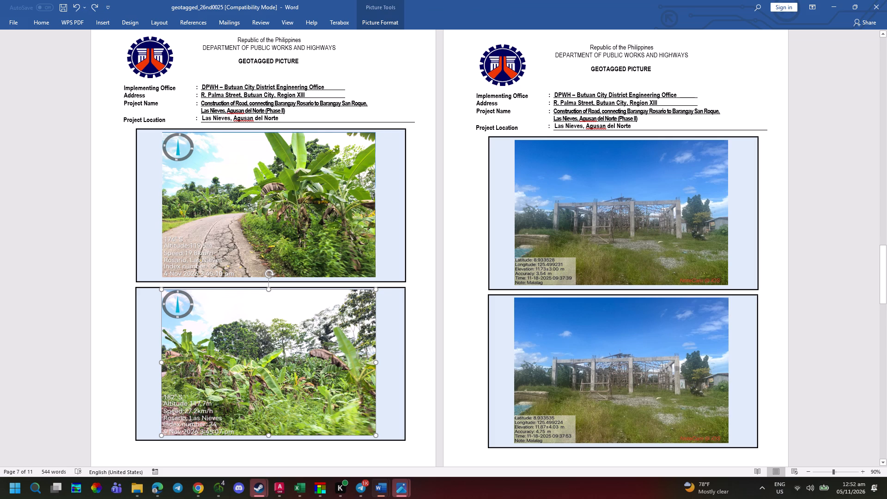
left_click(291, 238)
key("Delete")
Delete the lower and upper road photos on page 6, leaving their frames in place.
scroll(251, 300, "down", 4, "ctrl")
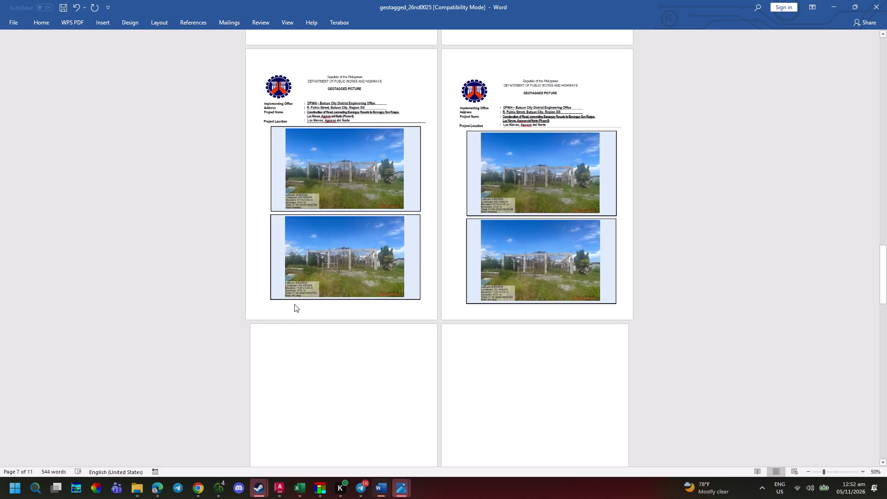
scroll(312, 300, "up", 3)
left_click(305, 282)
key("Delete")
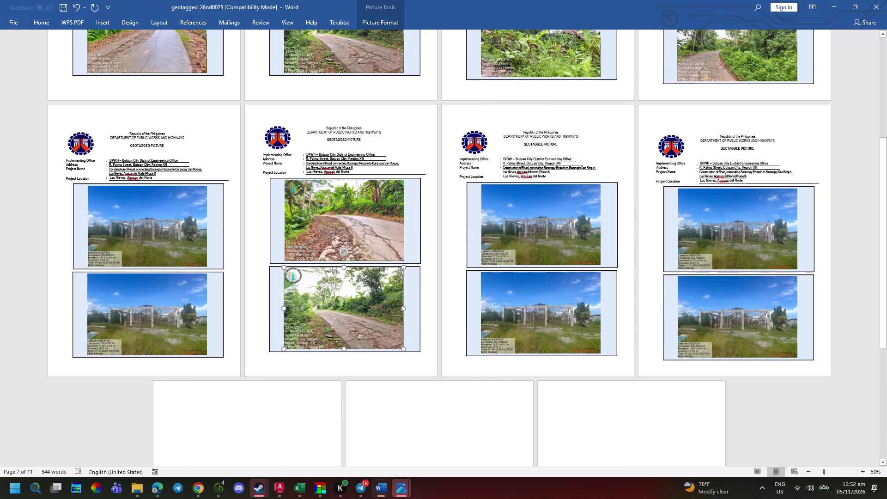
left_click(354, 237)
key("Delete")
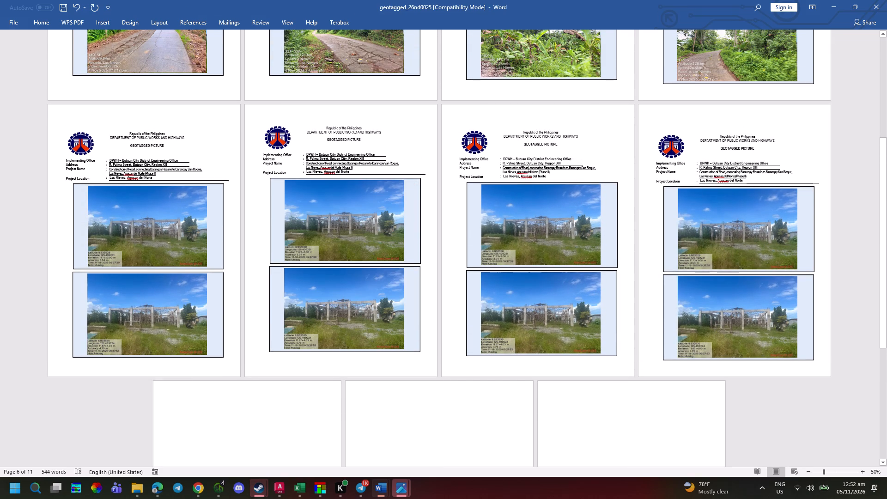
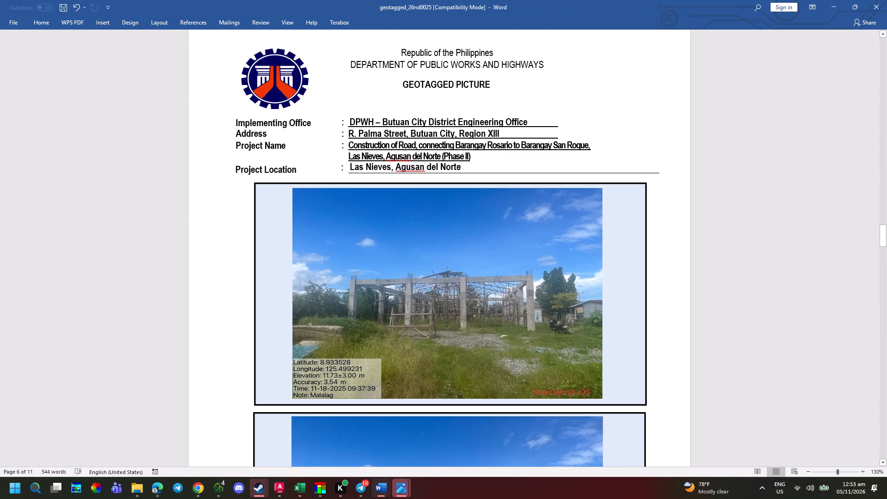
Remove the barangay name "Rosario" from the Project Name text on page 6 to make way for a replacement name.
scroll(483, 193, "up", 3)
left_click(485, 289)
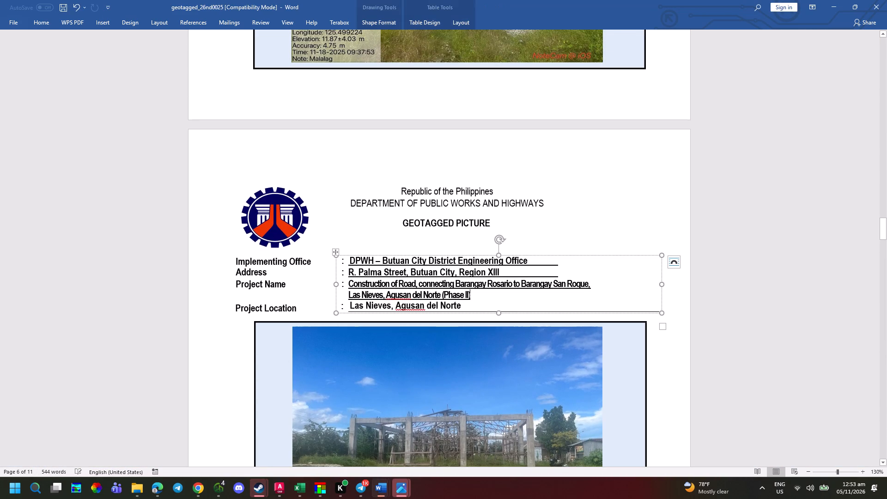
left_click_drag(512, 285, 489, 280)
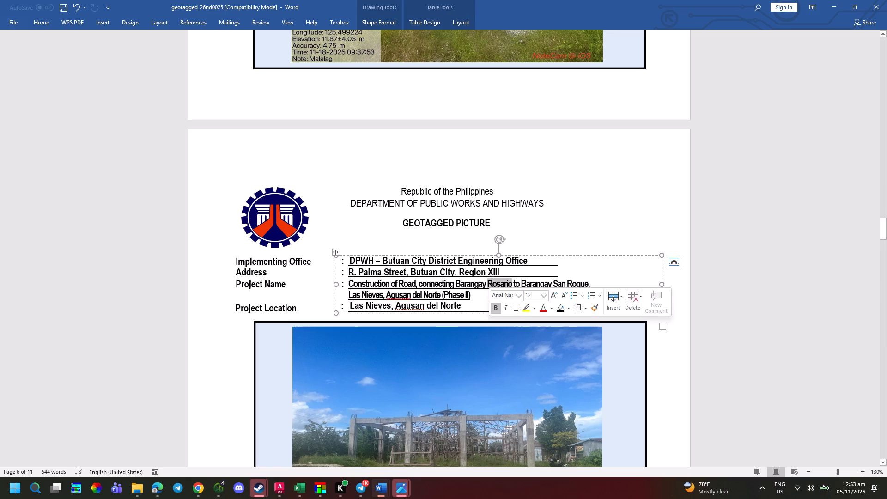
key("BackSpace")
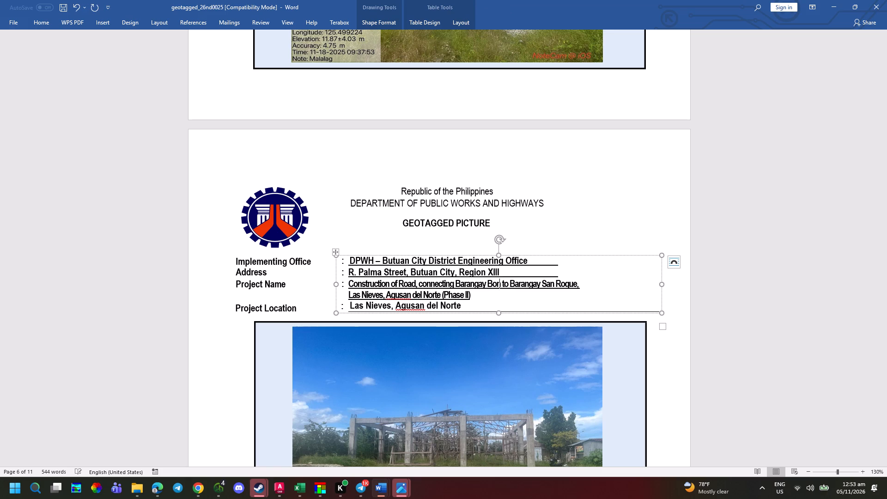
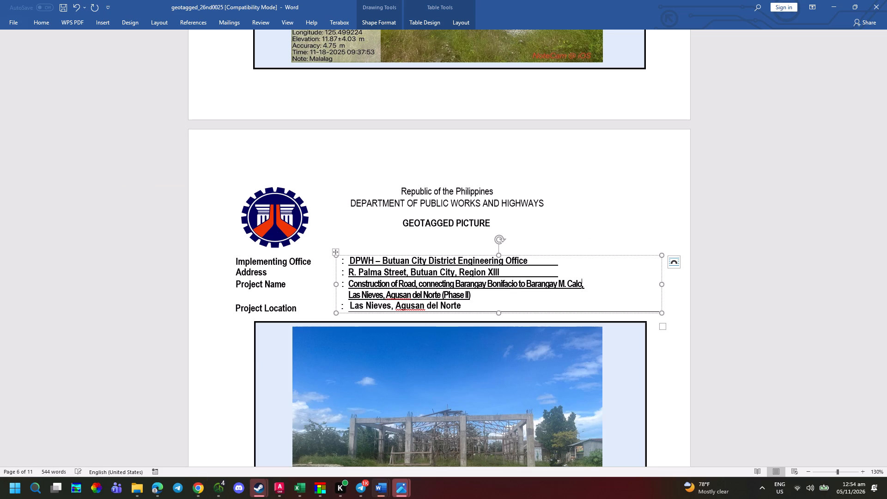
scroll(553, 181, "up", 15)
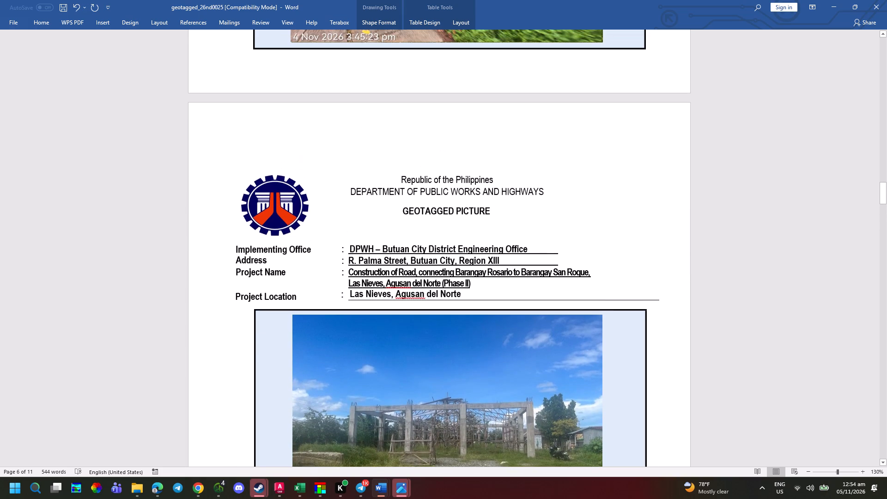
Replace page 5's first project name line with page 6's "Construction of Road, connecting Barangay Bonifacio to Barangay M. Calo," removing the extra line break.
scroll(538, 286, "down", 5, "ctrl")
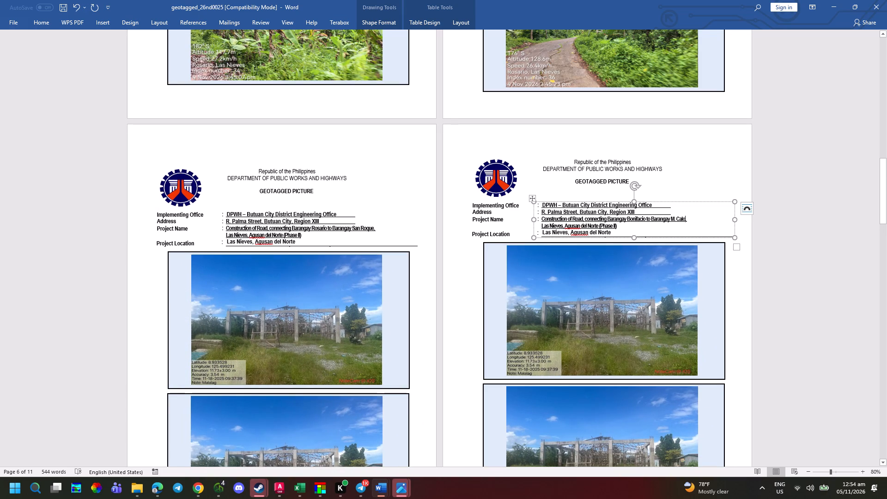
left_click_drag(687, 218, 585, 219)
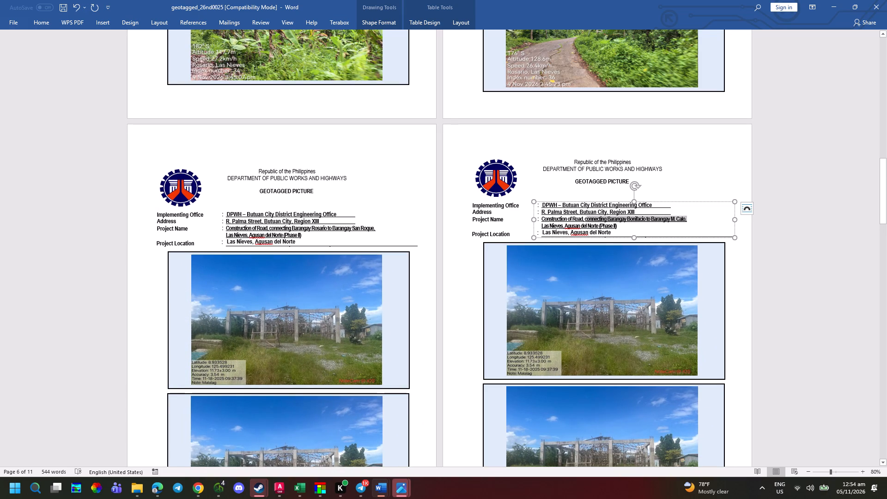
left_click_drag(585, 219, 552, 219)
key("ctrl+c")
left_click(320, 209)
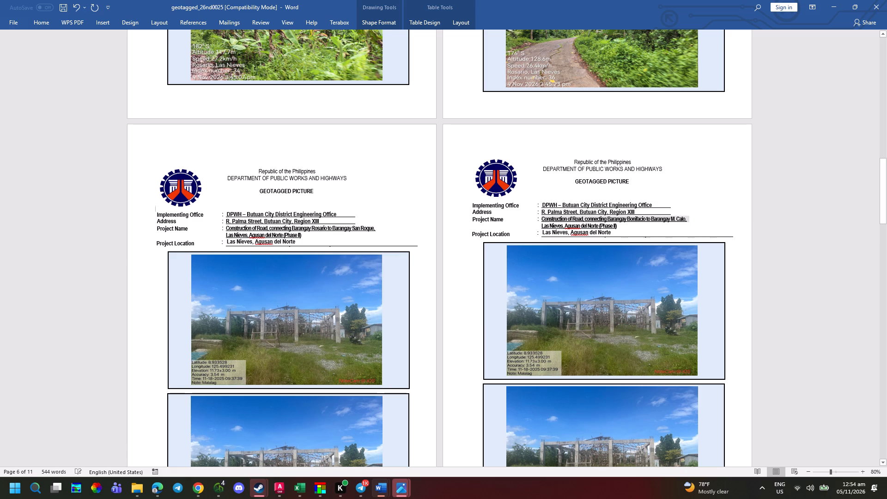
left_click(374, 227)
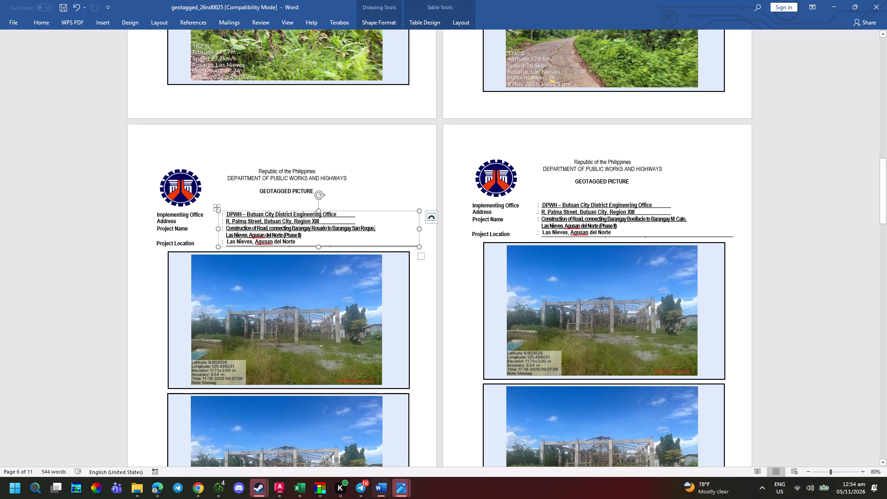
left_click_drag(373, 229, 231, 227)
key("ctrl+v")
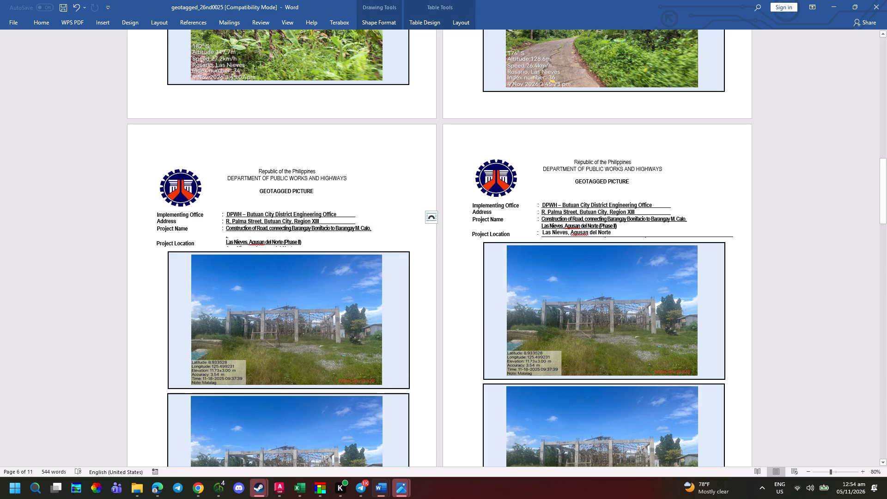
left_click(269, 236)
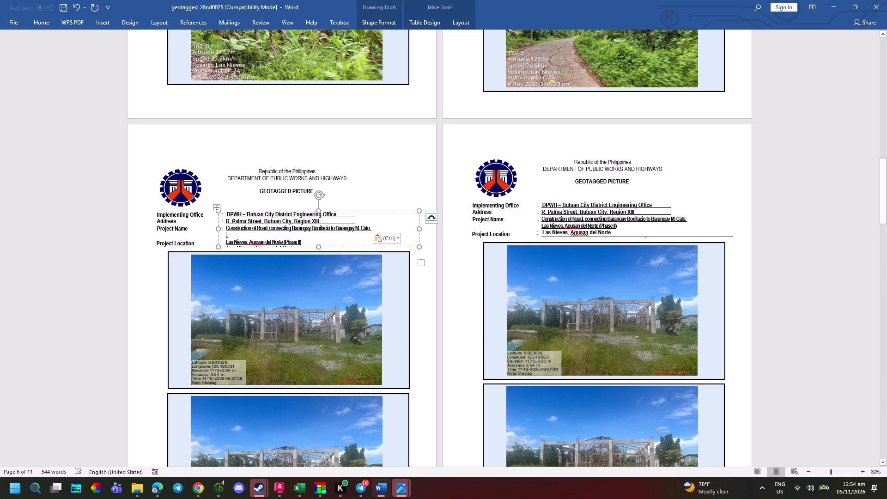
key("BackSpace")
key("BackSpace")
key("BackSpace")
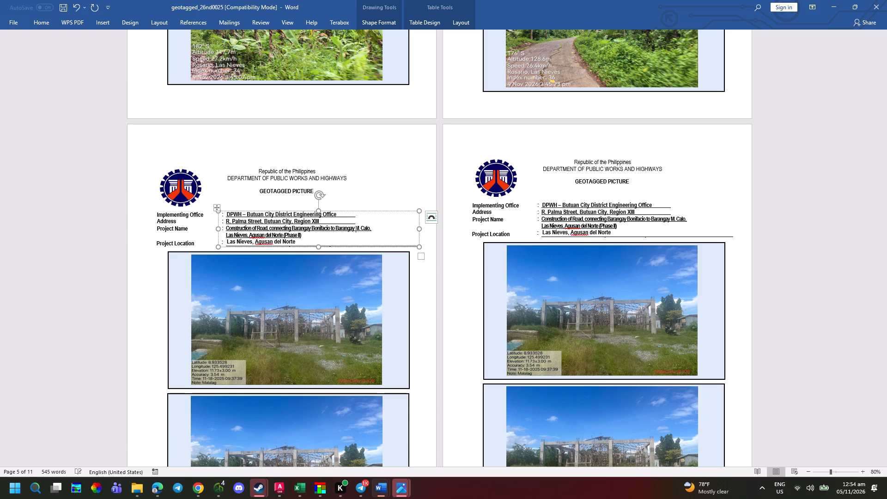
Copy the full two-line project name from page 5 and paste it over the project name on page 7.
scroll(307, 286, "up", 2, "ctrl")
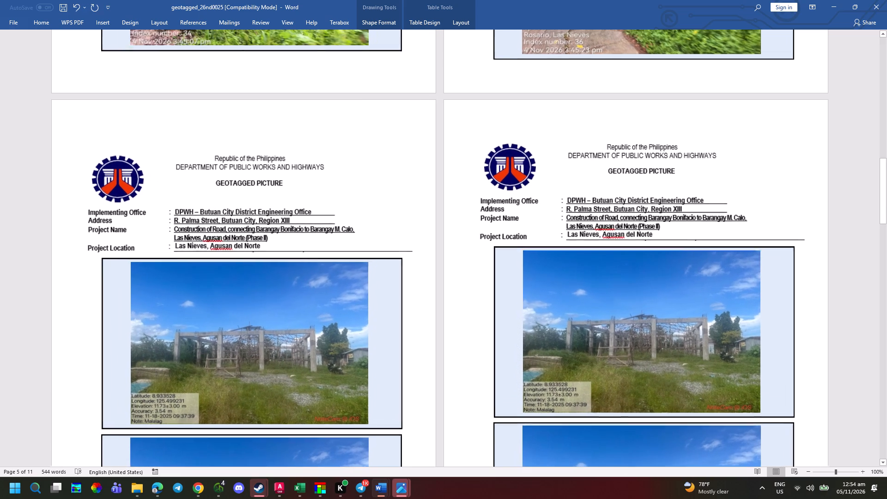
scroll(368, 260, "up", 1)
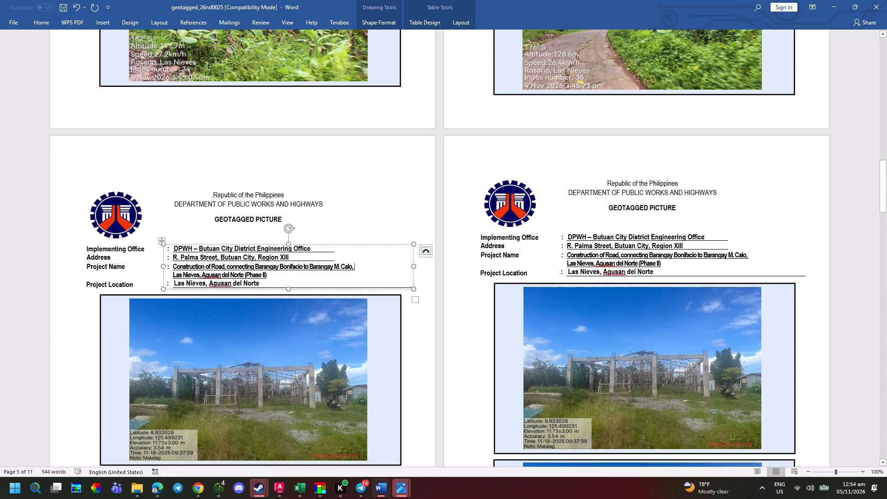
left_click_drag(351, 266, 176, 271)
left_click_drag(176, 271, 174, 266)
key("ctrl+c")
key("ctrl+c")
scroll(256, 323, "down", 10)
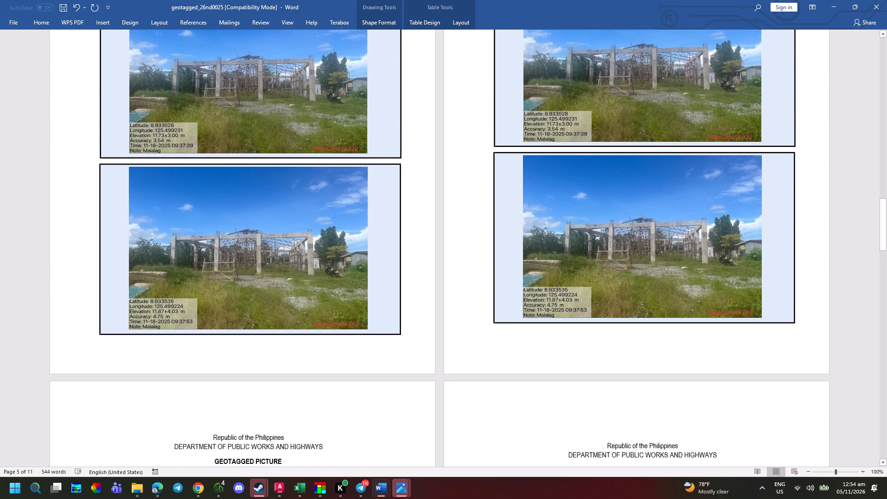
scroll(314, 339, "down", 5)
left_click_drag(258, 262, 259, 266)
left_click_drag(272, 272, 231, 263)
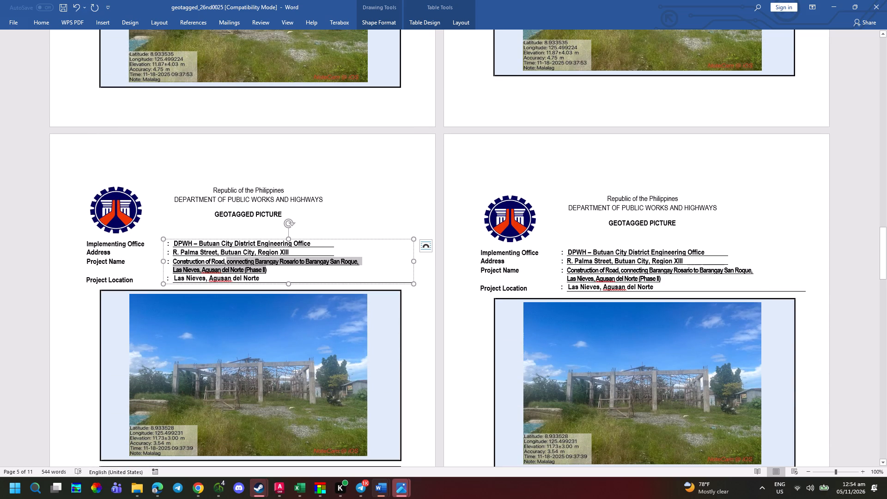
left_click_drag(231, 263, 185, 260)
key("ctrl+v")
Paste the same Barangay Bonifacio to Barangay M. Calo project name over the one on page 8.
left_click(705, 249)
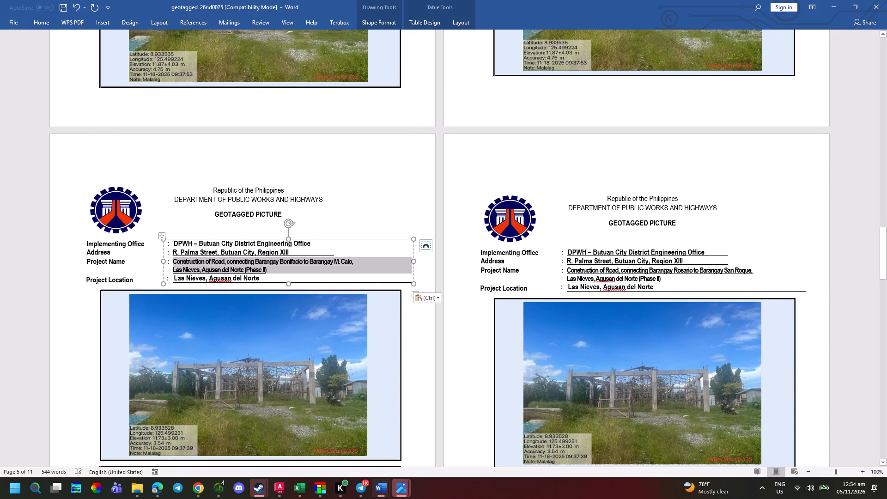
left_click(662, 276)
left_click(663, 277)
left_click(663, 277)
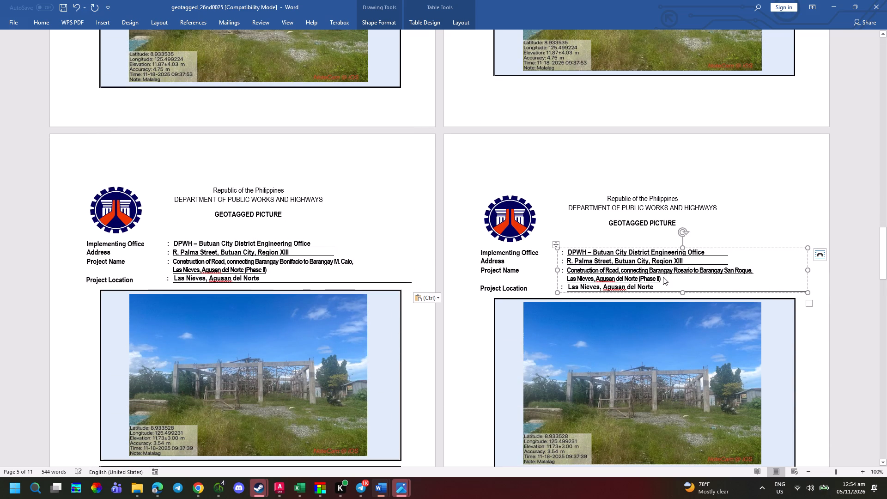
double_click(663, 277)
left_click_drag(662, 278, 570, 270)
key("ctrl+v")
left_click(668, 319)
Insert seven of today's road site photos from the Downloads folder onto the blank page 9.
scroll(633, 291, "up", 6)
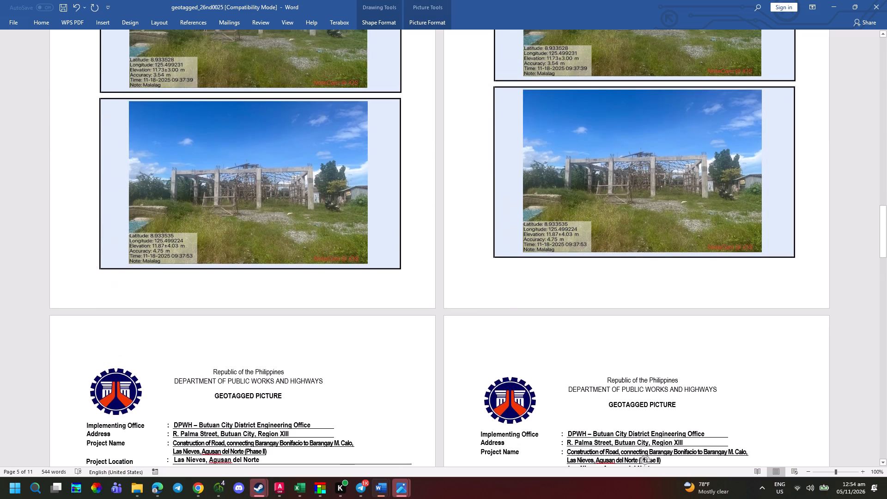
scroll(623, 280, "up", 4)
scroll(472, 285, "down", 5)
scroll(348, 249, "down", 5)
scroll(452, 312, "down", 5)
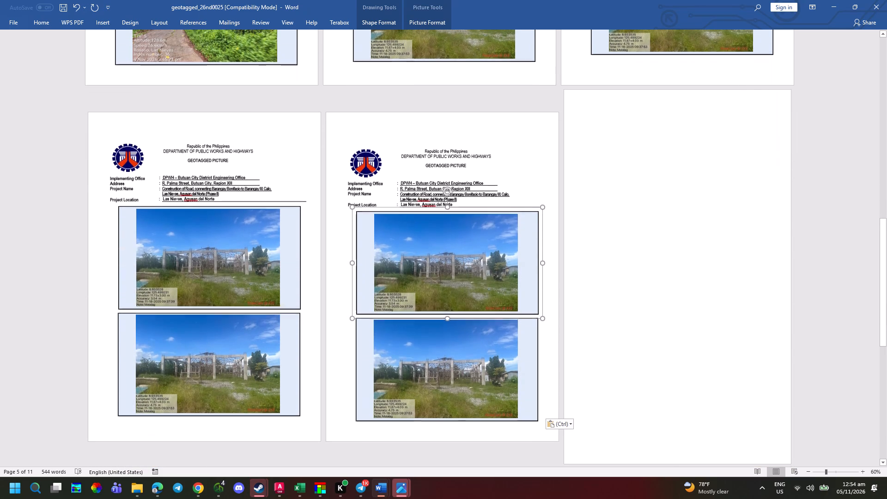
left_click(618, 154)
left_click(592, 127)
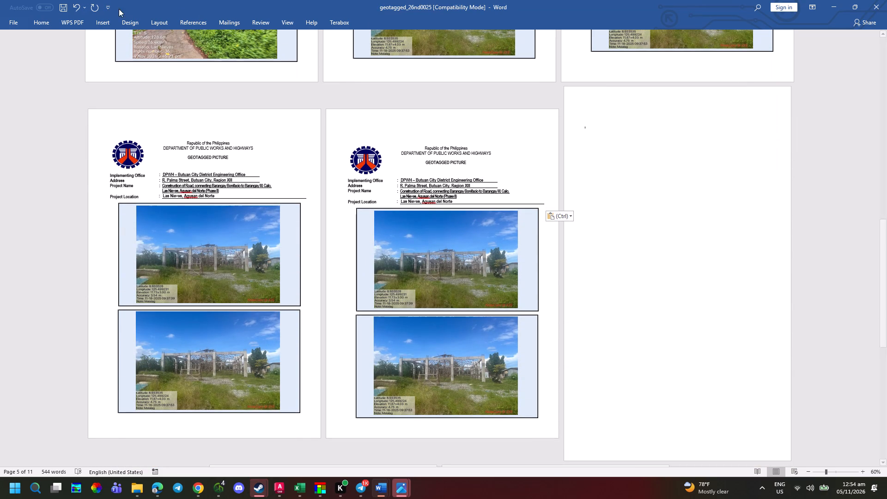
left_click(102, 22)
left_click(113, 54)
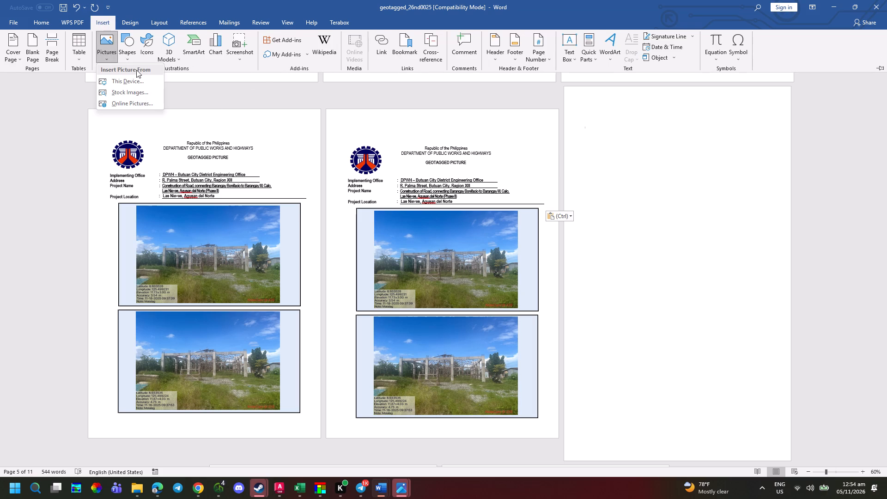
left_click_drag(140, 74, 141, 81)
left_click(141, 81)
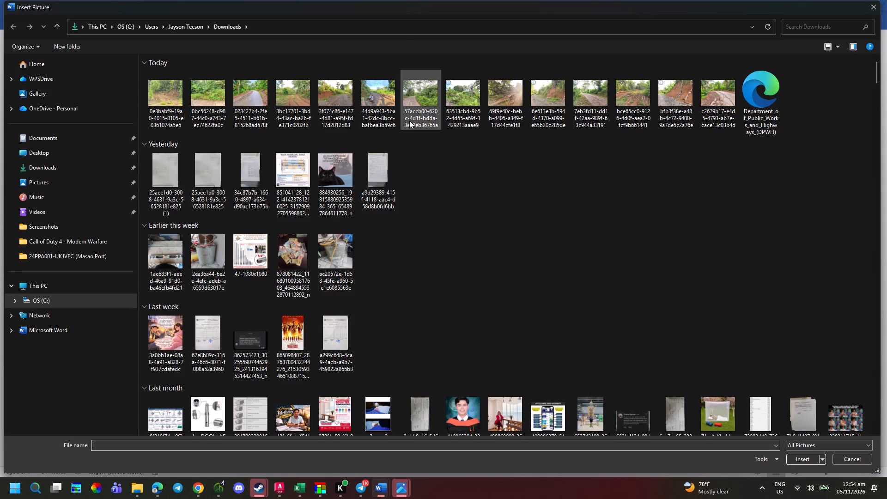
left_click(166, 122)
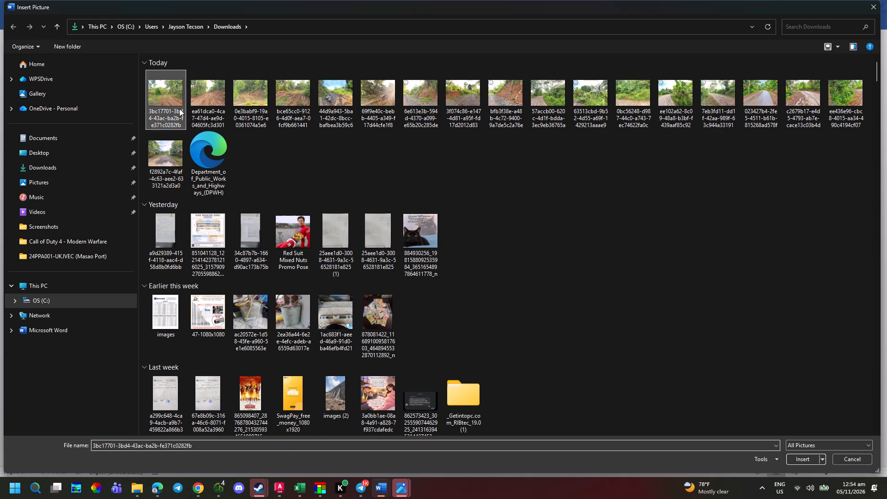
left_click(189, 104, "ctrl")
left_click(244, 98, "ctrl")
left_click(291, 105, "ctrl")
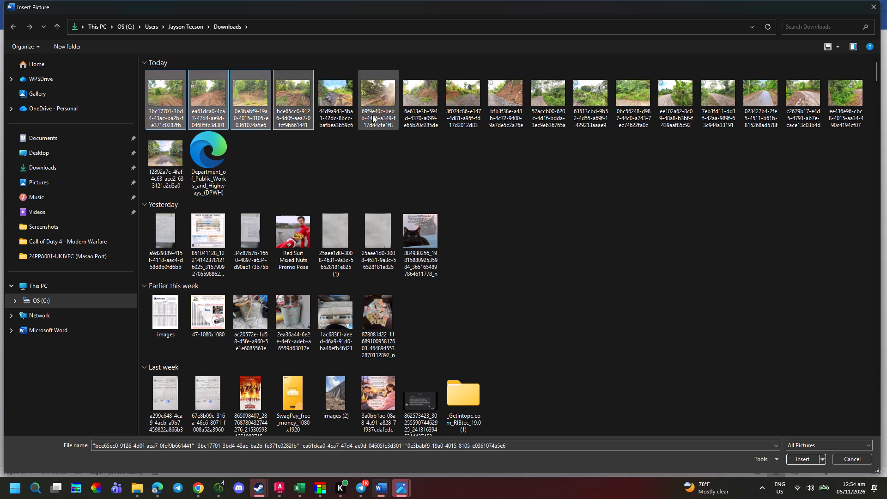
left_click(384, 126, "ctrl")
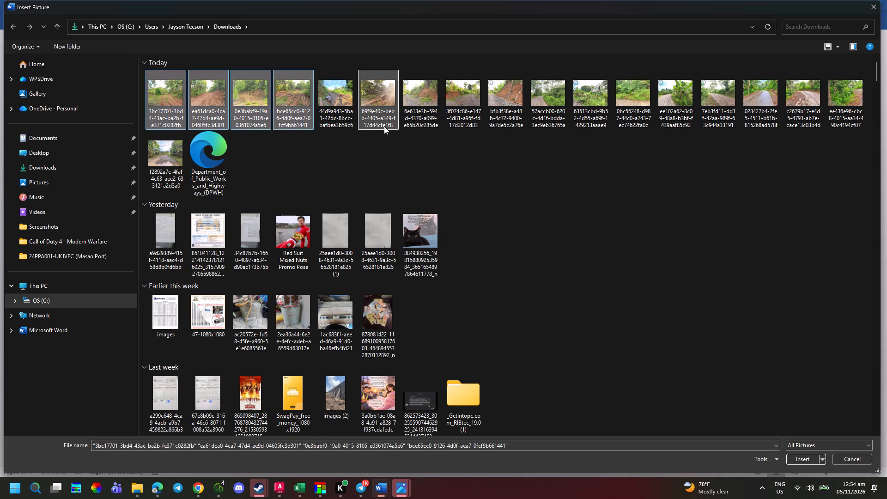
left_click(420, 126, "ctrl")
left_click(468, 120, "ctrl")
left_click(495, 115, "ctrl")
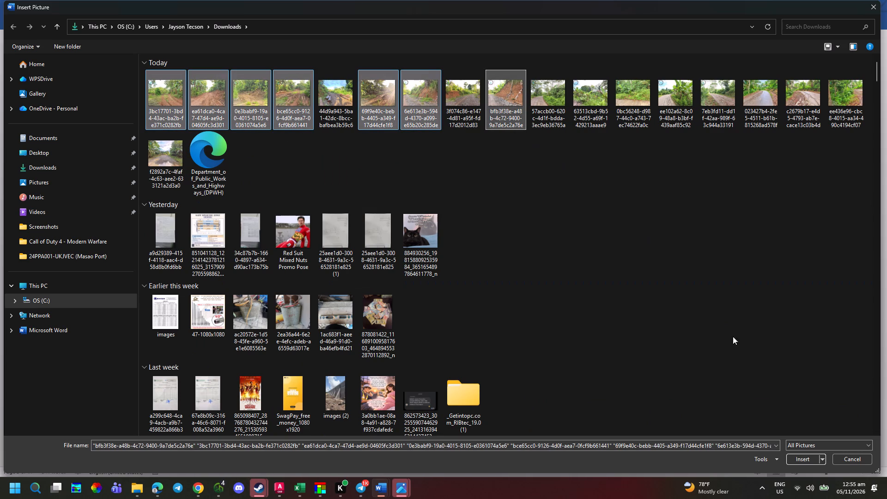
left_click(796, 457)
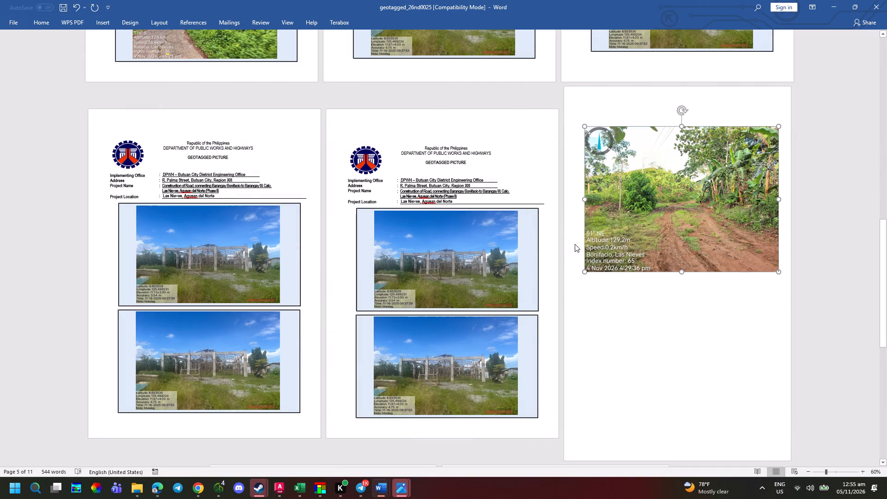
Look through the newly inserted road photos on page 9 and the pages after it.
left_click(642, 202)
scroll(630, 208, "up", 14)
scroll(645, 167, "up", 3, "ctrl")
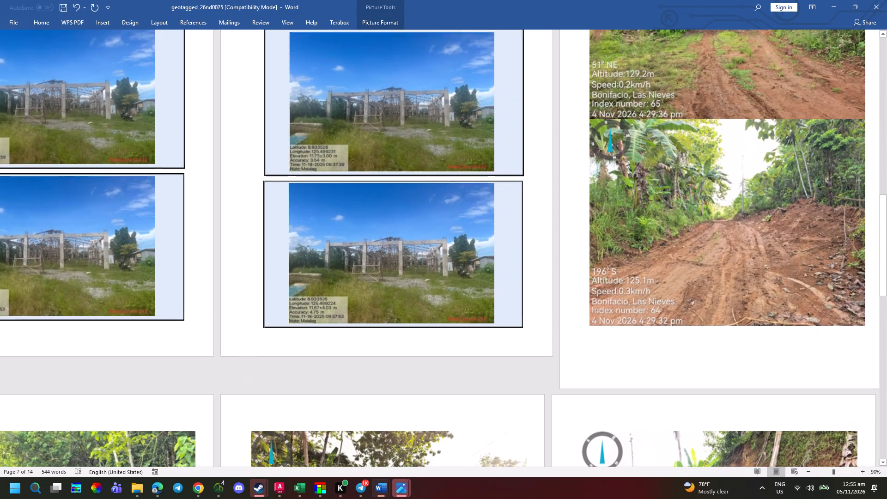
scroll(657, 183, "up", 3)
scroll(652, 196, "down", 3, "ctrl")
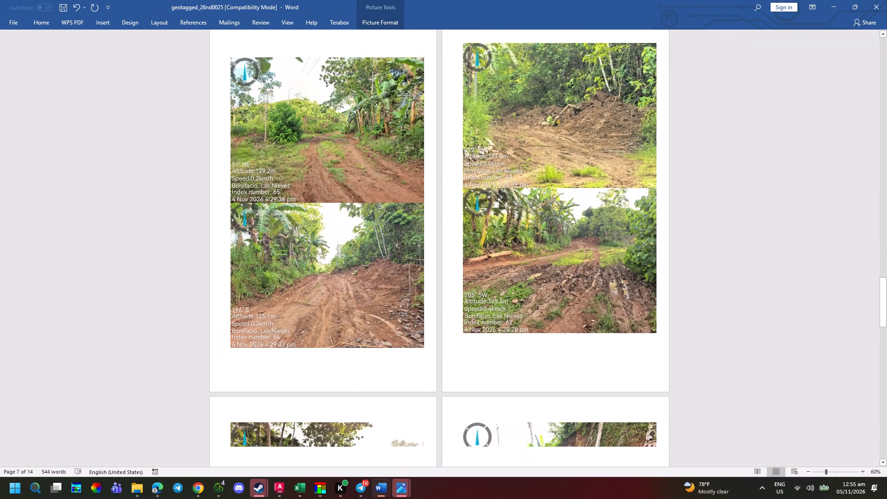
scroll(578, 223, "up", 7)
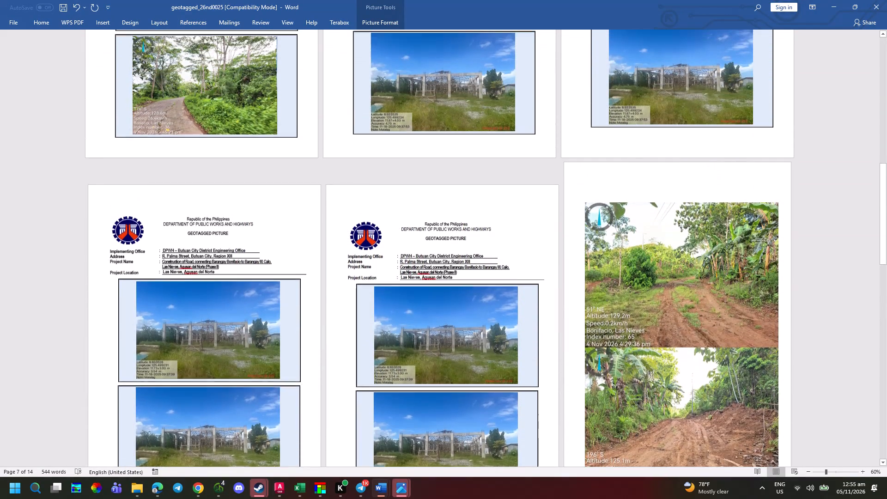
scroll(634, 272, "up", 1)
Set the text wrapping of the first four inserted road photos on page 9 to Behind Text, one after another.
left_click(687, 299)
right_click(681, 292)
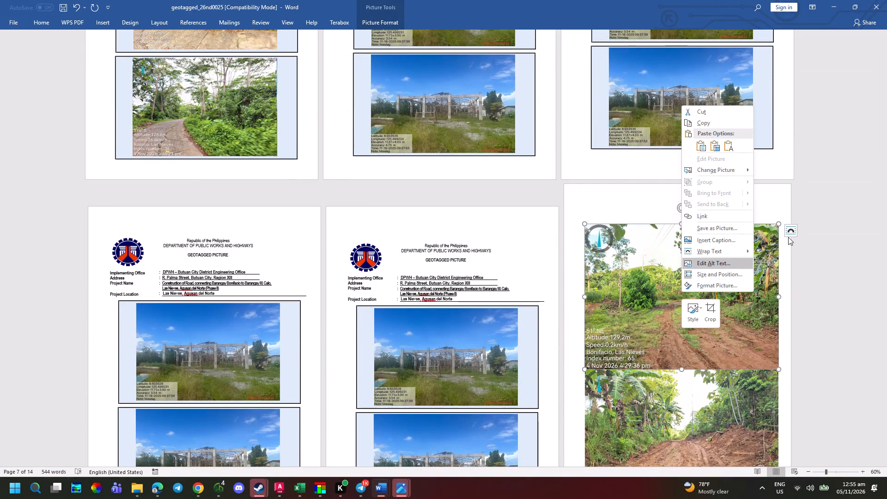
left_click(789, 233)
left_click(837, 312)
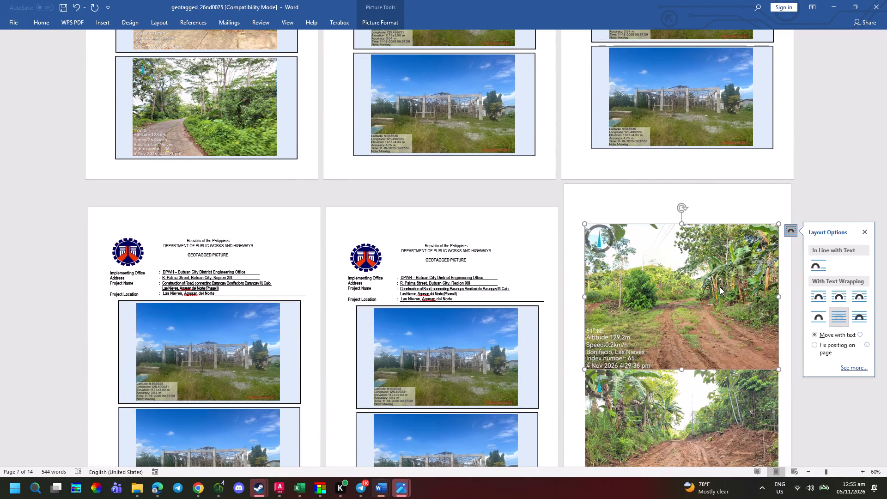
left_click_drag(668, 244, 680, 324)
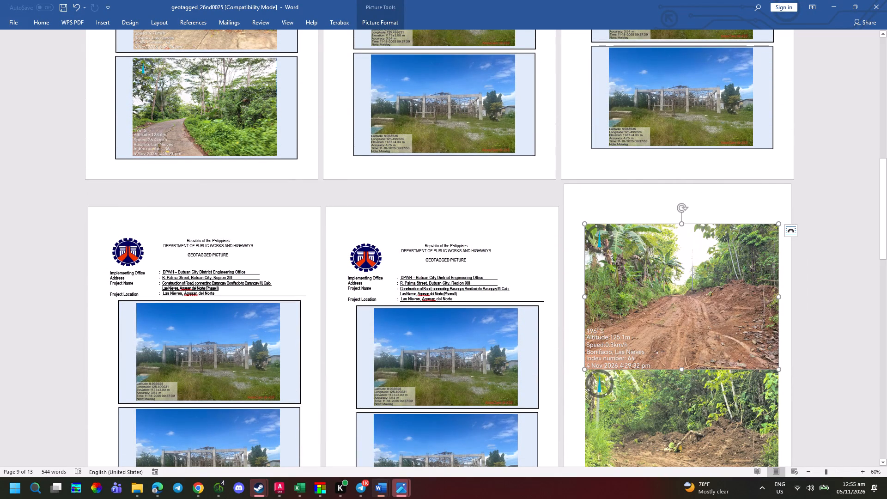
left_click(797, 234)
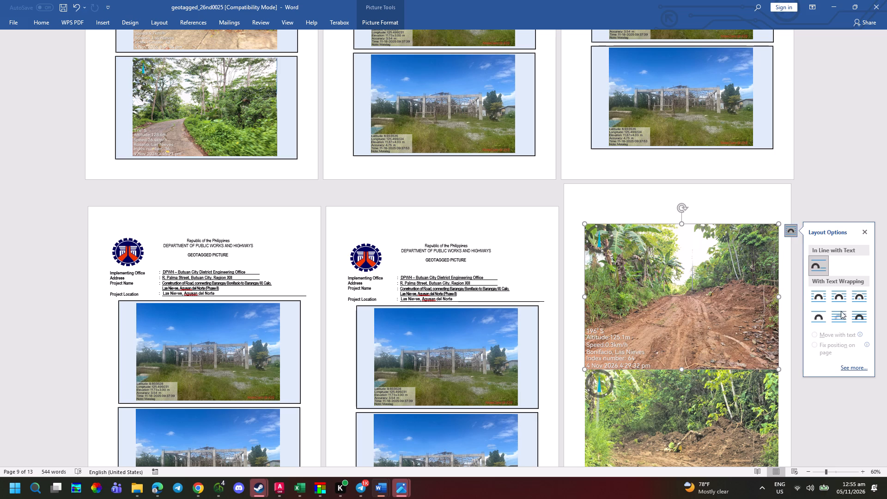
left_click(841, 311)
left_click(681, 281)
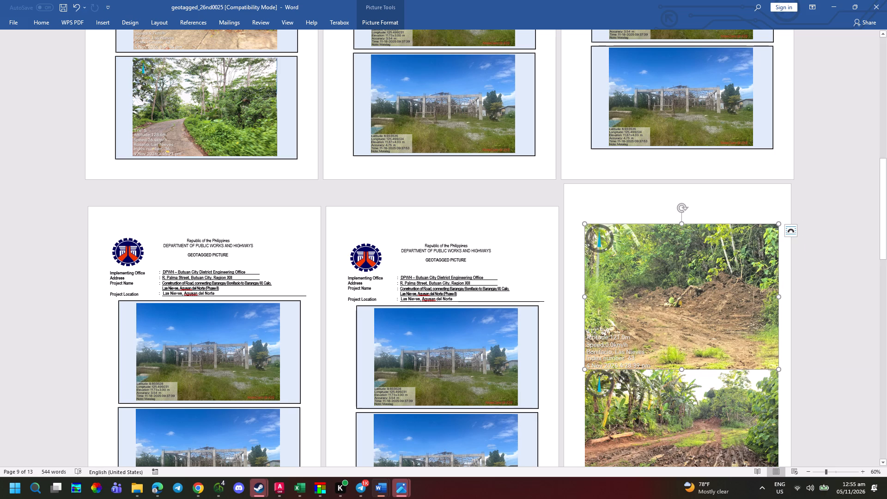
left_click(785, 236)
left_click(838, 314)
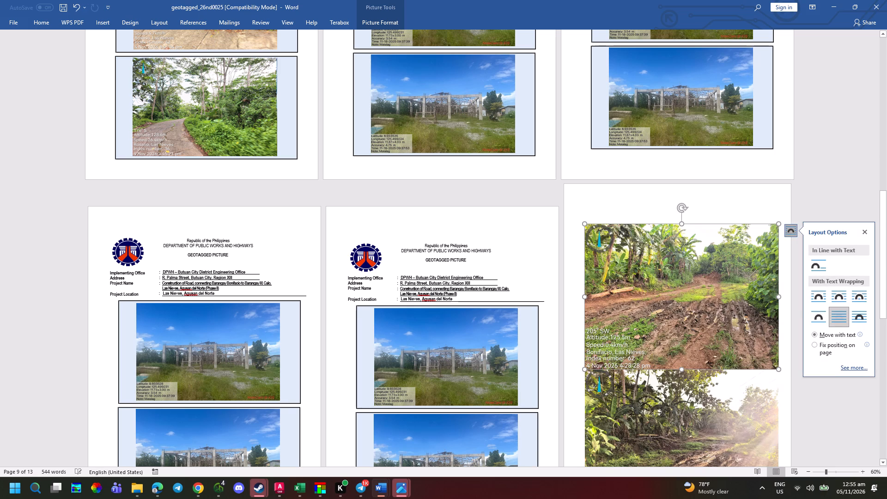
left_click(736, 266)
left_click(790, 236)
left_click(832, 310)
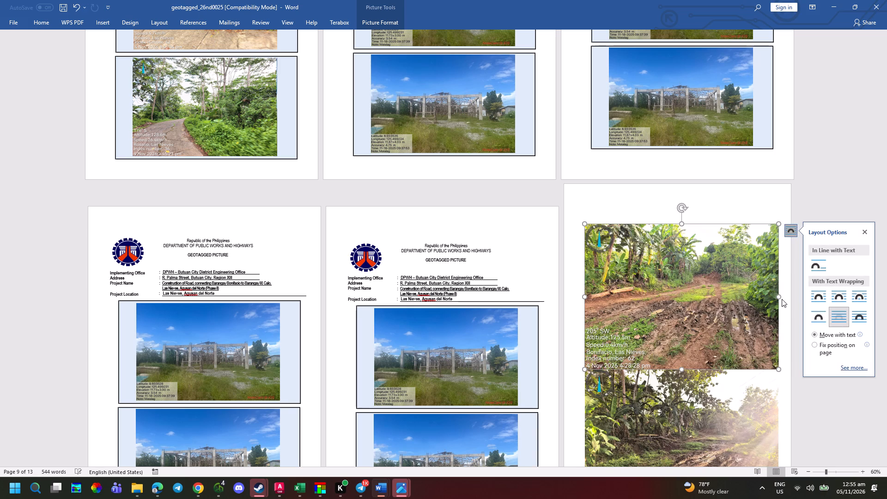
Set the text wrapping of the remaining three road photos on page 9, index numbers 61, 59 and 56, to Behind Text.
left_click(698, 285)
left_click(789, 235)
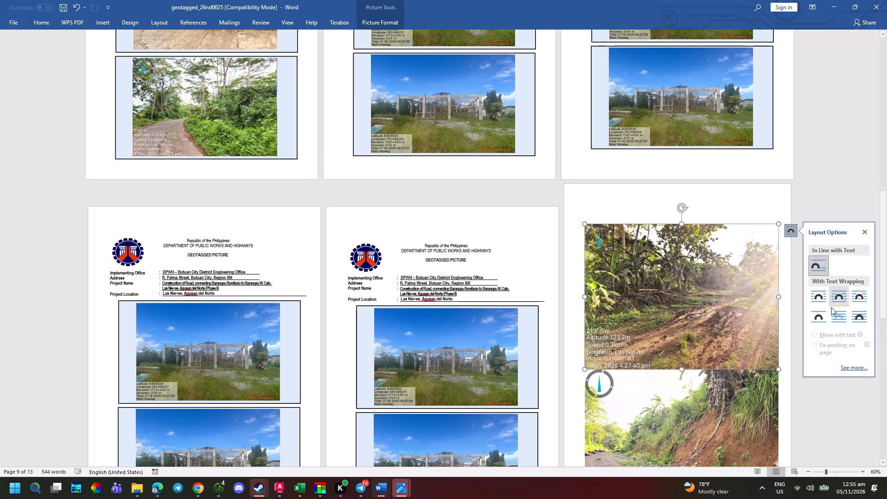
left_click(834, 312)
left_click(684, 283)
left_click_drag(784, 234, 788, 238)
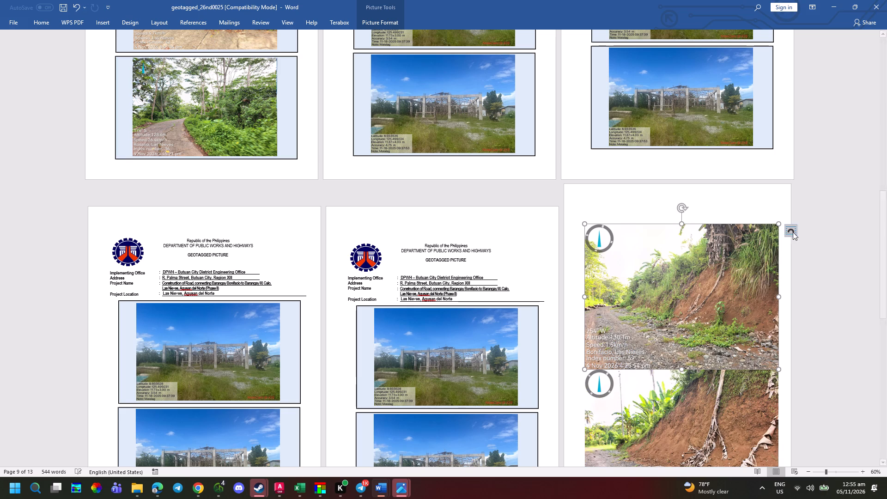
left_click(793, 232)
left_click(832, 308)
left_click(697, 296)
left_click(783, 231)
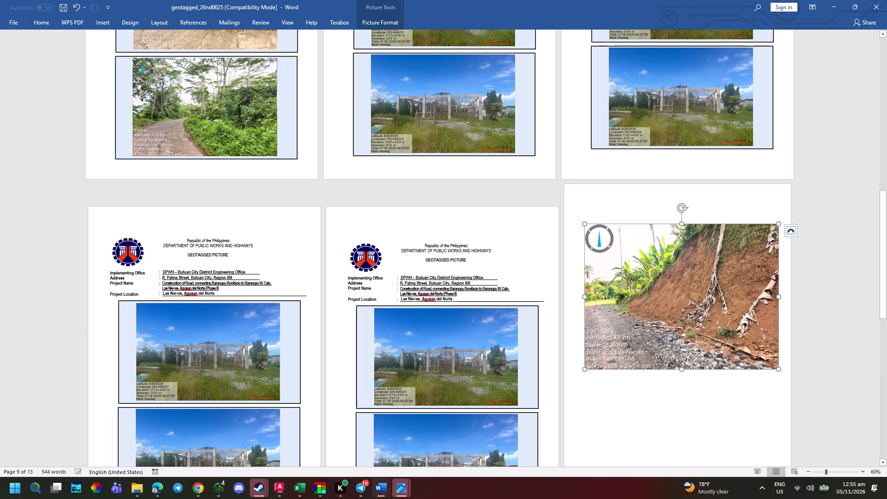
left_click(753, 252)
left_click(792, 232)
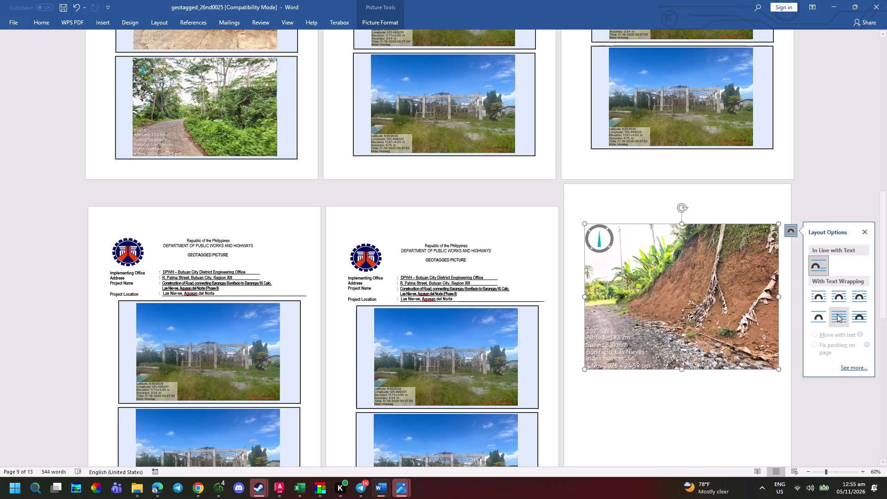
left_click(840, 317)
Move the index 56 photo from page 9 onto page 5 and place the index 59 photo below it.
left_click(661, 297)
left_click_drag(691, 311, 443, 147)
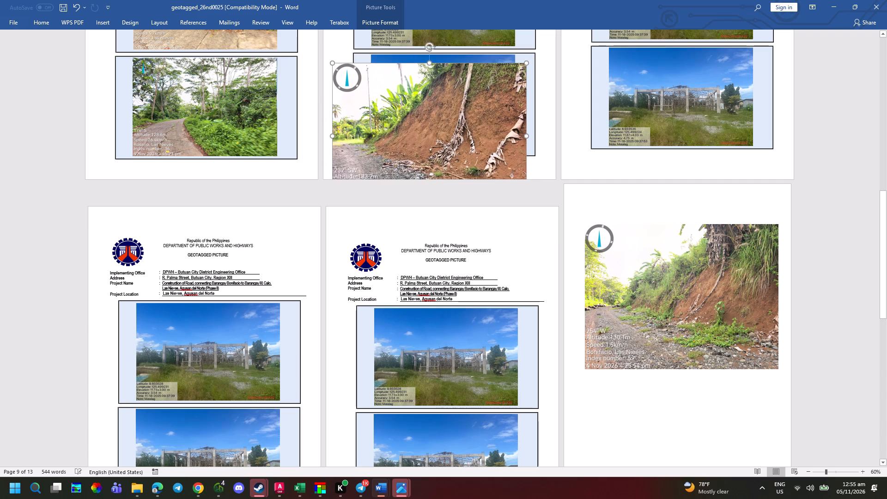
left_click_drag(443, 147, 456, 133)
scroll(535, 196, "up", 2)
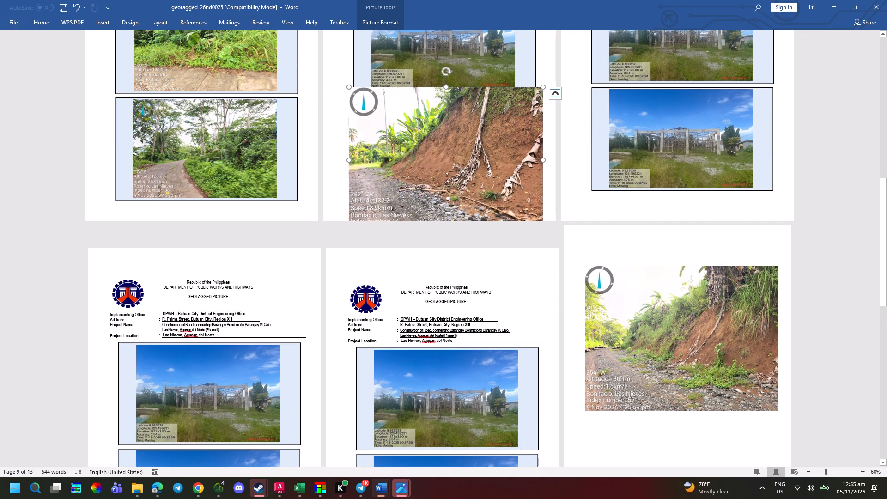
left_click(720, 331)
left_click_drag(698, 310, 703, 405)
scroll(638, 285, "up", 6)
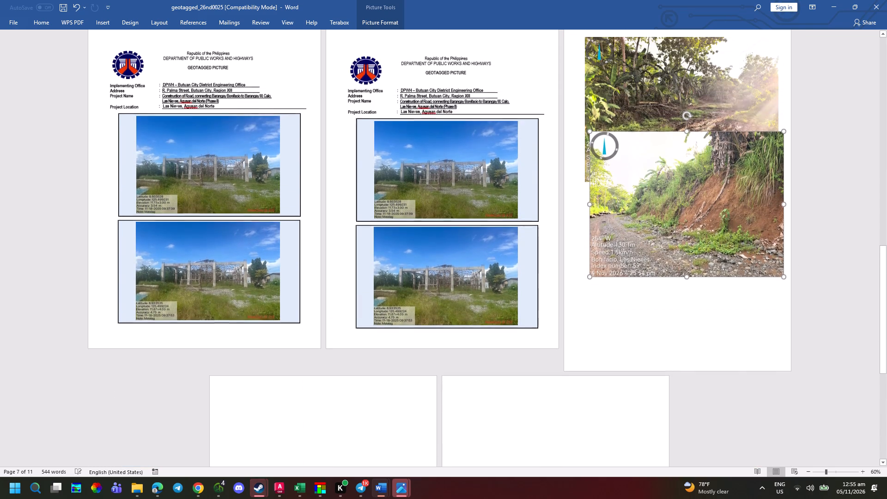
scroll(630, 268, "up", 4)
scroll(687, 348, "up", 10)
left_click(447, 249)
left_click_drag(462, 243, 482, 162)
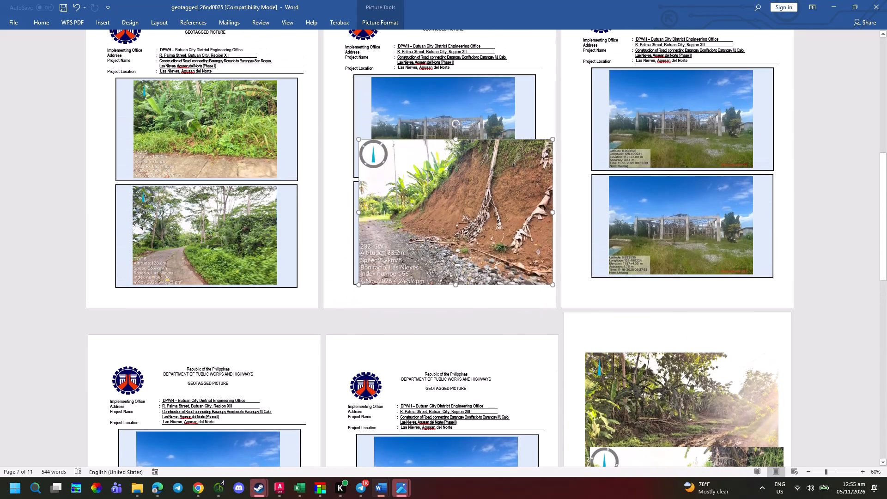
left_click_drag(482, 162, 479, 143)
left_click(687, 367)
scroll(674, 391, "down", 2)
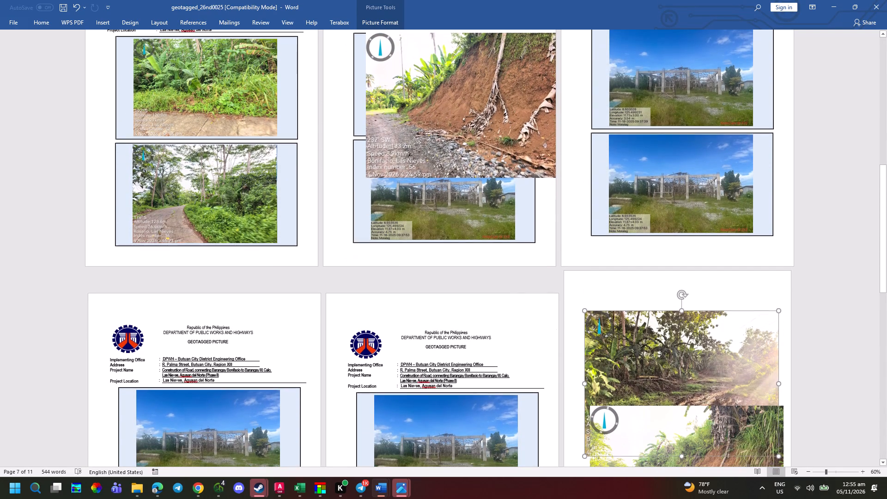
left_click(703, 423)
left_click_drag(703, 424, 491, 200)
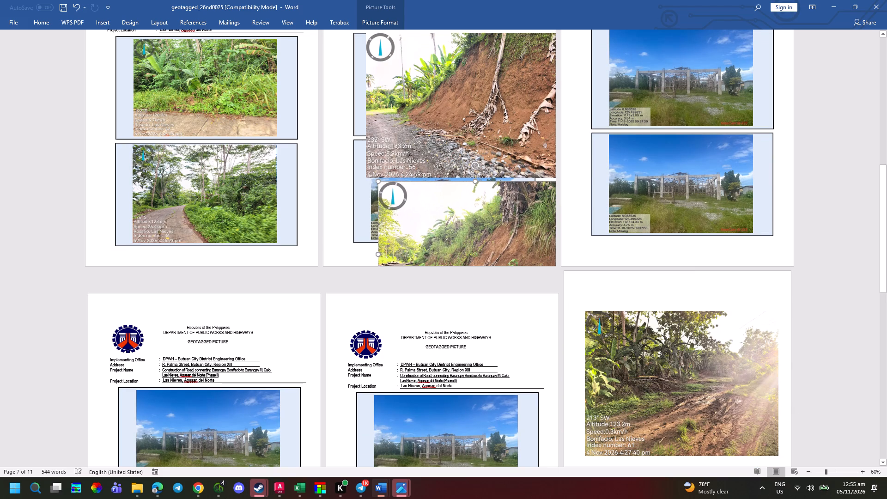
Move the muddy road photos with index numbers 61 and 62 from page 9 onto page 6.
left_click(719, 376)
left_click_drag(719, 374, 706, 115)
left_click(743, 367)
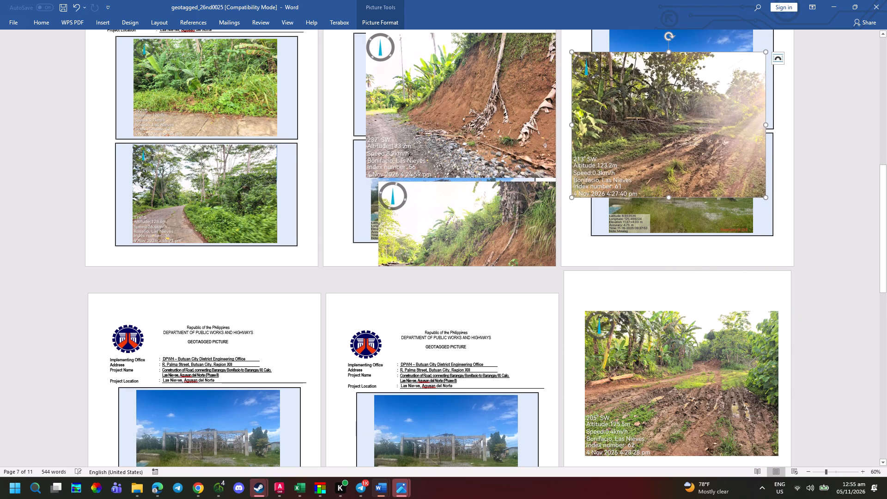
left_click_drag(742, 370, 732, 165)
Move the dirt clearing photo and the index 64 road photo from page 9 onto page 7.
scroll(697, 297, "down", 3)
left_click(698, 308)
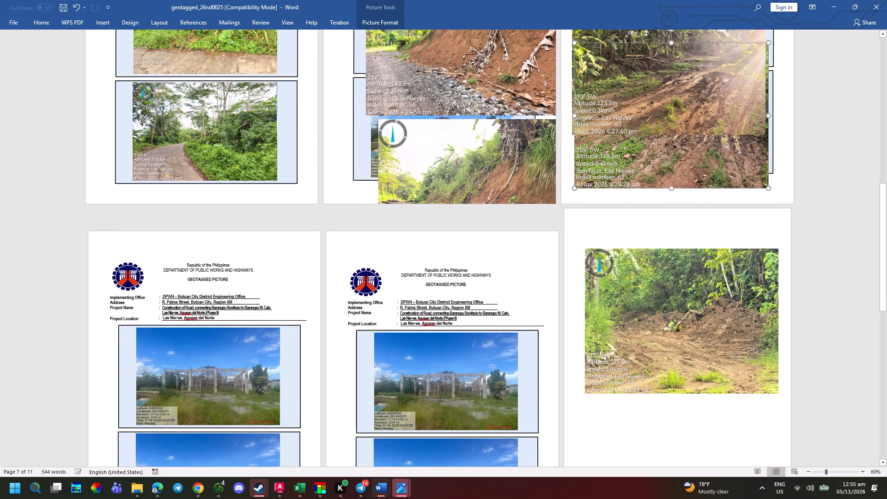
left_click_drag(695, 313, 271, 380)
scroll(544, 330, "down", 2)
left_click(699, 282)
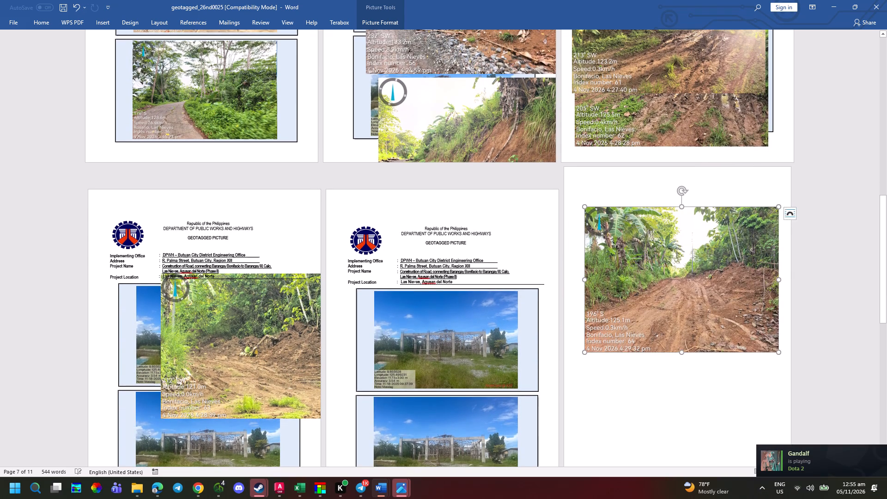
left_click_drag(705, 294, 245, 409)
Move the last road photo on page 9, index number 65, onto page 8.
scroll(695, 297, "down", 3)
left_click(716, 229)
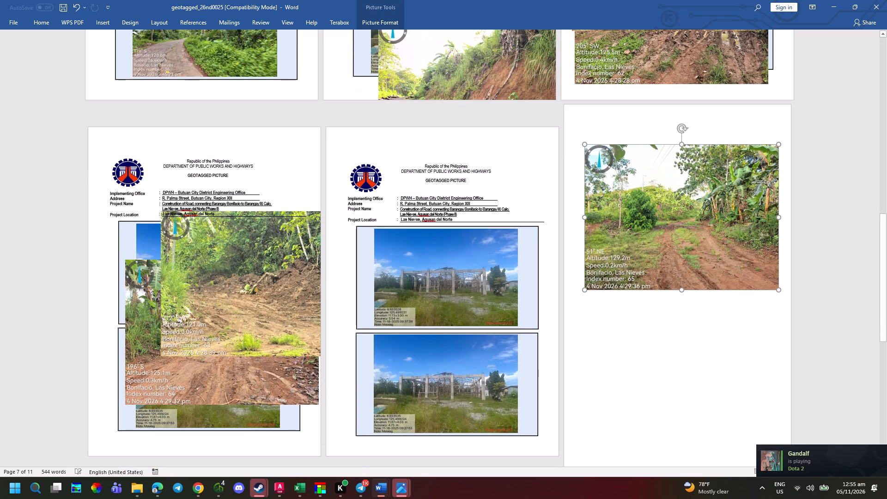
left_click_drag(716, 228, 466, 299)
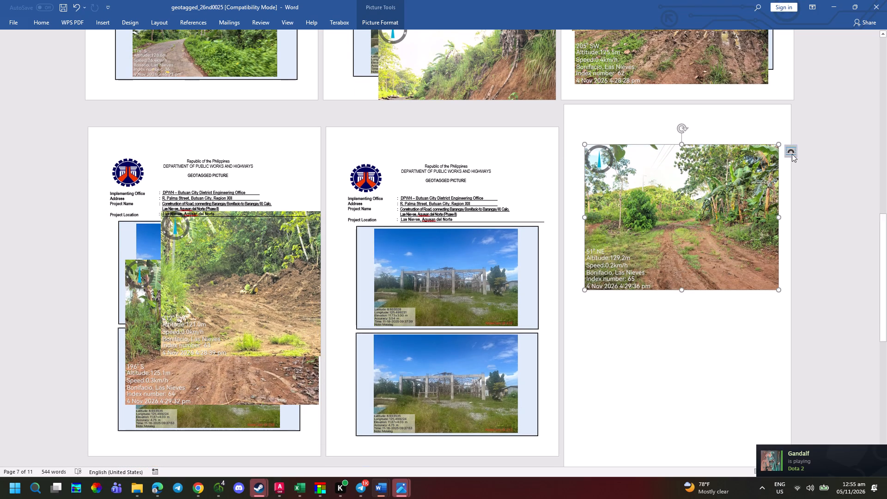
left_click(790, 153)
left_click(628, 259)
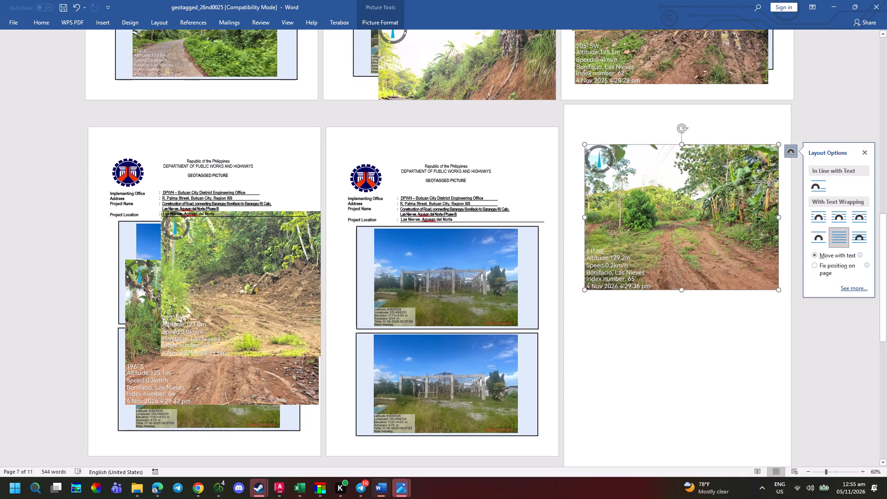
left_click_drag(647, 200, 429, 291)
Align the index 56 photo's upper-left corner with that of the old building picture in page 5's upper frame.
scroll(430, 282, "down", 5)
scroll(572, 287, "down", 5)
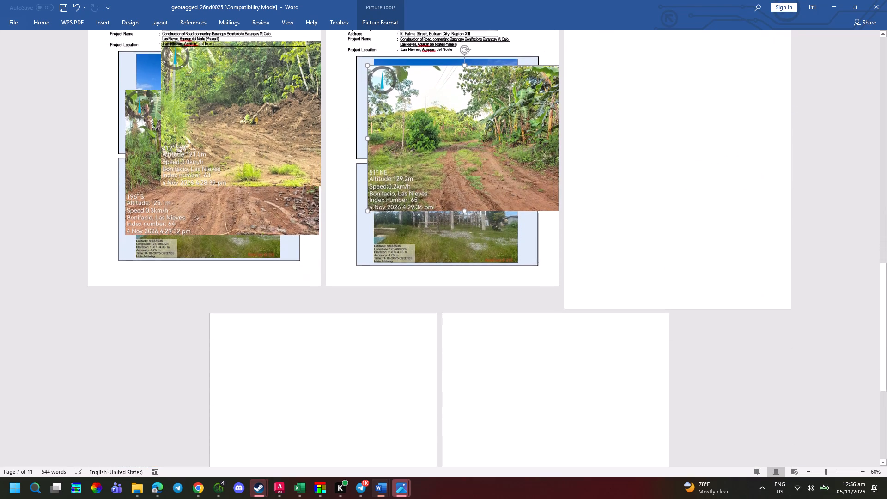
scroll(570, 282, "up", 19)
scroll(539, 203, "up", 3)
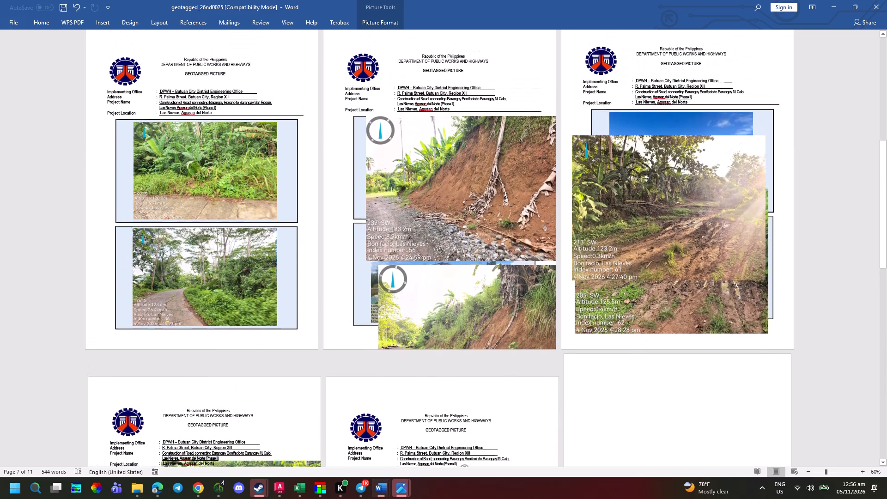
scroll(491, 201, "up", 3)
scroll(493, 288, "up", 5, "ctrl")
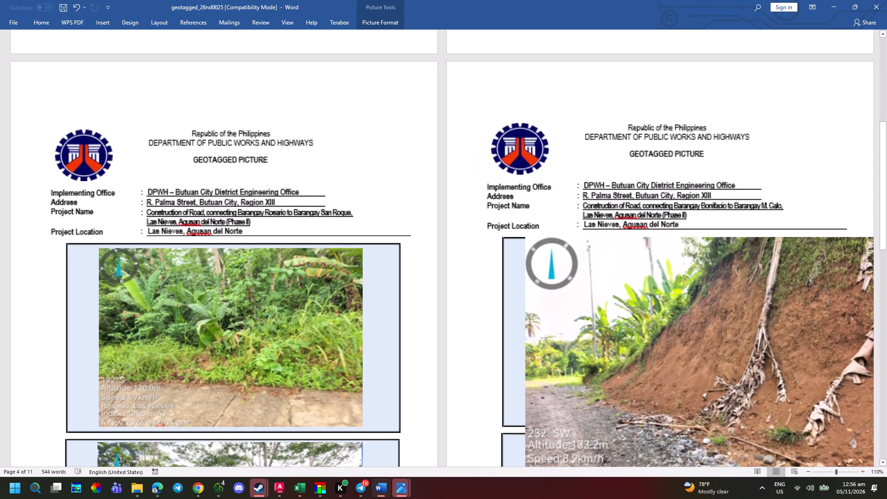
scroll(510, 312, "down", 9)
scroll(471, 272, "down", 11)
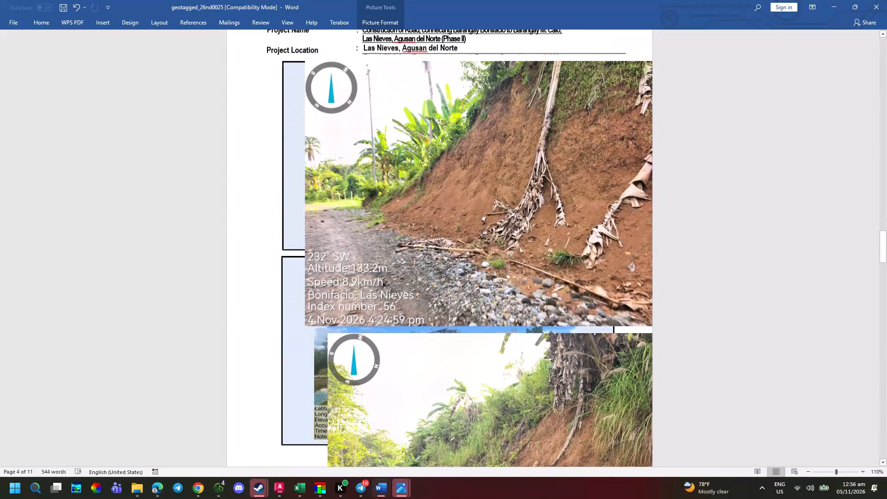
left_click(504, 163)
left_click_drag(486, 210, 494, 219)
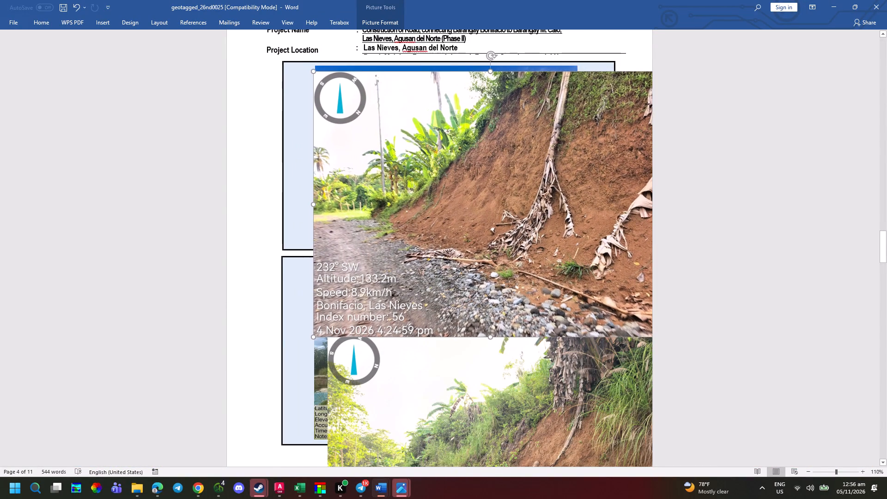
left_click_drag(494, 219, 495, 214)
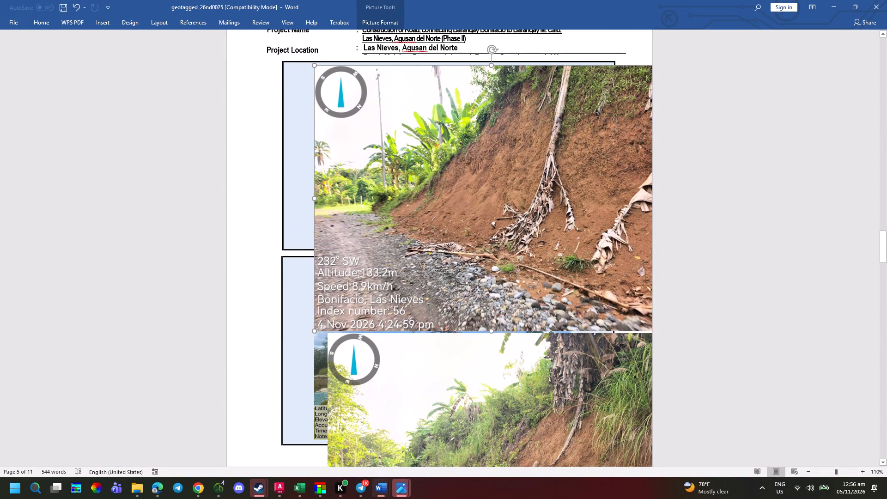
Reduce the index 56 photo's height and width to match the old picture inside page 5's upper frame.
left_click_drag(492, 332, 478, 245)
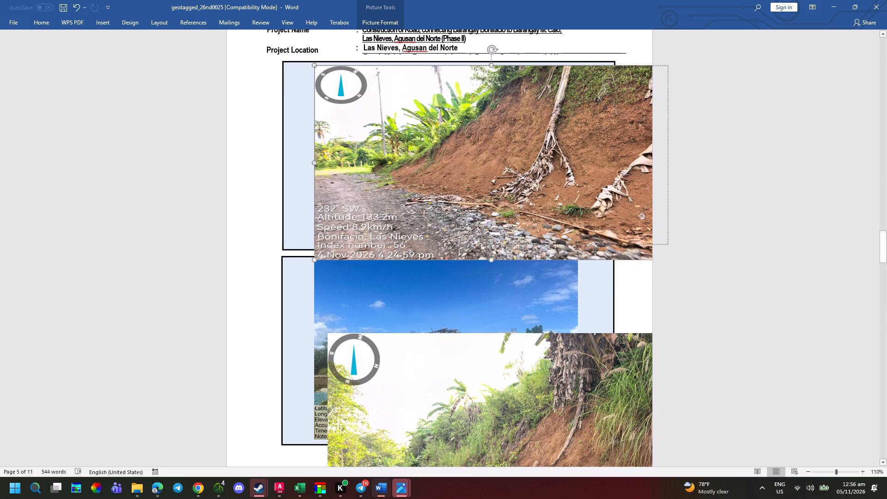
left_click_drag(478, 245, 477, 246)
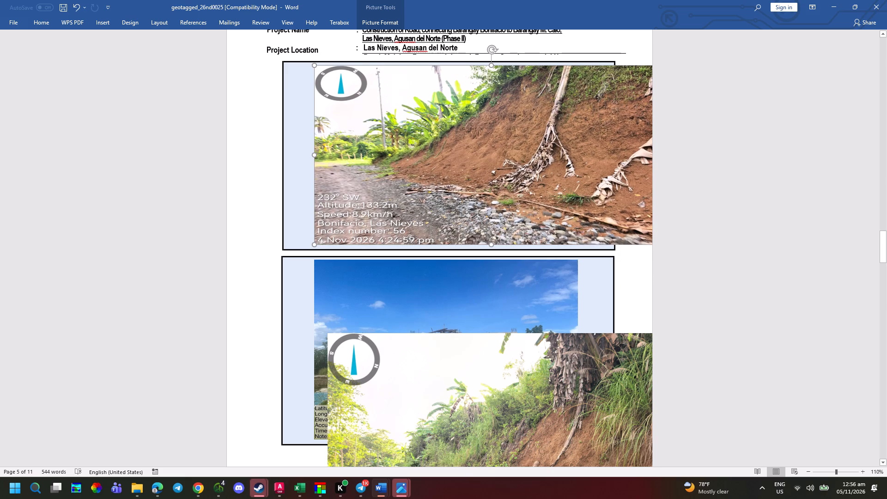
left_click(638, 156)
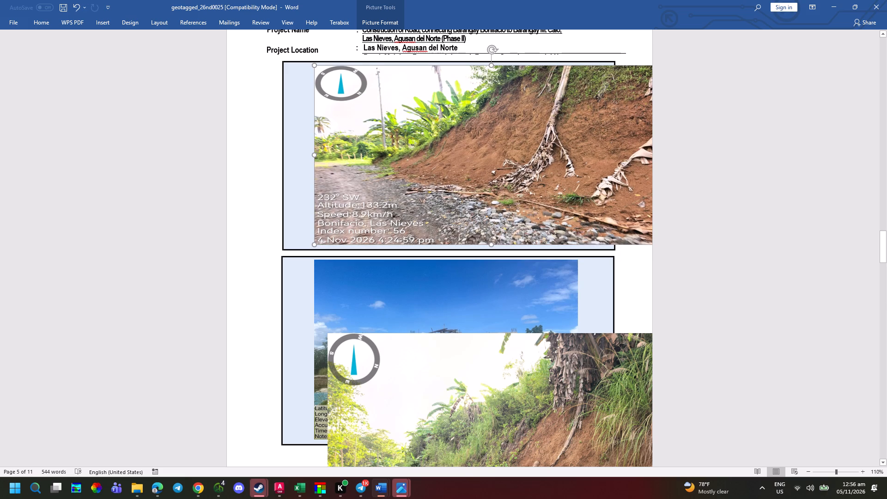
left_click(643, 154)
left_click_drag(636, 148, 591, 144)
left_click_drag(624, 151, 570, 153)
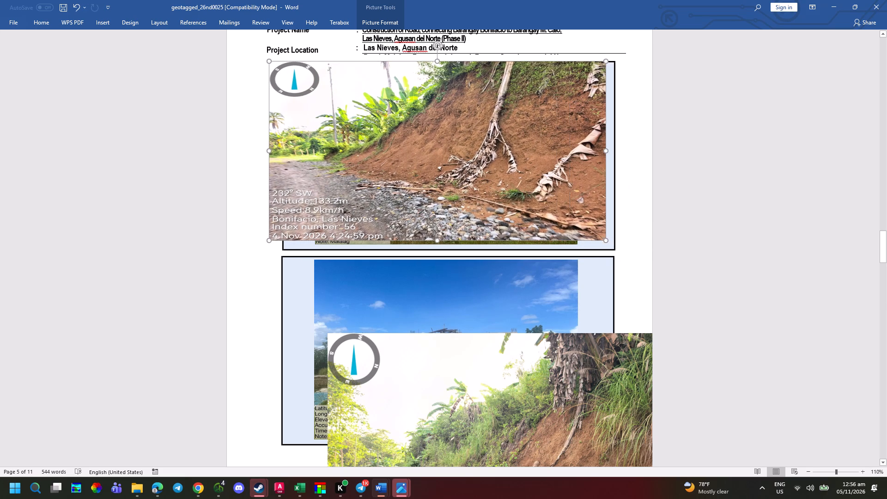
left_click_drag(433, 156, 480, 158)
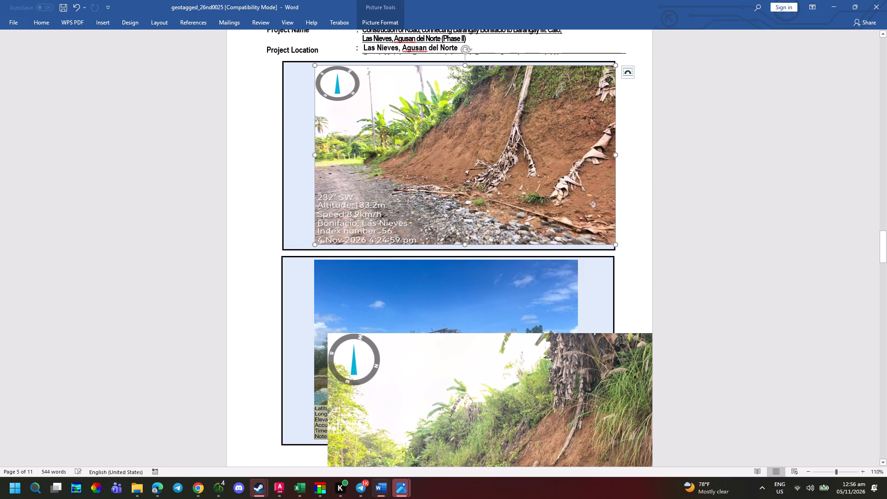
left_click_drag(616, 156, 588, 159)
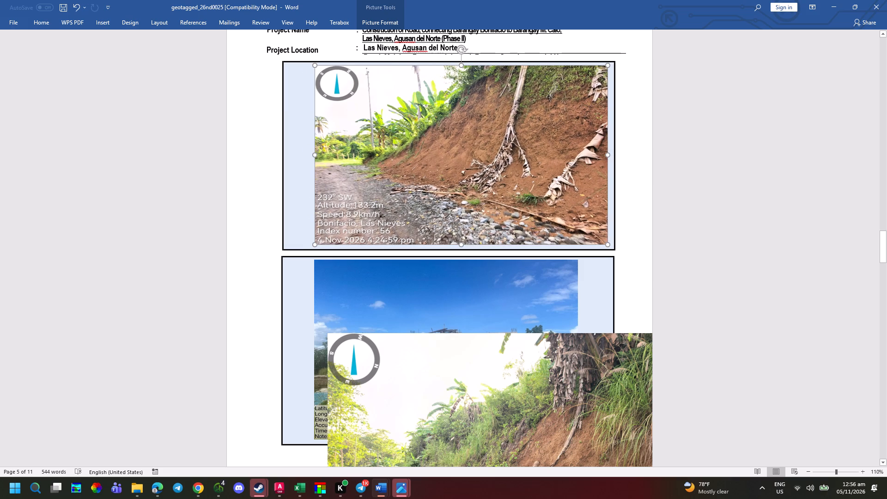
left_click_drag(588, 159, 576, 159)
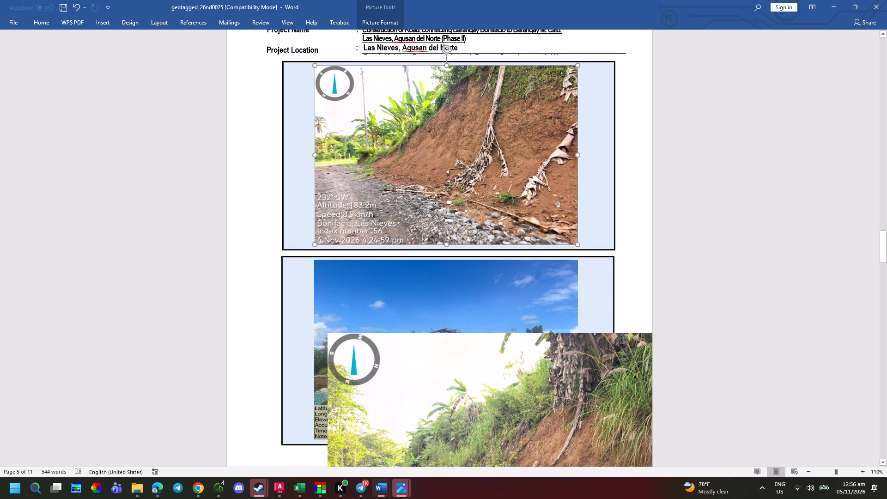
left_click_drag(576, 159, 577, 158)
left_click_drag(577, 158, 577, 158)
Shrink the index 59 photo and align its upper-left corner with the old building picture in page 5's lower frame.
left_click(588, 362)
left_click_drag(571, 371, 549, 303)
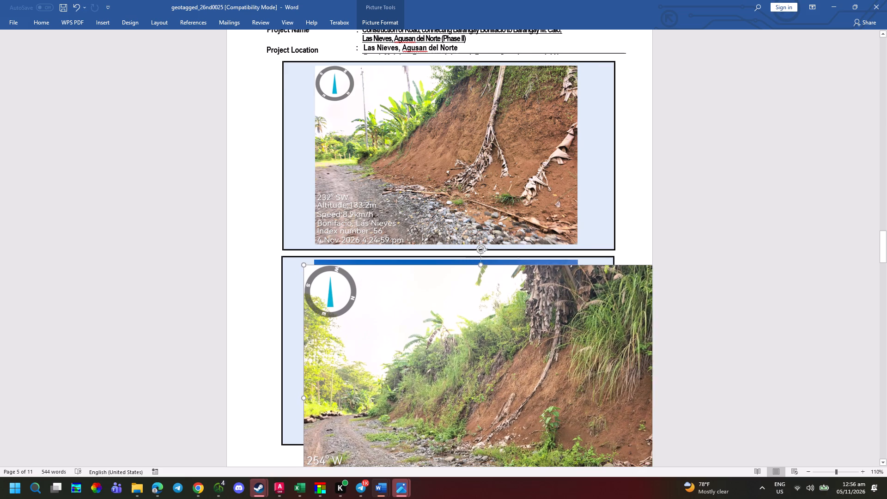
left_click_drag(549, 303, 556, 299)
scroll(555, 303, "down", 4)
left_click_drag(612, 311, 563, 308)
left_click_drag(611, 316, 612, 289)
left_click_drag(612, 312, 608, 301)
left_click_drag(613, 326, 516, 246)
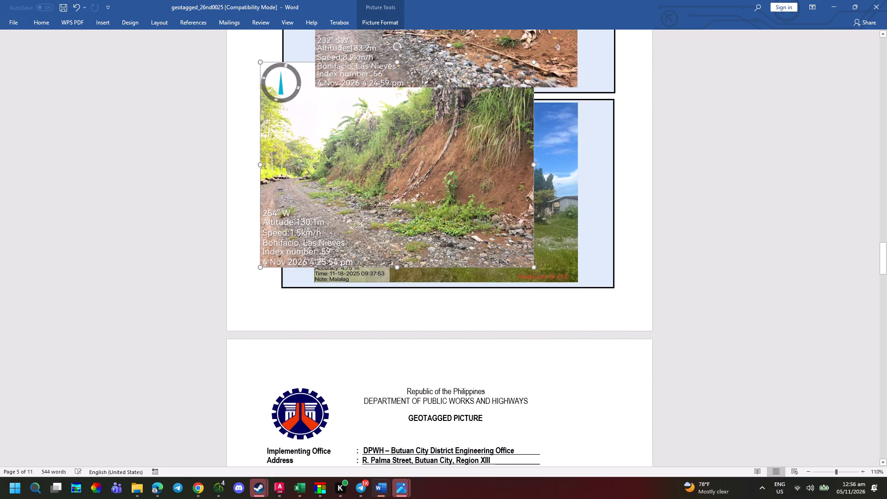
left_click_drag(407, 186, 460, 229)
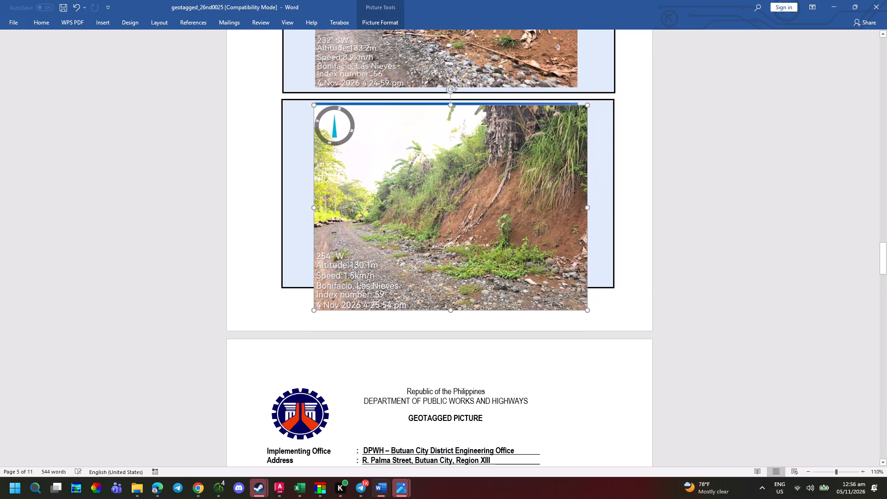
left_click_drag(460, 229, 460, 227)
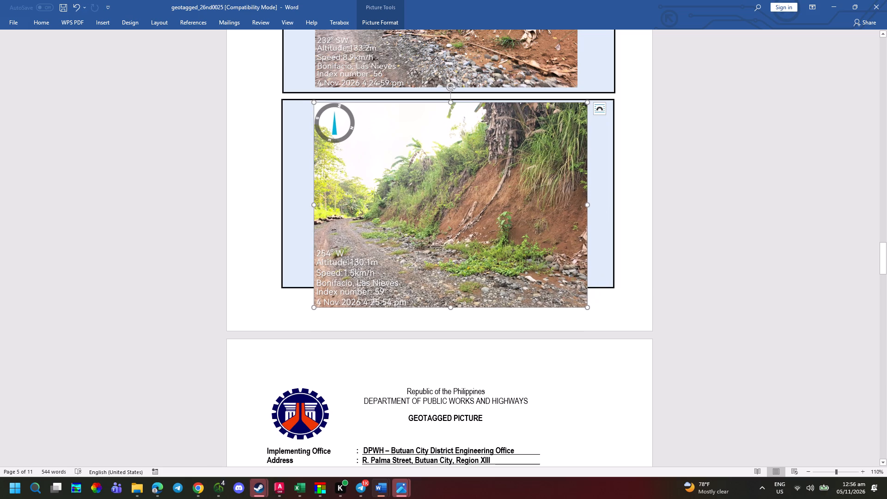
Reduce the index 59 photo's height and width to match the old picture inside page 5's lower frame.
left_click_drag(450, 308, 451, 272)
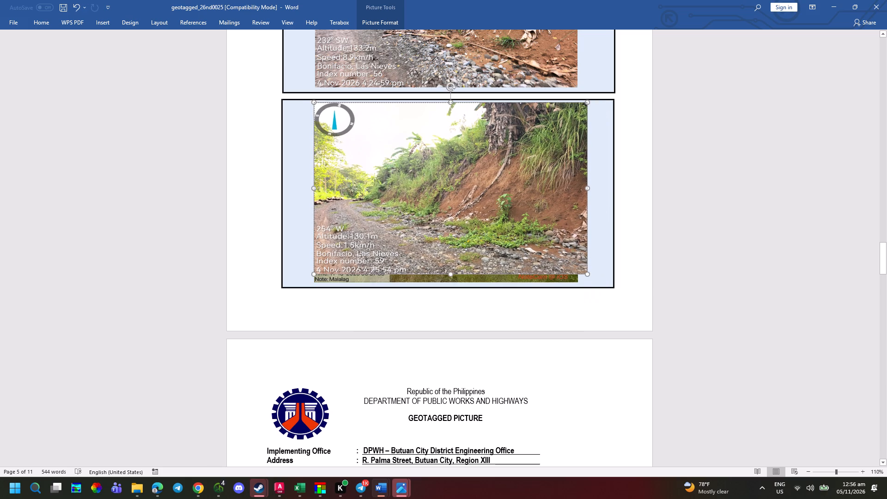
left_click_drag(451, 272, 452, 282)
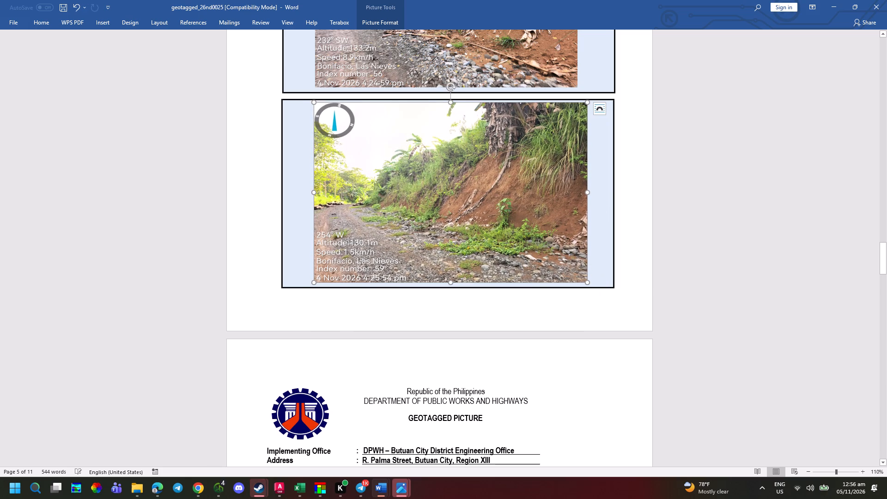
left_click_drag(588, 193, 580, 193)
left_click(645, 294)
Align the index 61 photo's upper-left corner with the old picture in page 6's upper frame and flatten it toward the frame's height.
scroll(634, 298, "down", 8)
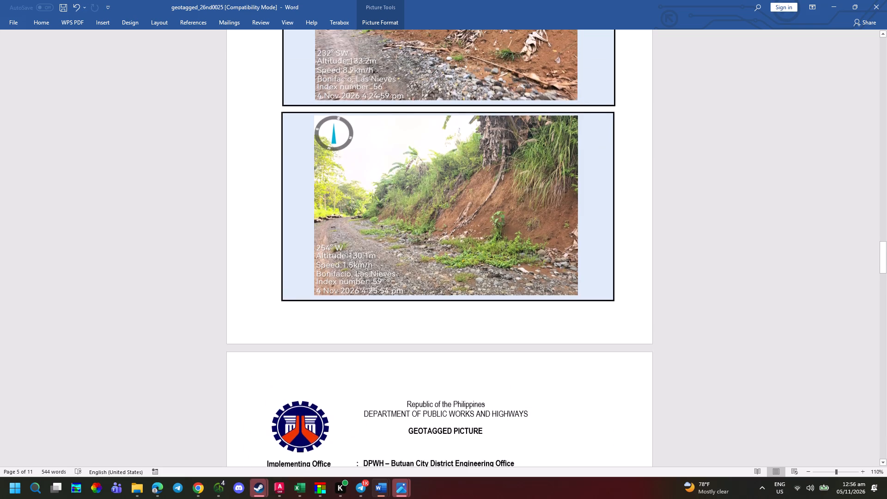
scroll(480, 256, "up", 4)
scroll(478, 261, "down", 10)
scroll(472, 302, "down", 2)
left_click(462, 320)
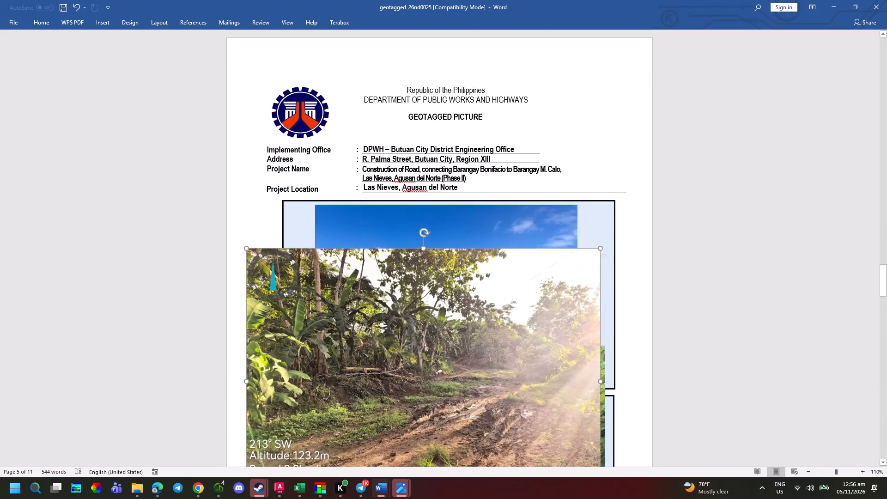
left_click_drag(454, 329, 523, 287)
scroll(523, 311, "down", 4)
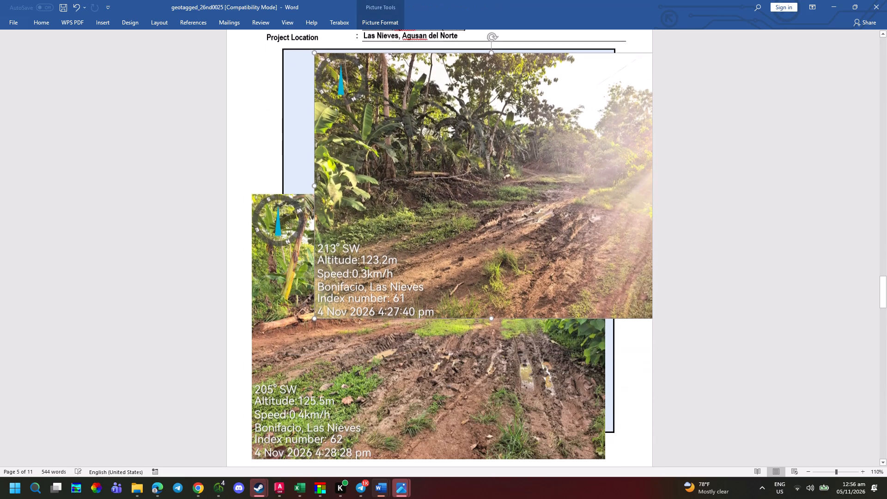
left_click_drag(492, 312, 486, 223)
Move the index 62 photo so its upper-left corner sits on the old picture in page 6's lower frame.
left_click(439, 292)
left_click_drag(435, 297, 492, 355)
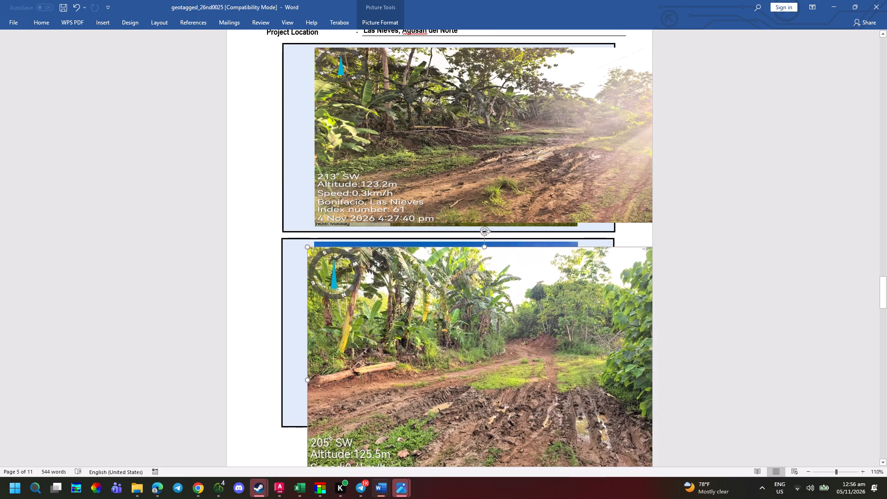
left_click_drag(492, 355, 498, 349)
Narrow the index 61 photo and adjust its height so it exactly covers the old picture in page 6's upper frame.
left_click(616, 216)
scroll(637, 205, "up", 2)
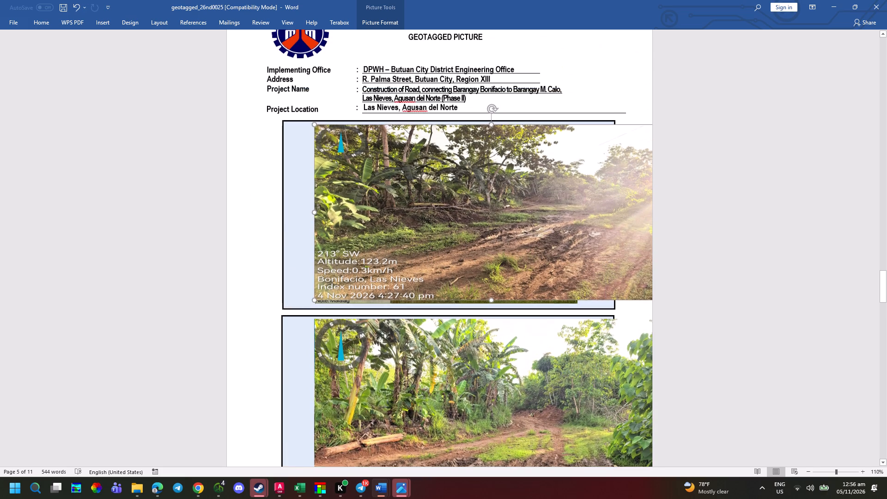
left_click_drag(623, 242, 533, 245)
left_click_drag(579, 218, 519, 217)
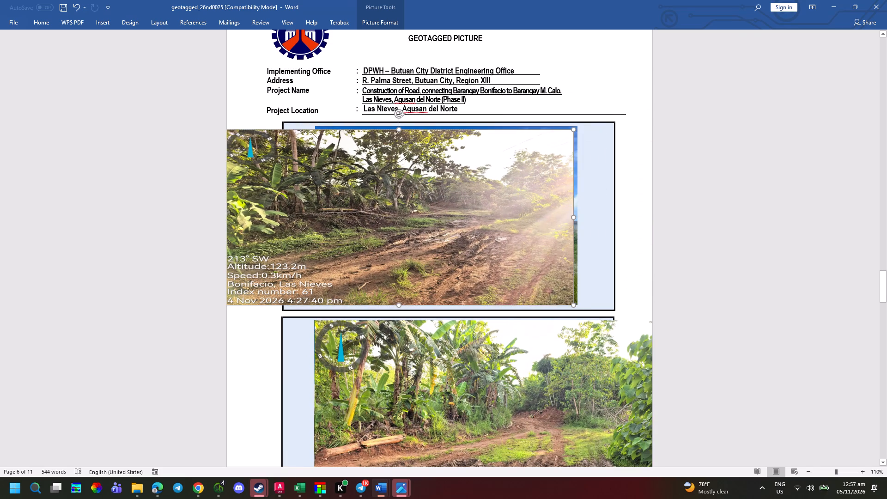
left_click_drag(366, 237, 456, 231)
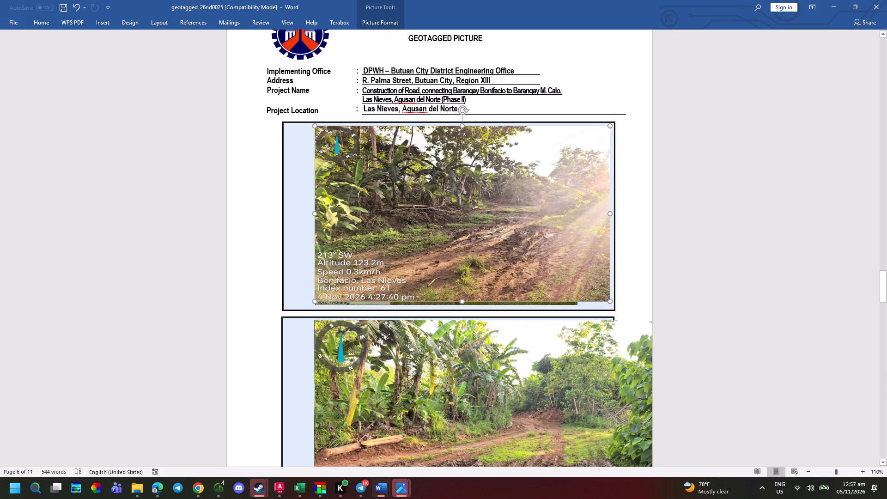
left_click_drag(456, 231, 458, 234)
left_click(463, 301)
left_click_drag(610, 218, 601, 221)
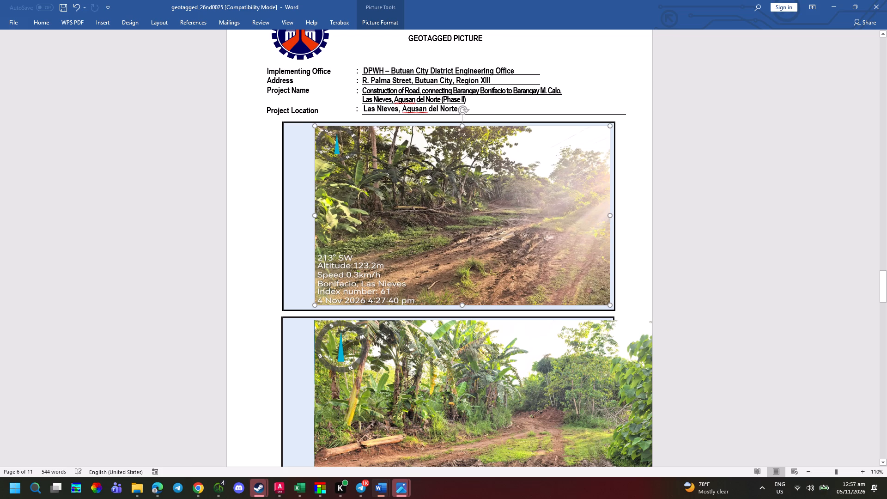
left_click_drag(601, 221, 577, 228)
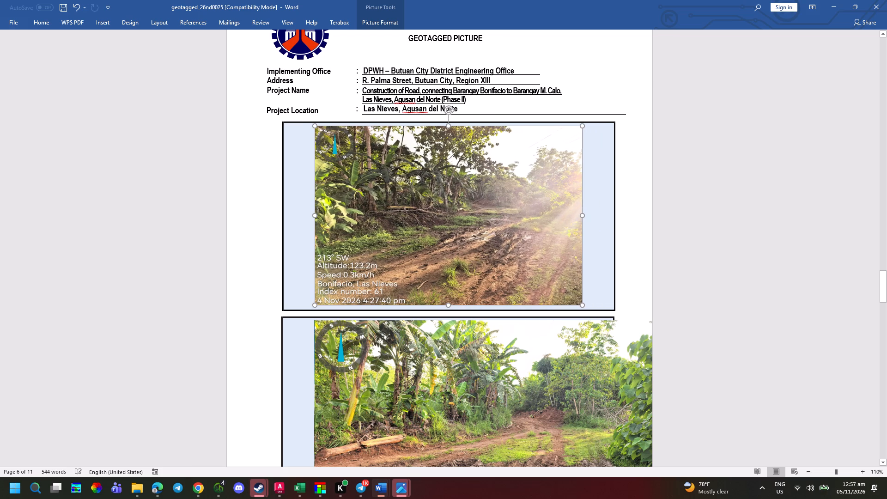
left_click_drag(577, 228, 576, 230)
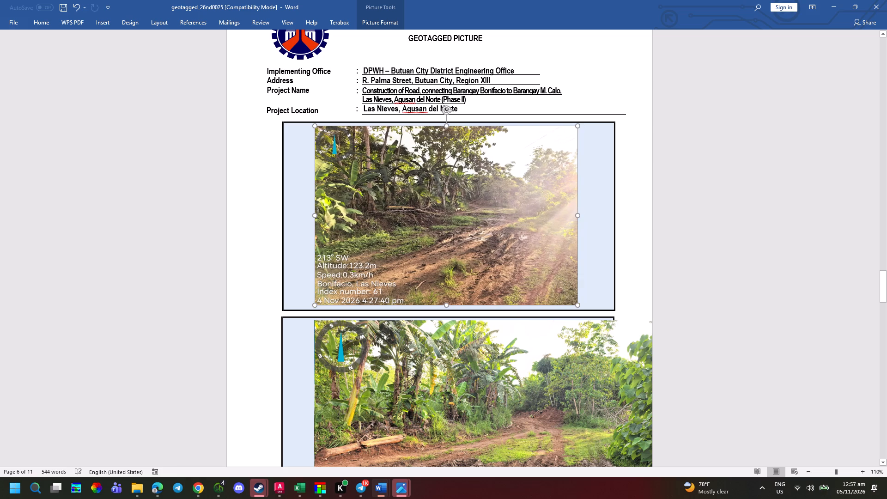
left_click_drag(576, 230, 579, 230)
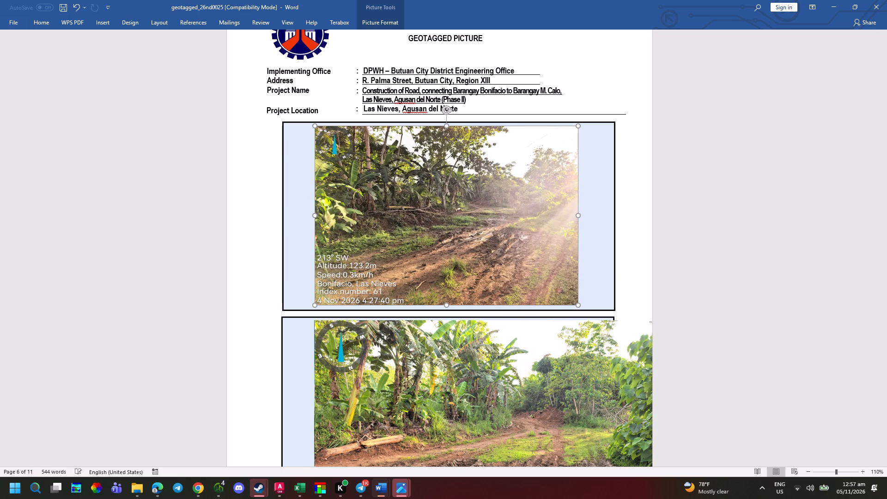
Shrink the index 62 photo and realign its upper-left corner with the old picture in page 6's lower frame.
scroll(563, 265, "down", 3)
left_click(543, 278)
left_click(512, 310)
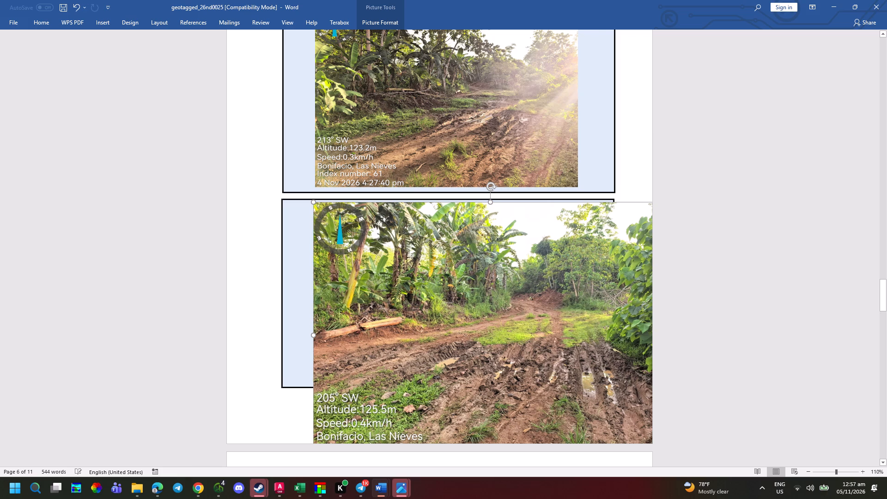
scroll(589, 329, "down", 3)
left_click_drag(618, 297, 549, 289)
left_click_drag(593, 311, 596, 298)
left_click_drag(595, 302, 592, 255)
left_click_drag(606, 282, 505, 200)
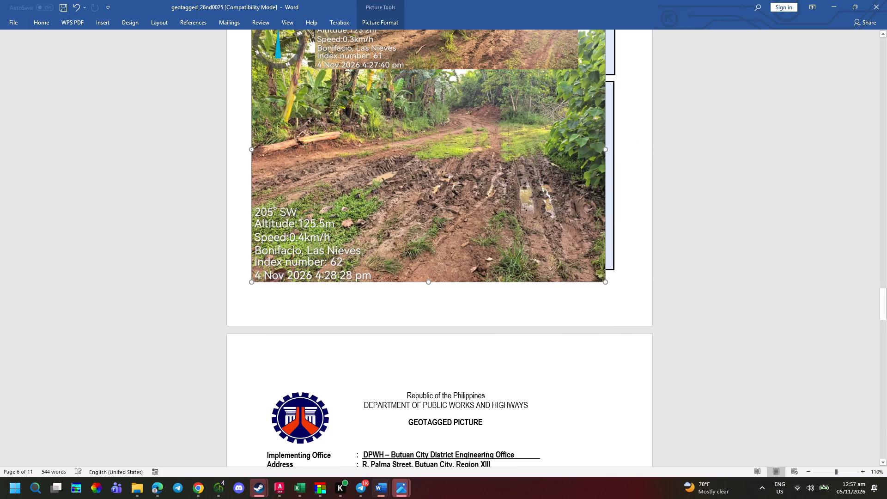
left_click_drag(505, 200, 500, 198)
left_click_drag(336, 158, 397, 228)
Adjust the index 62 photo's height and width to match the old picture inside page 6's lower frame.
left_click_drag(437, 272, 438, 259)
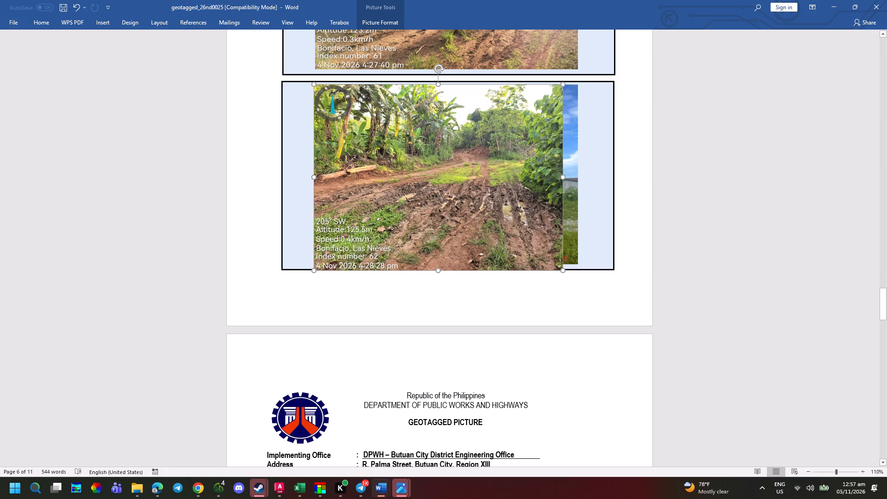
left_click_drag(438, 259, 439, 261)
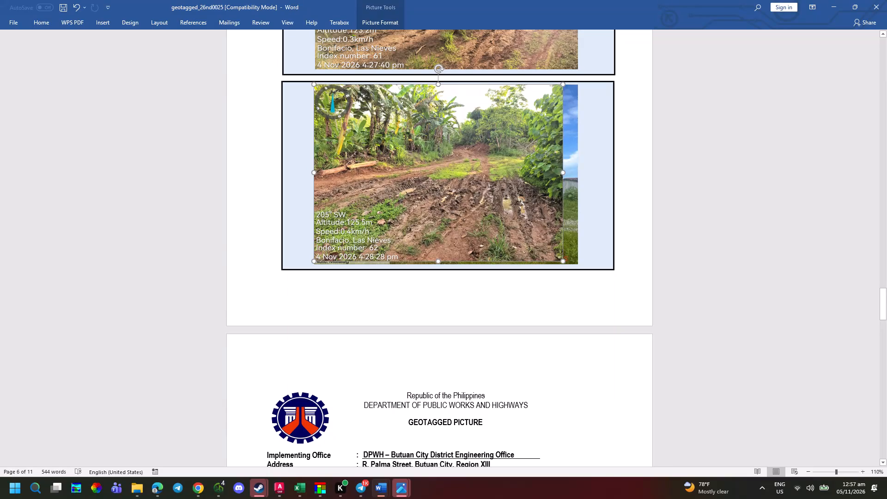
left_click_drag(439, 261, 440, 264)
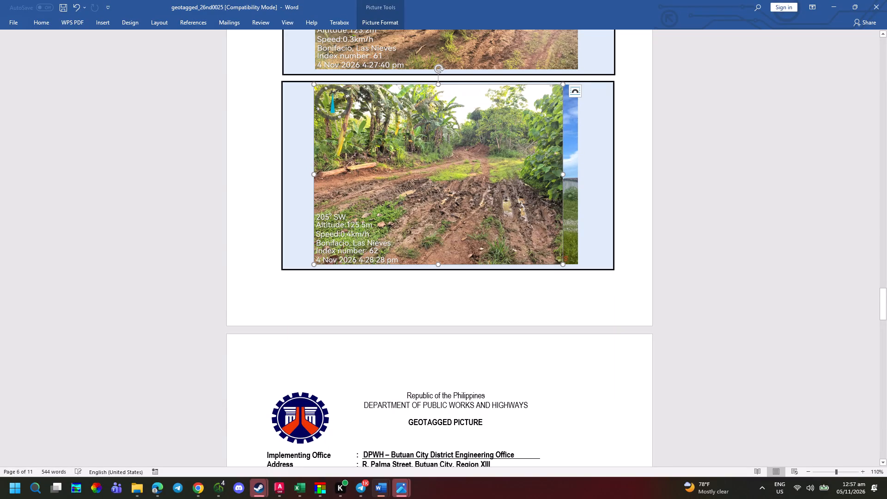
left_click_drag(564, 175, 580, 176)
left_click(675, 184)
Move the index 64 road photo down over page 7's lower frame, clear of the index 63 photo.
scroll(641, 205, "down", 4)
scroll(605, 226, "down", 6)
scroll(559, 245, "down", 2)
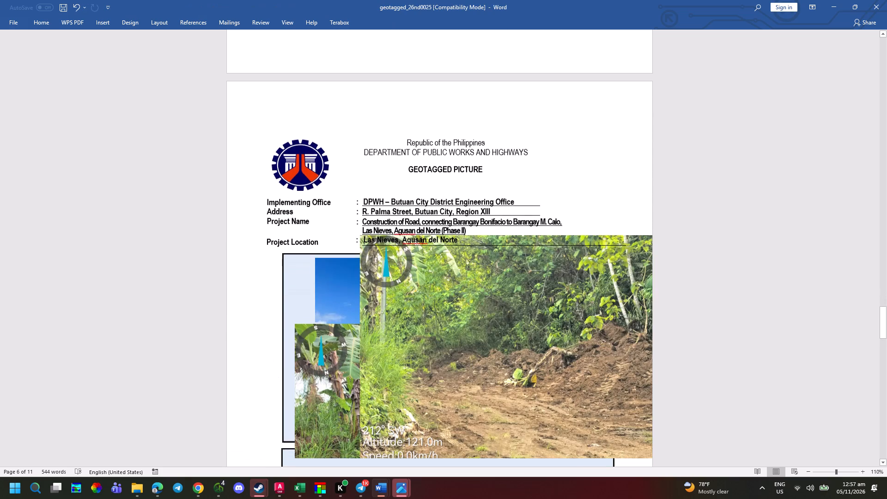
scroll(509, 297, "down", 4)
scroll(502, 215, "down", 3)
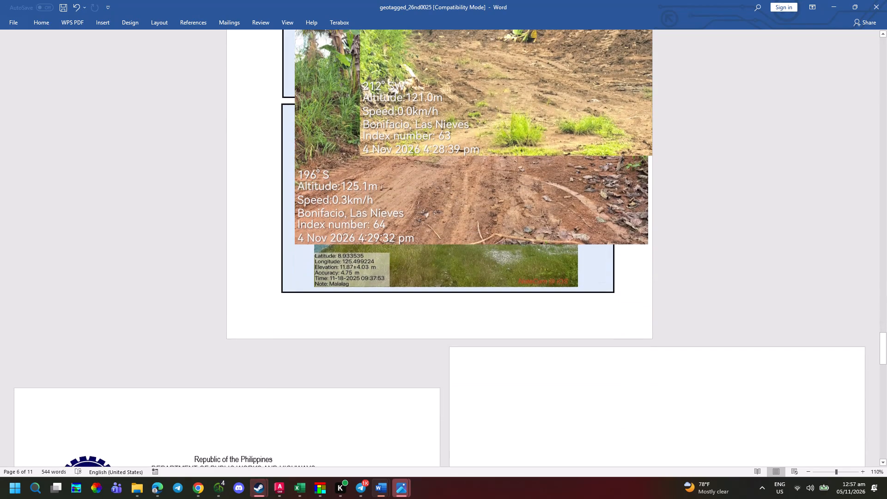
scroll(496, 233, "up", 4)
left_click(508, 179)
left_click(313, 256)
left_click_drag(325, 227, 339, 356)
Shrink the index 63 photo and align its upper-left corner with the old picture in page 7's upper frame.
left_click(486, 198)
left_click_drag(477, 180, 430, 203)
left_click_drag(559, 256, 396, 255)
left_click_drag(504, 334, 485, 328)
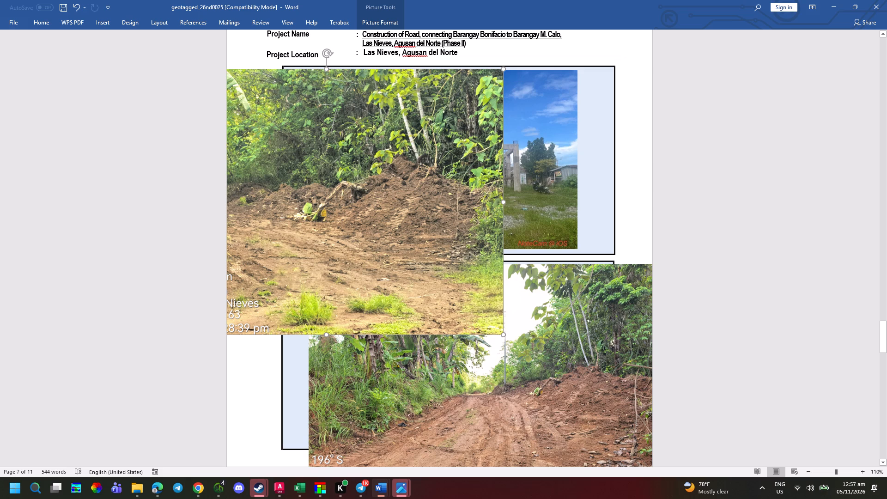
left_click_drag(485, 328, 343, 252)
left_click_drag(267, 181, 432, 185)
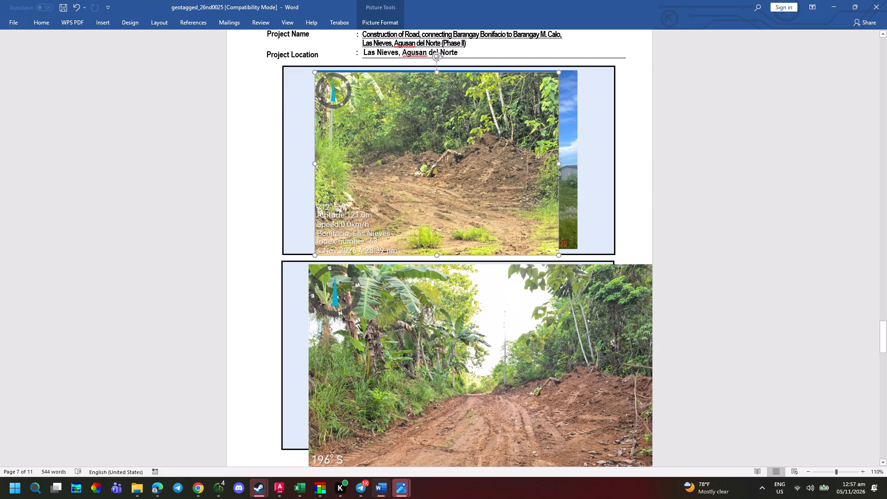
left_click_drag(432, 185, 433, 183)
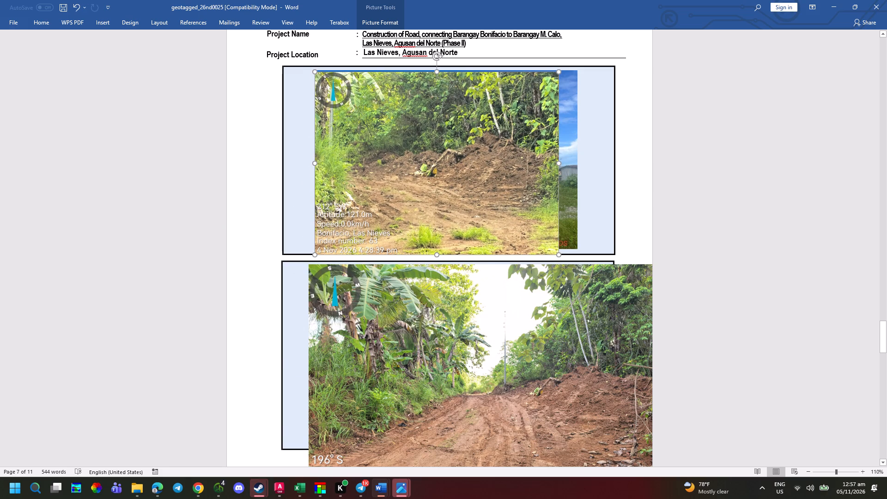
left_click_drag(433, 183, 433, 182)
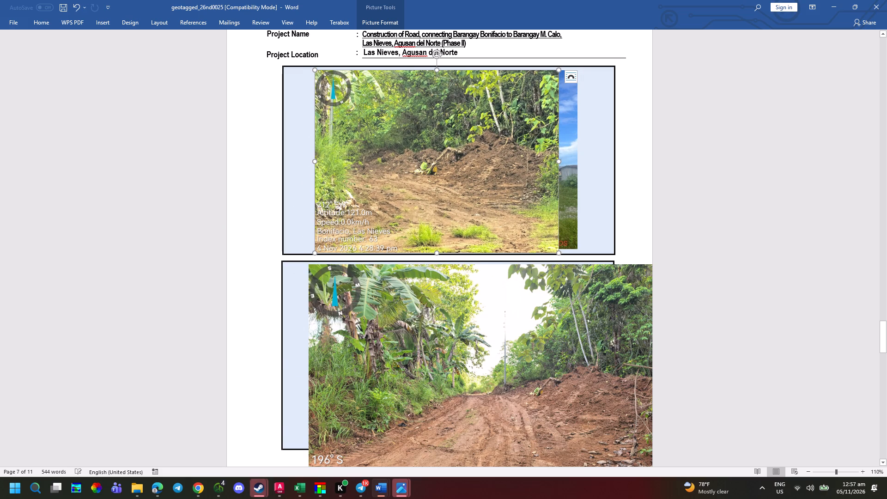
Reduce the index 63 photo's height and widen it to match the old picture inside page 7's upper frame.
left_click_drag(436, 254, 434, 247)
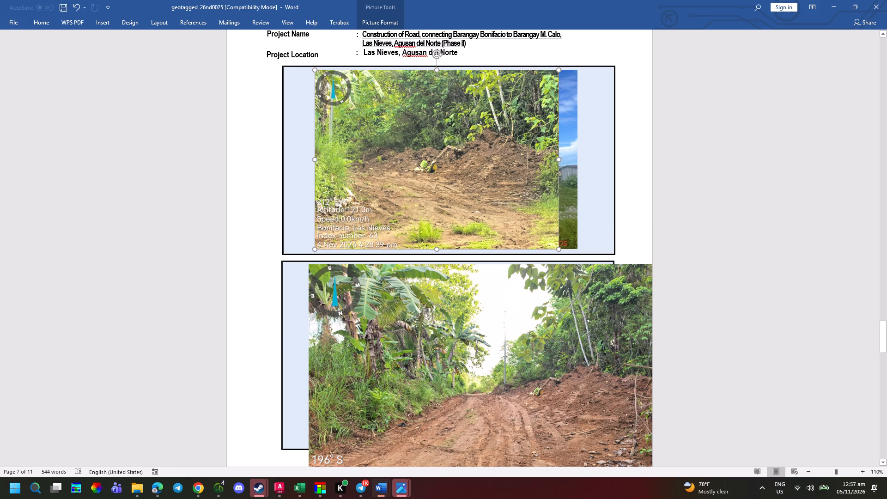
left_click_drag(557, 161, 571, 161)
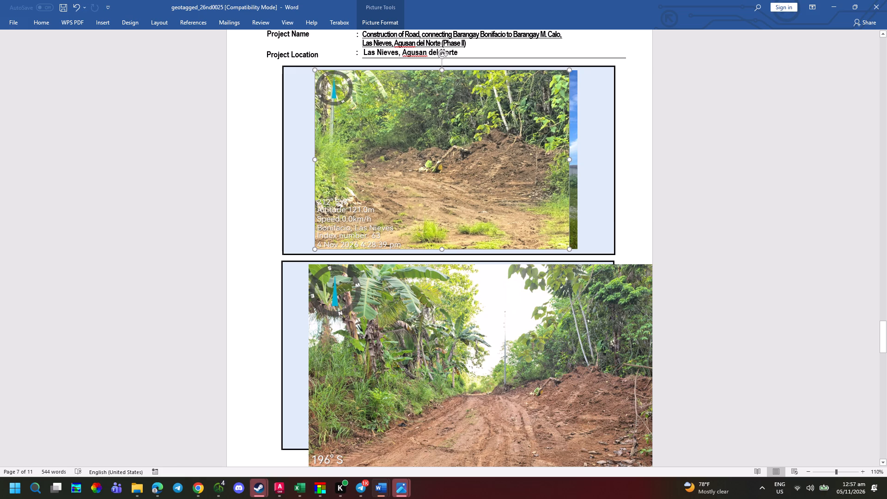
left_click_drag(571, 161, 577, 161)
Shrink the index 64 road photo and align its upper-left corner with the old picture in page 7's lower frame.
scroll(545, 224, "down", 3)
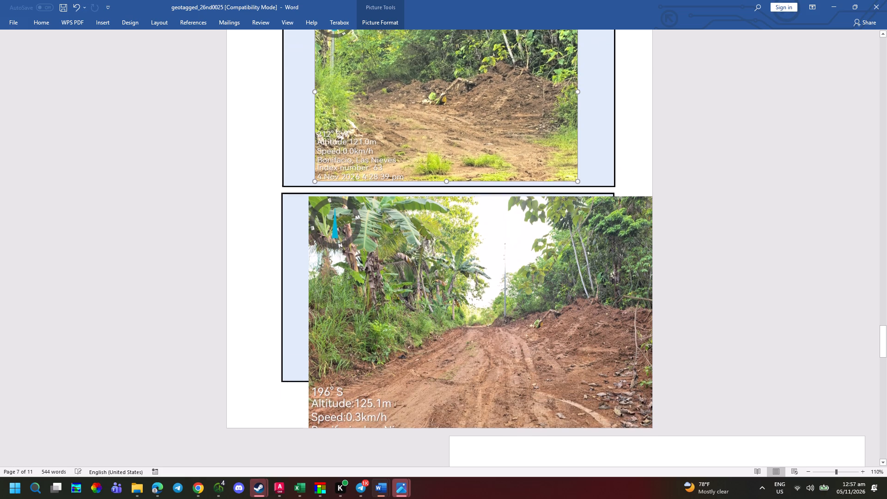
left_click(529, 253)
left_click_drag(528, 255, 533, 255)
left_click_drag(553, 335, 500, 300)
left_click_drag(584, 349, 553, 294)
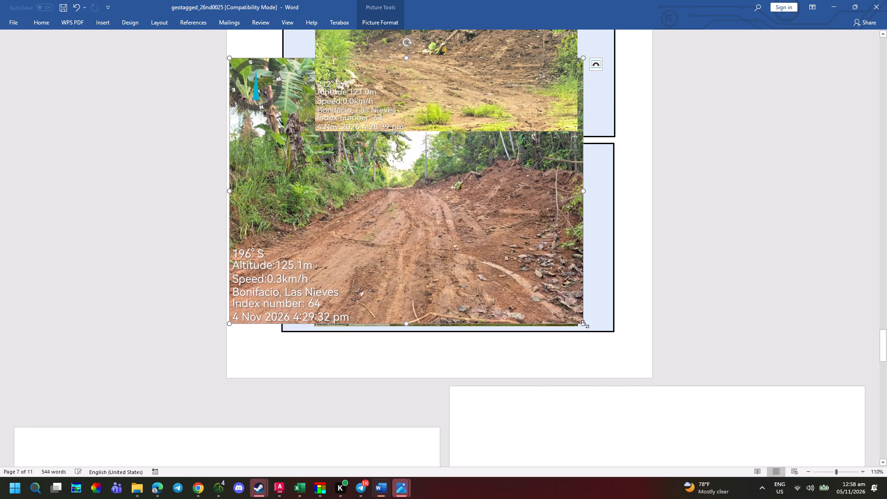
left_click_drag(583, 323, 459, 235)
left_click_drag(383, 212, 478, 304)
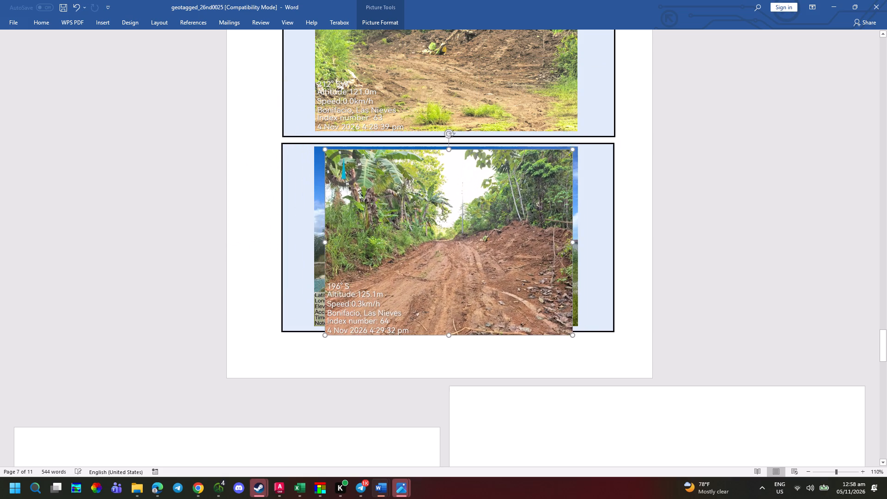
left_click_drag(478, 304, 469, 302)
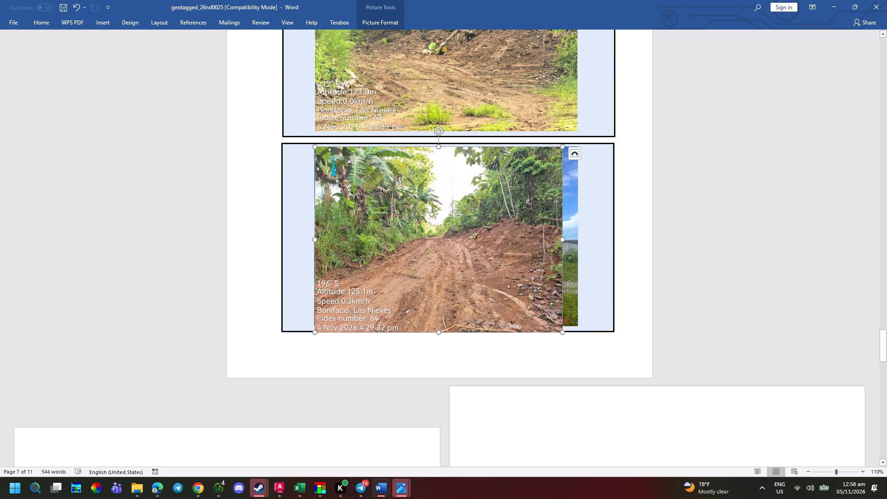
Reduce the index 64 photo's height, widen it and nudge it left to cover the old picture in page 7's lower frame.
left_click(439, 334)
left_click_drag(439, 333, 439, 331)
left_click_drag(439, 331, 440, 324)
left_click_drag(562, 235, 570, 235)
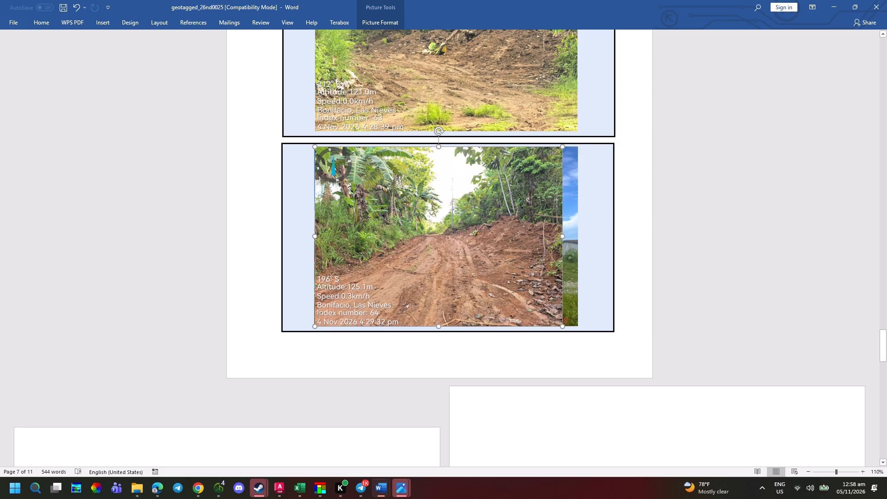
left_click_drag(570, 235, 579, 234)
left_click(611, 354)
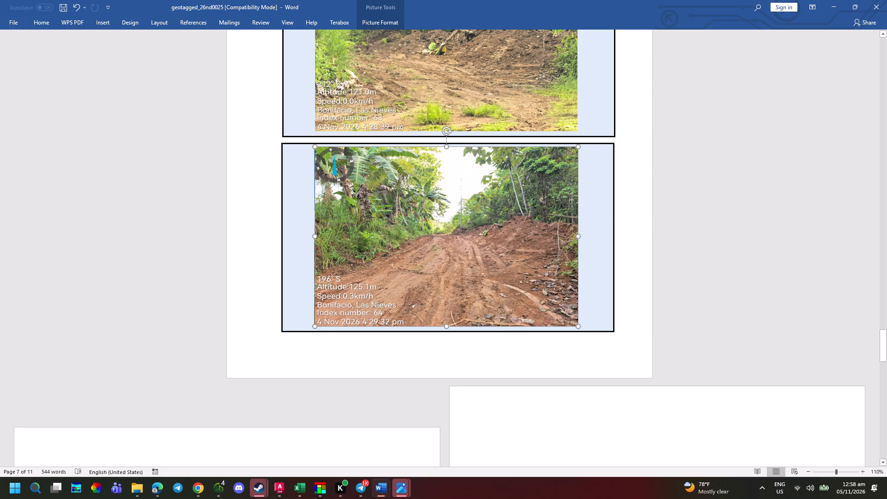
left_click(477, 256)
key("Left")
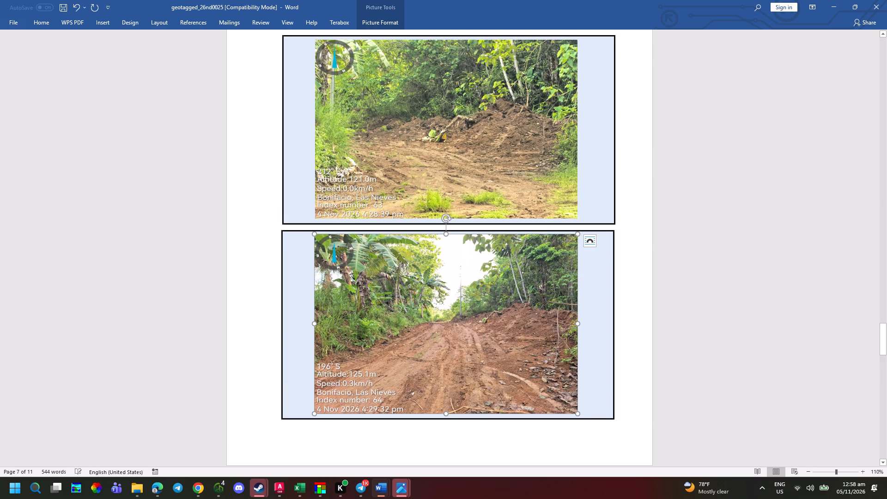
left_click(633, 323)
Move the index 65 road photo on page 8 toward the upper-left corner of the old picture in the upper frame.
scroll(633, 312, "down", 4)
scroll(579, 300, "down", 4)
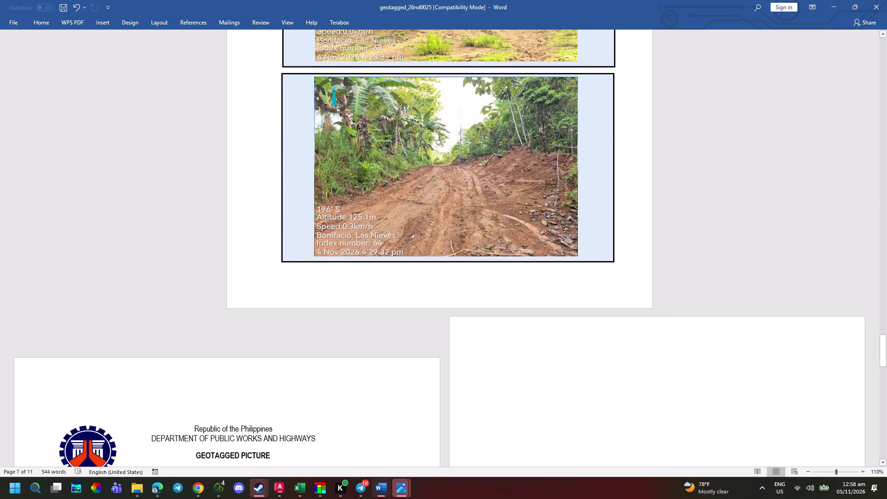
scroll(578, 302, "down", 6)
scroll(425, 288, "down", 2)
left_click(329, 227)
left_click_drag(328, 230, 331, 221)
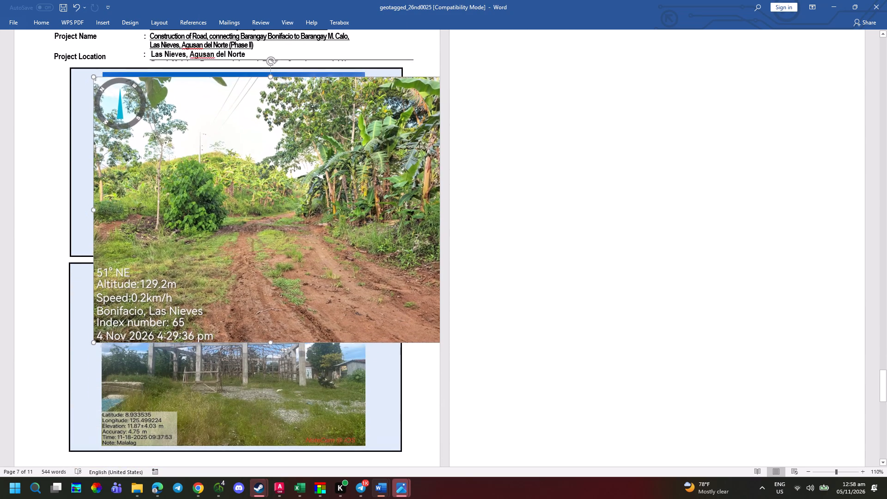
Shrink and reposition the index 65 road photo, adjusting its height and width to cover the old picture in the page's upper frame.
left_click_drag(331, 221, 291, 231)
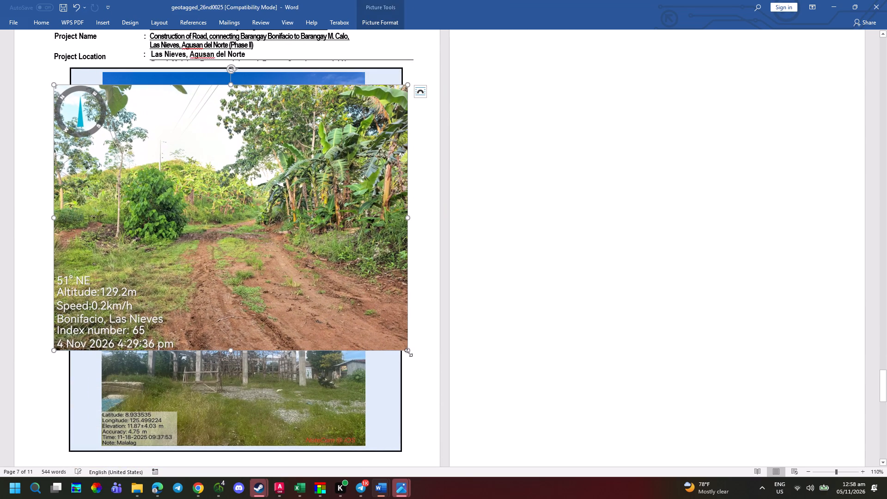
left_click_drag(408, 352, 306, 305)
left_click_drag(164, 237, 226, 226)
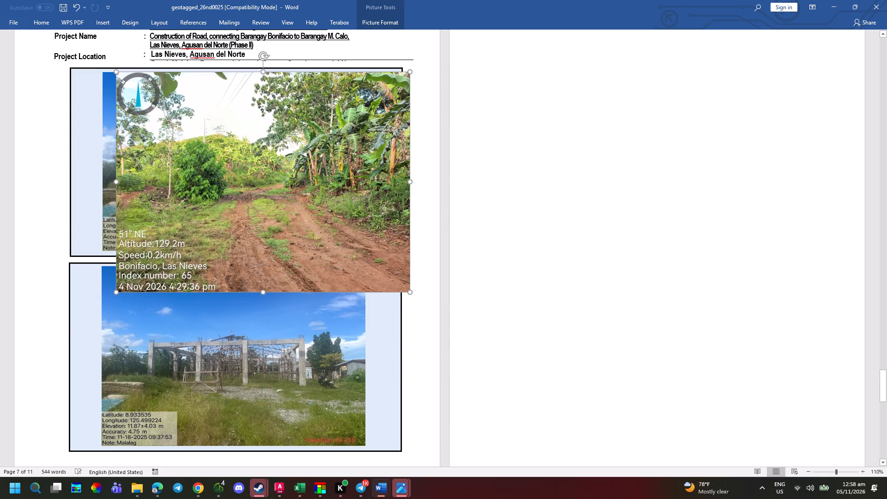
left_click_drag(226, 226, 214, 225)
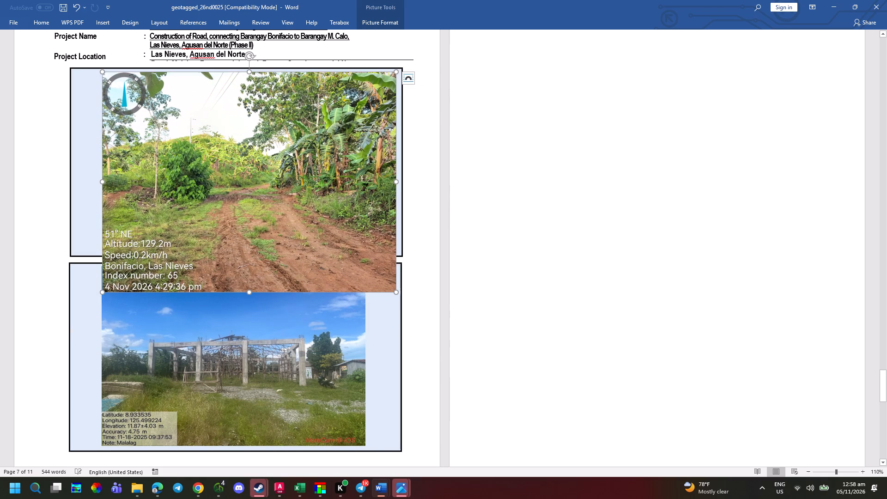
left_click_drag(247, 292, 242, 242)
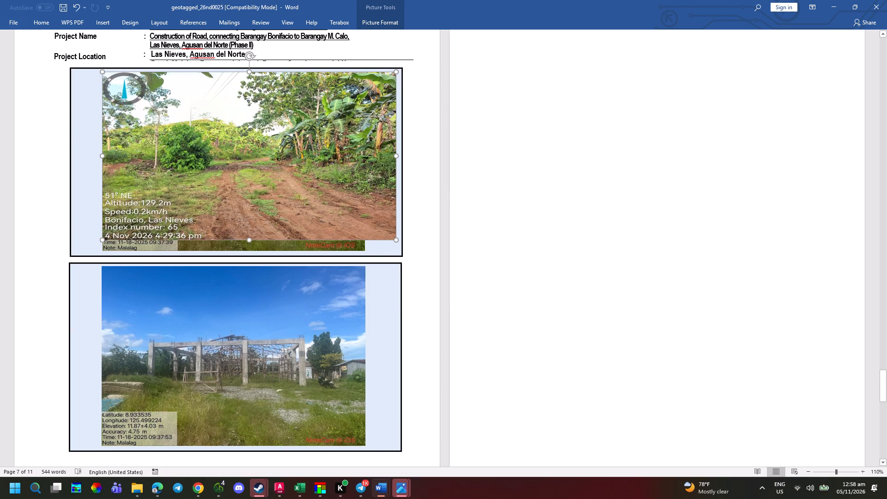
left_click_drag(242, 242, 241, 253)
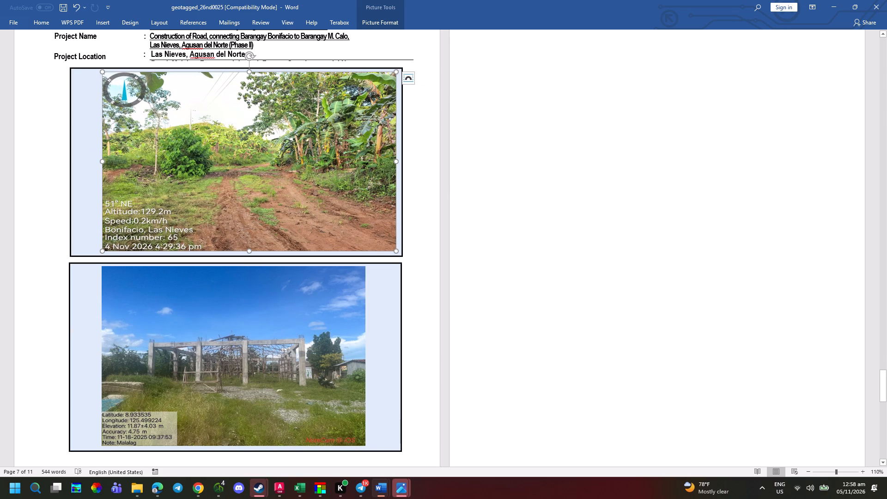
left_click_drag(397, 163, 361, 171)
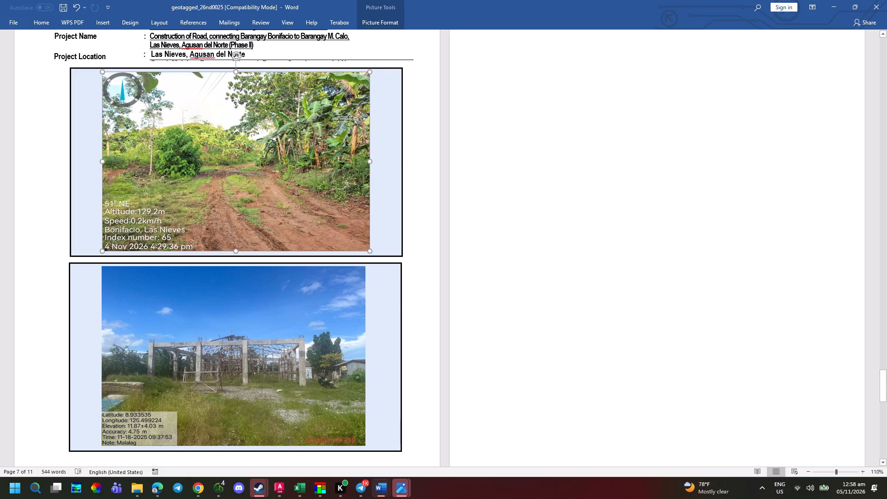
left_click_drag(361, 171, 368, 171)
left_click(450, 259)
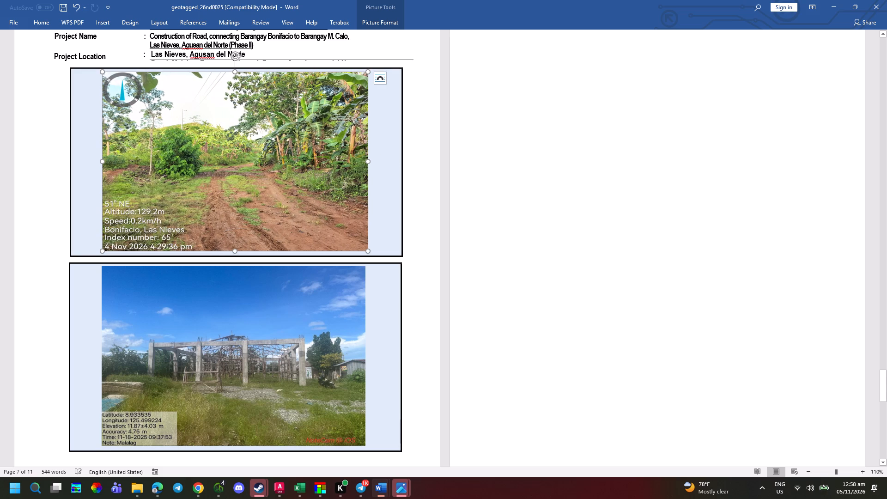
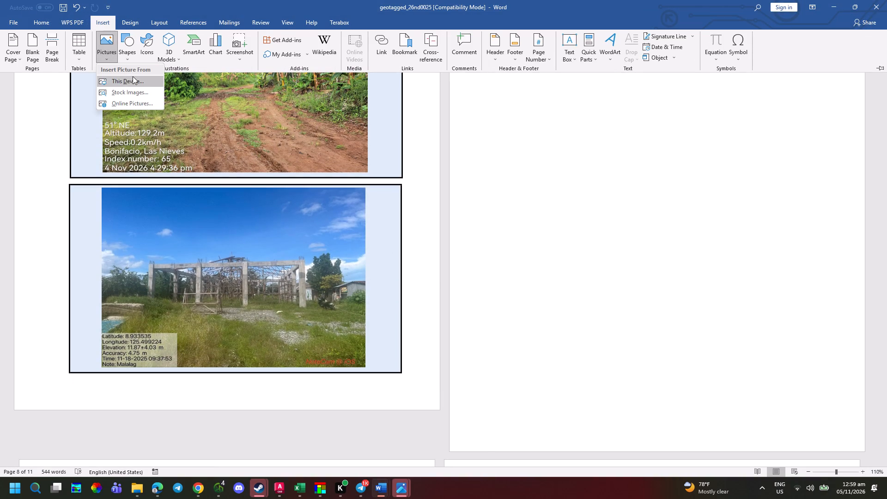
Insert the index 49 muddy-road photo from the Downloads folder and set its text wrapping to Behind Text.
left_click(133, 76)
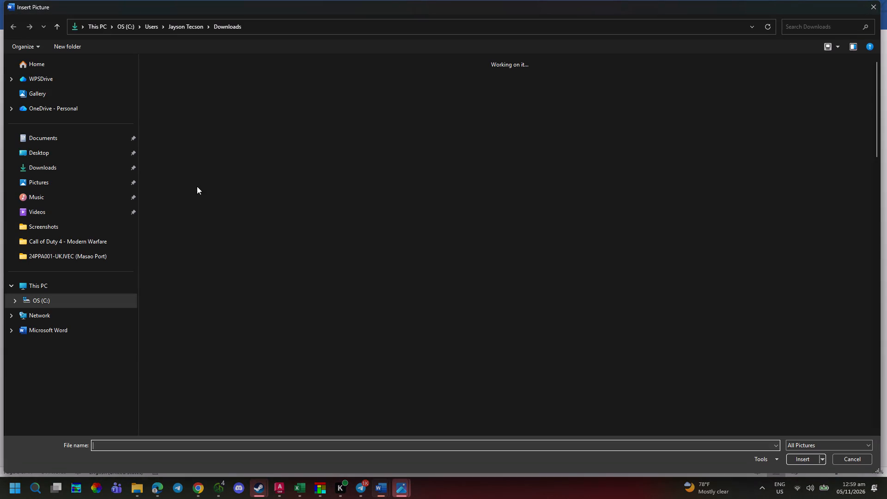
left_click(178, 109)
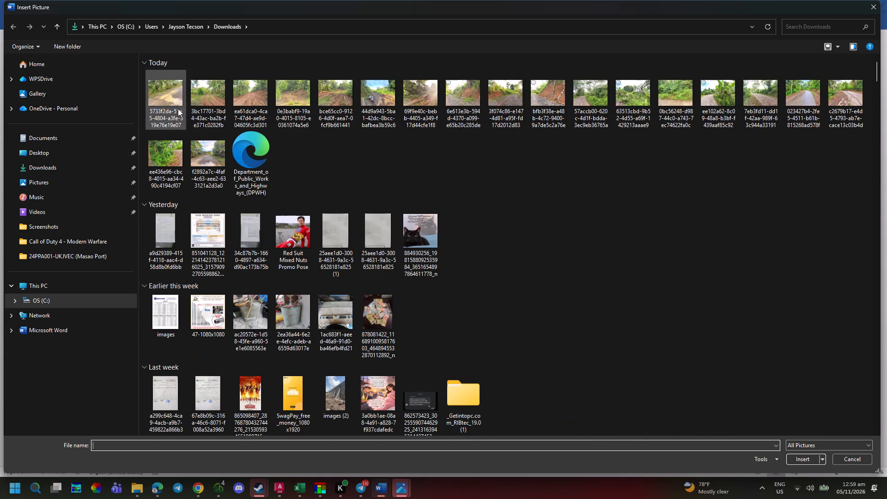
left_click(785, 457)
left_click(790, 455)
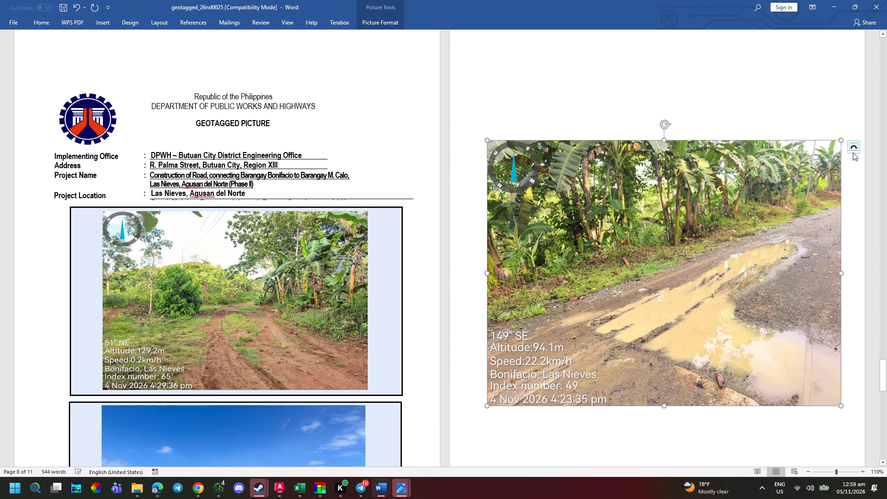
left_click(854, 152)
left_click(439, 235)
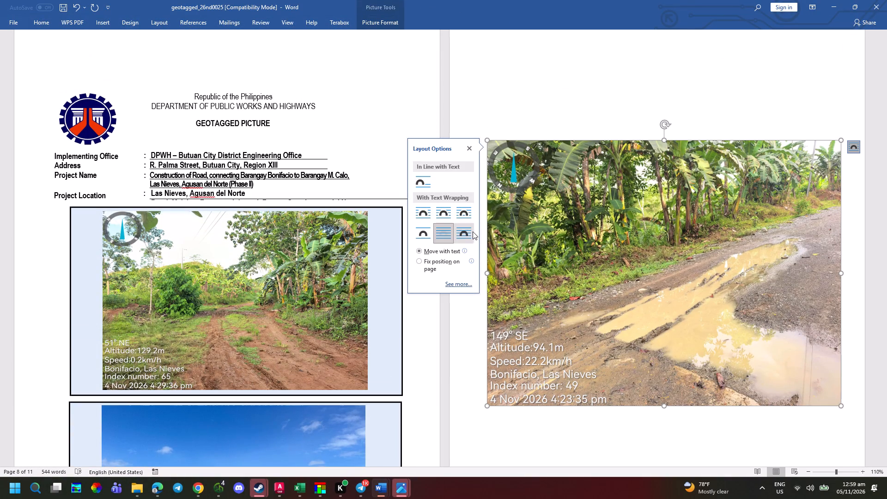
Move the index 49 photo from page 9 onto the lower frame of page 8.
scroll(473, 231, "down", 4)
left_click_drag(571, 238, 565, 240)
left_click_drag(603, 203, 386, 351)
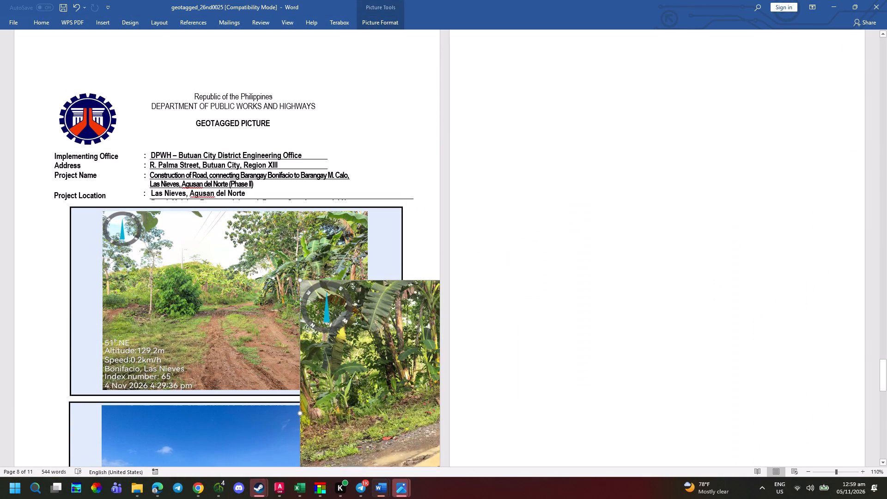
left_click_drag(386, 351, 281, 360)
scroll(279, 305, "down", 3)
scroll(295, 237, "up", 3)
left_click_drag(310, 217, 256, 293)
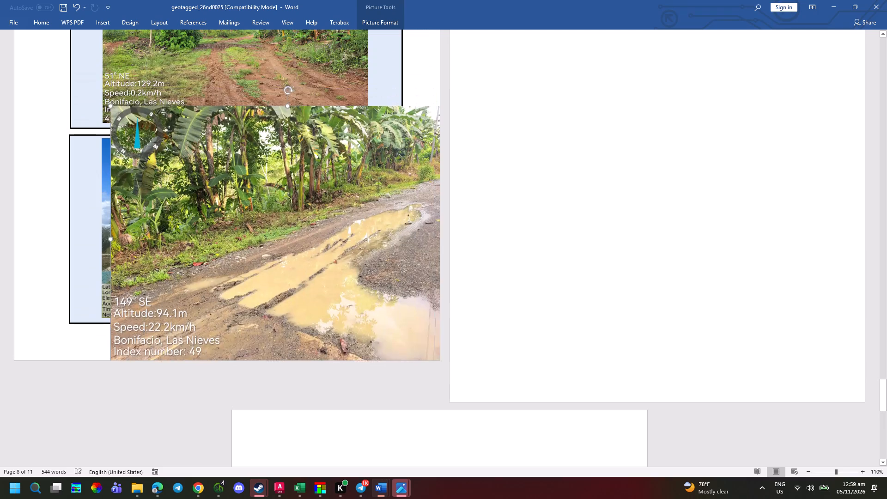
left_click_drag(256, 293, 180, 264)
left_click_drag(388, 346, 388, 347)
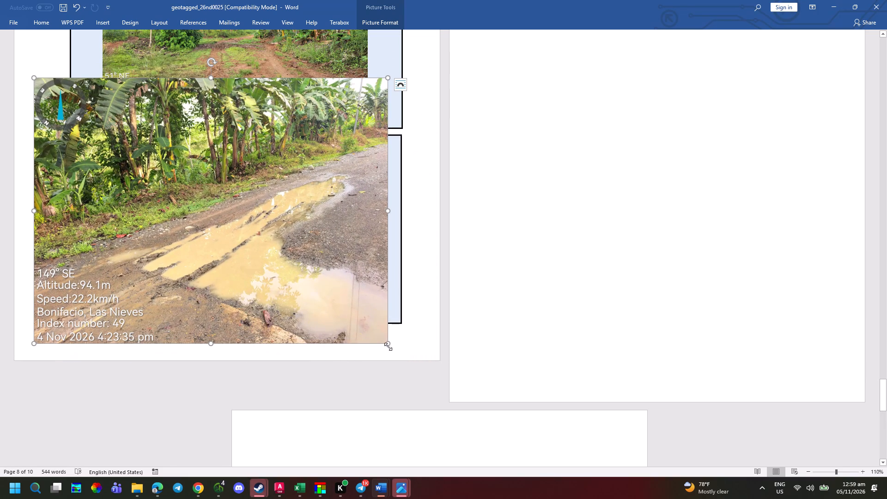
Shrink the index 49 photo and align its upper-left corner with the old picture in page 8's lower frame.
left_click_drag(388, 347, 275, 274)
left_click_drag(151, 201, 219, 269)
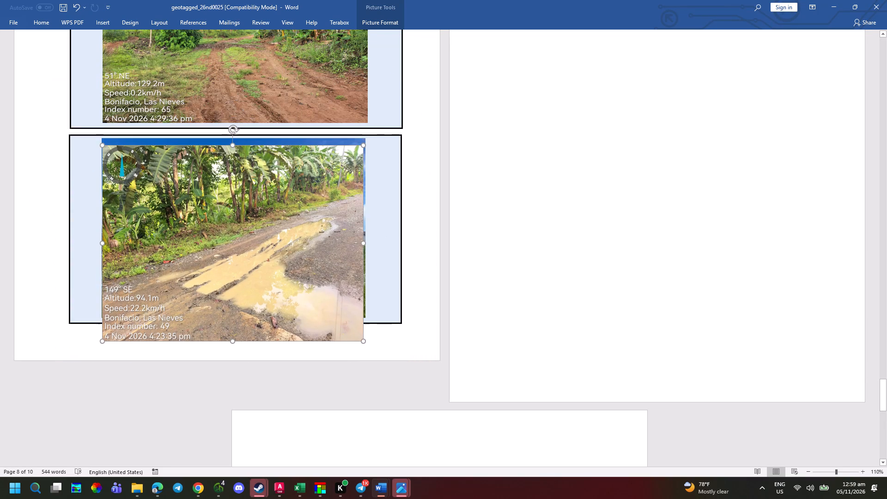
left_click_drag(219, 269, 218, 262)
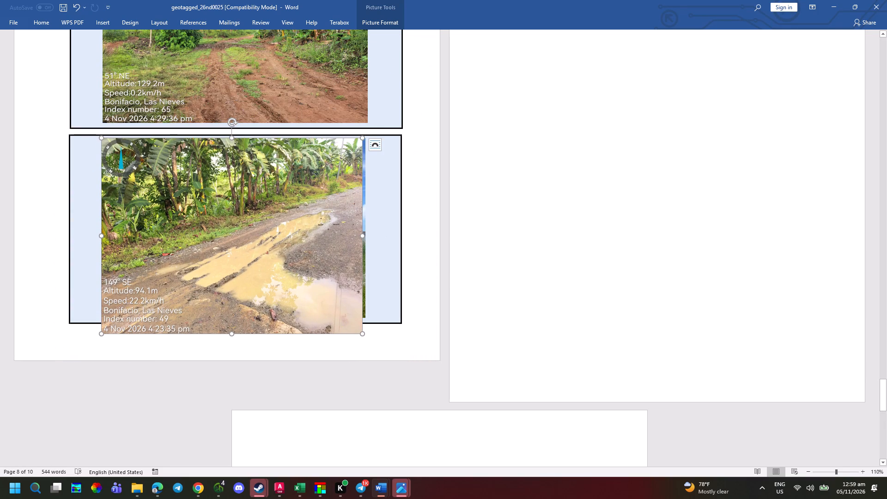
Reduce the index 49 photo's height and widen it to match the old picture in page 8's lower frame.
left_click_drag(231, 334, 226, 314)
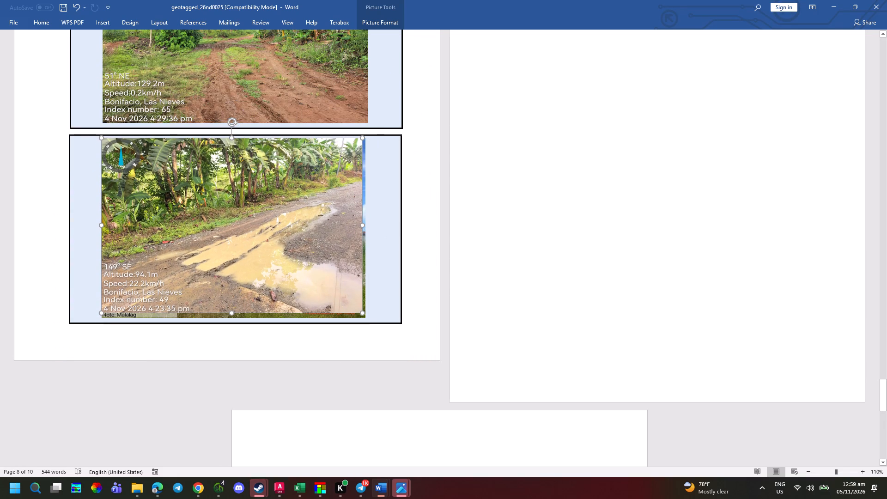
left_click_drag(226, 314, 227, 317)
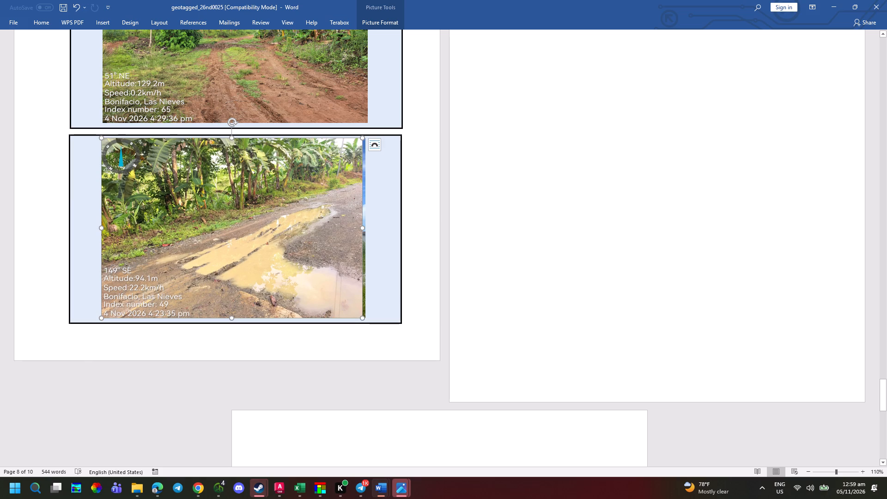
left_click(361, 228)
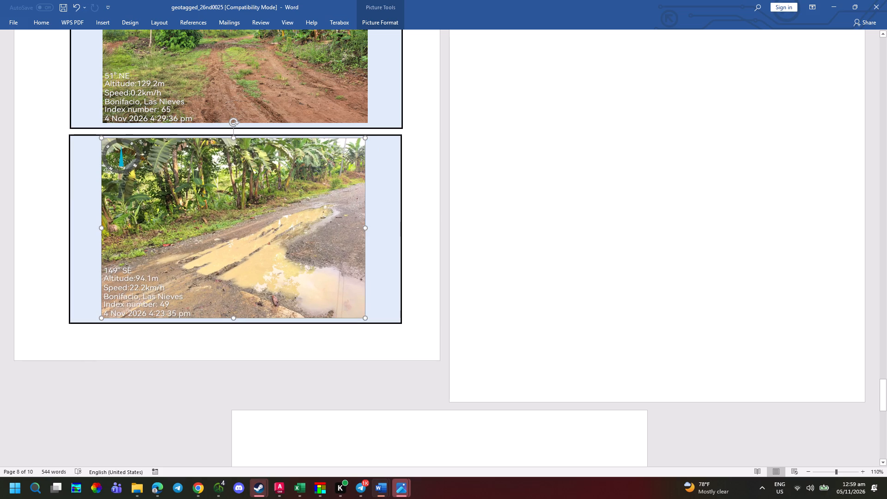
Fine-tune the index 49 photo's right edge against the old picture, undoing the last adjustment and redoing it.
left_click(543, 228)
scroll(534, 219, "down", 5)
left_click(347, 192)
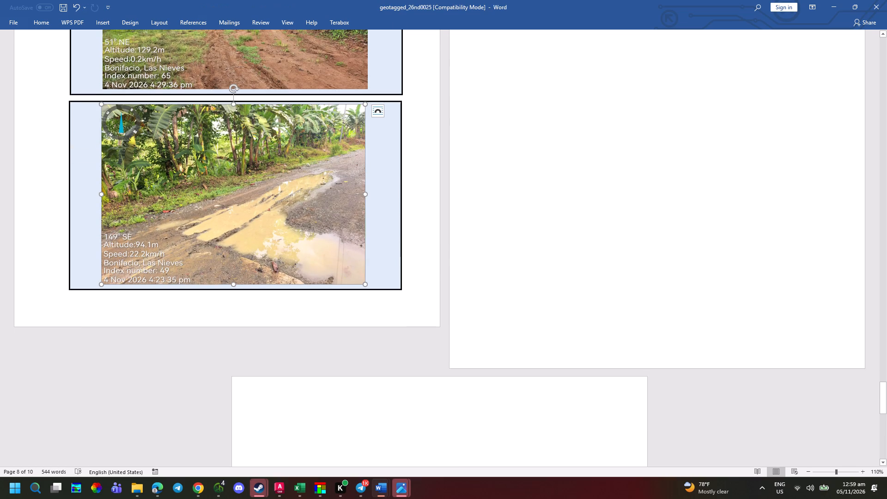
left_click(365, 195)
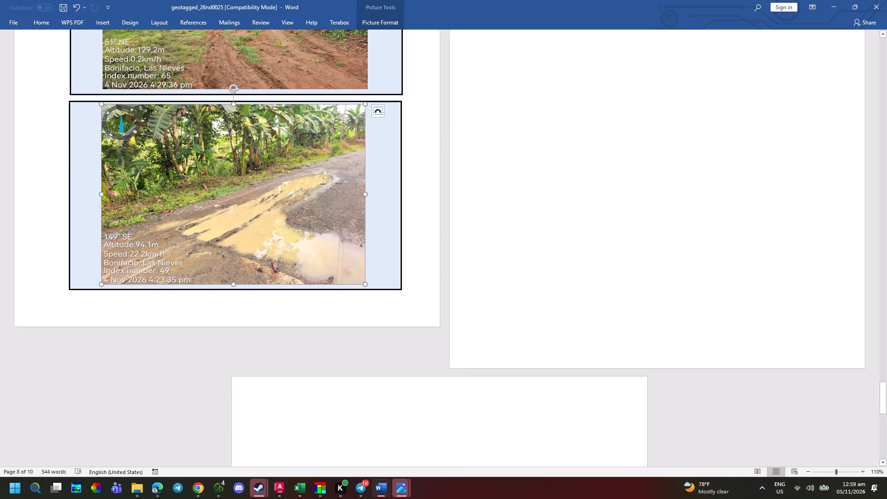
left_click(515, 211)
scroll(512, 196, "down", 1)
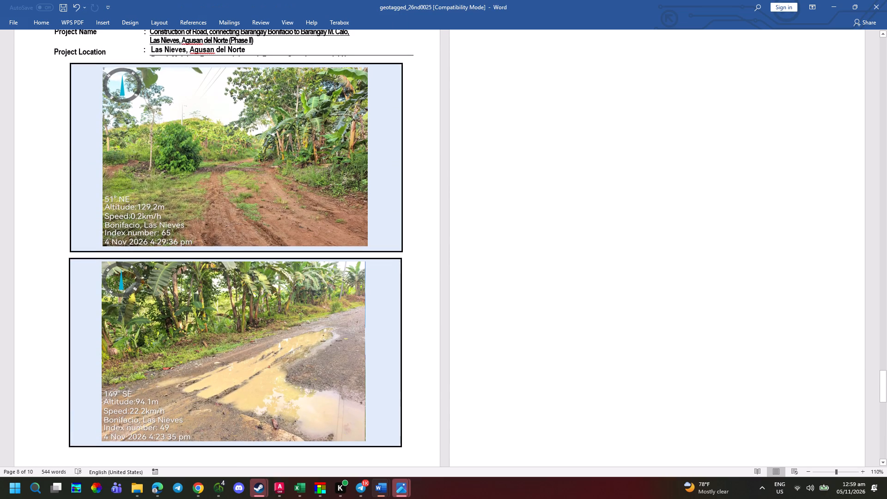
left_click(352, 373)
key("ctrl+z")
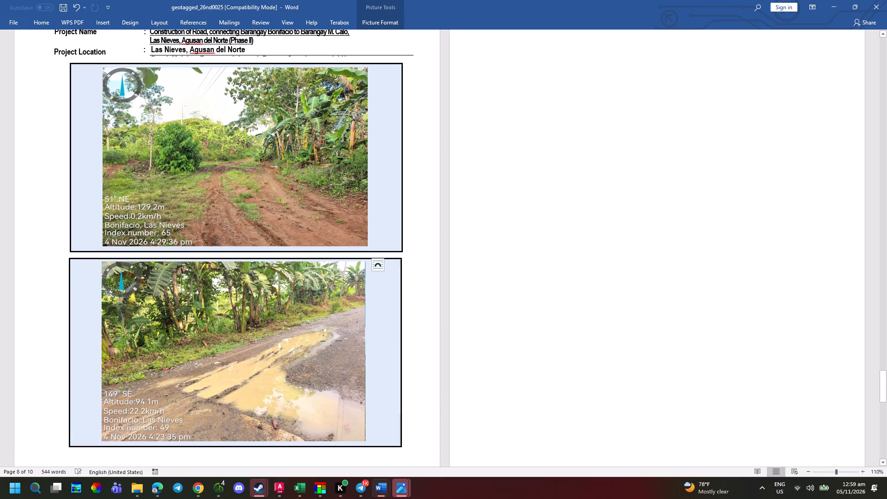
left_click(358, 355)
left_click(365, 352)
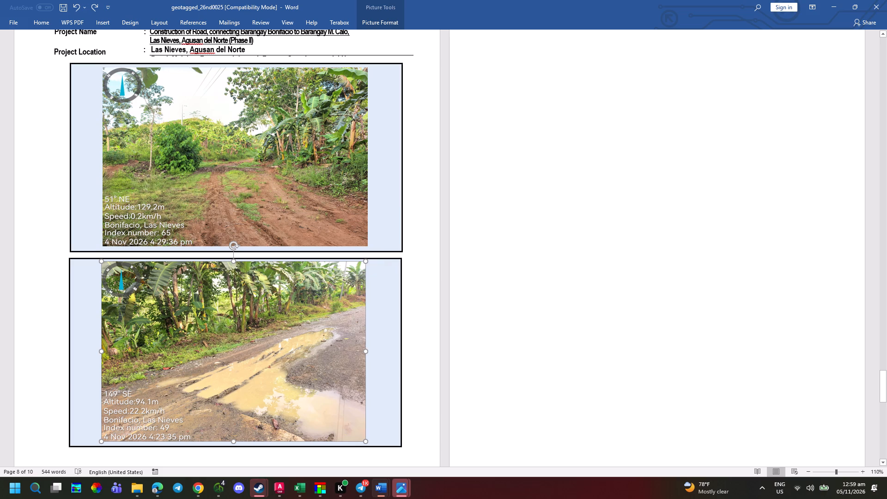
left_click(577, 337)
Delete the empty paragraphs on the blank page 10 at the end of the document.
scroll(570, 321, "down", 4, "ctrl")
scroll(569, 324, "down", 3)
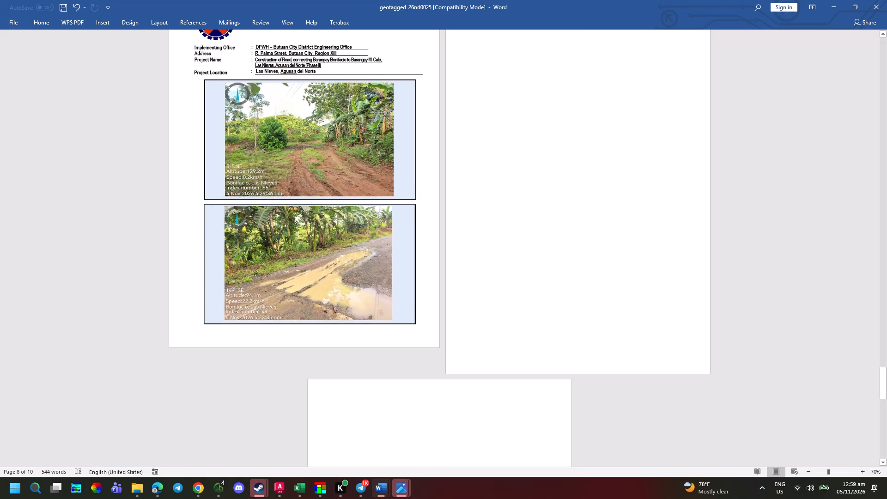
scroll(569, 329, "down", 1)
scroll(484, 384, "down", 10)
left_click_drag(469, 328, 321, 62)
key("Delete")
key("BackSpace")
key("BackSpace")
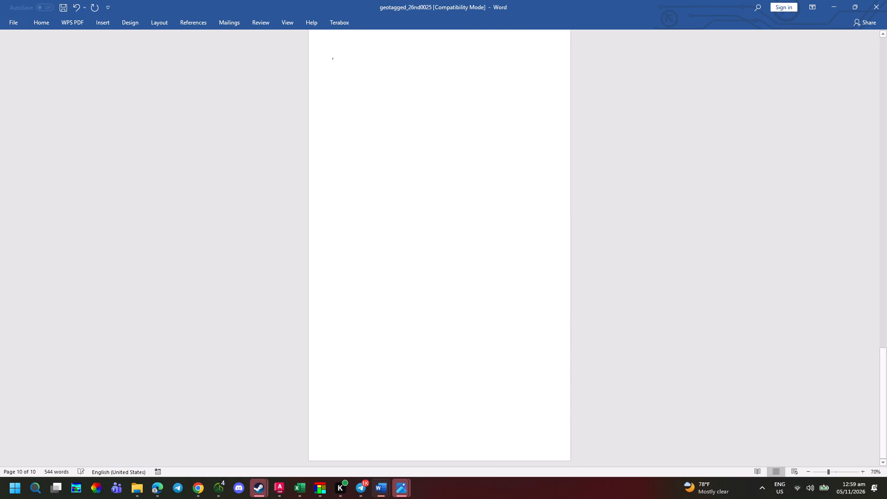
key("BackSpace")
key("BackSpace")
key("BackSpace")
key("BackSpace")
key("BackSpace")
key("BackSpace")
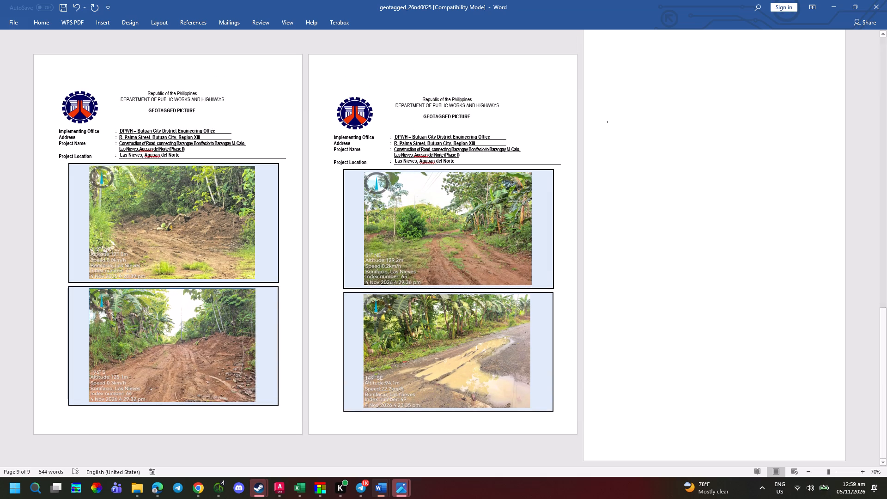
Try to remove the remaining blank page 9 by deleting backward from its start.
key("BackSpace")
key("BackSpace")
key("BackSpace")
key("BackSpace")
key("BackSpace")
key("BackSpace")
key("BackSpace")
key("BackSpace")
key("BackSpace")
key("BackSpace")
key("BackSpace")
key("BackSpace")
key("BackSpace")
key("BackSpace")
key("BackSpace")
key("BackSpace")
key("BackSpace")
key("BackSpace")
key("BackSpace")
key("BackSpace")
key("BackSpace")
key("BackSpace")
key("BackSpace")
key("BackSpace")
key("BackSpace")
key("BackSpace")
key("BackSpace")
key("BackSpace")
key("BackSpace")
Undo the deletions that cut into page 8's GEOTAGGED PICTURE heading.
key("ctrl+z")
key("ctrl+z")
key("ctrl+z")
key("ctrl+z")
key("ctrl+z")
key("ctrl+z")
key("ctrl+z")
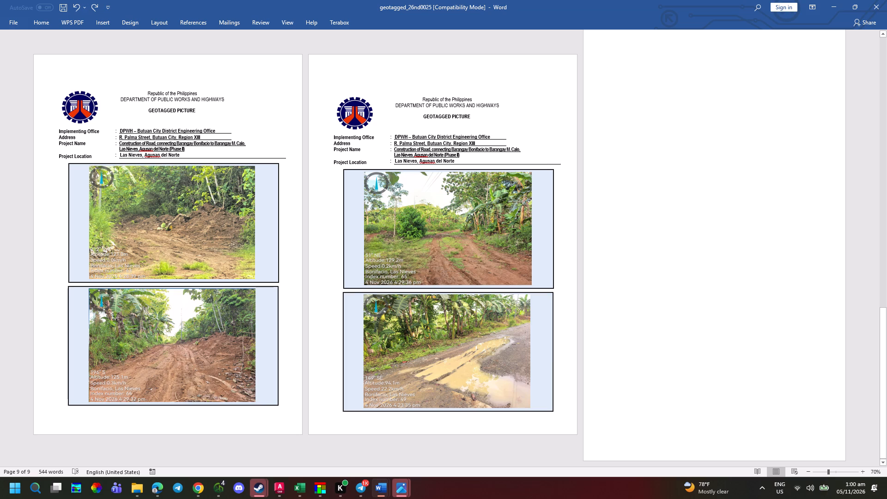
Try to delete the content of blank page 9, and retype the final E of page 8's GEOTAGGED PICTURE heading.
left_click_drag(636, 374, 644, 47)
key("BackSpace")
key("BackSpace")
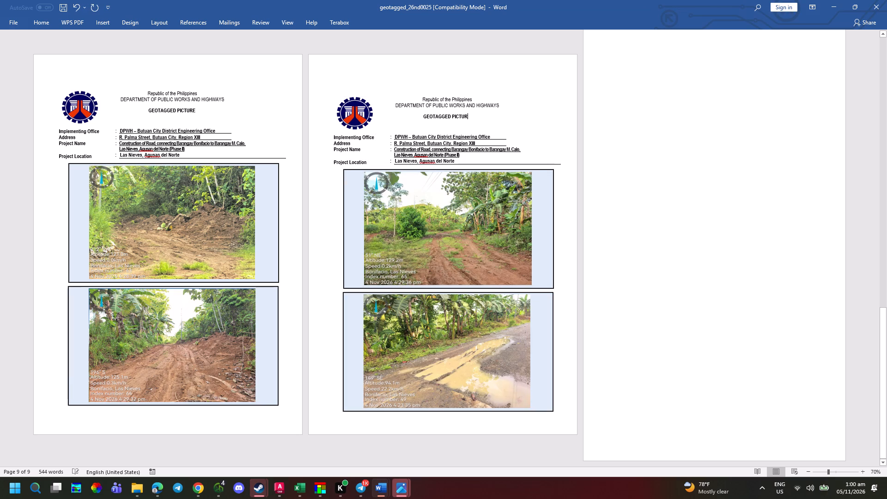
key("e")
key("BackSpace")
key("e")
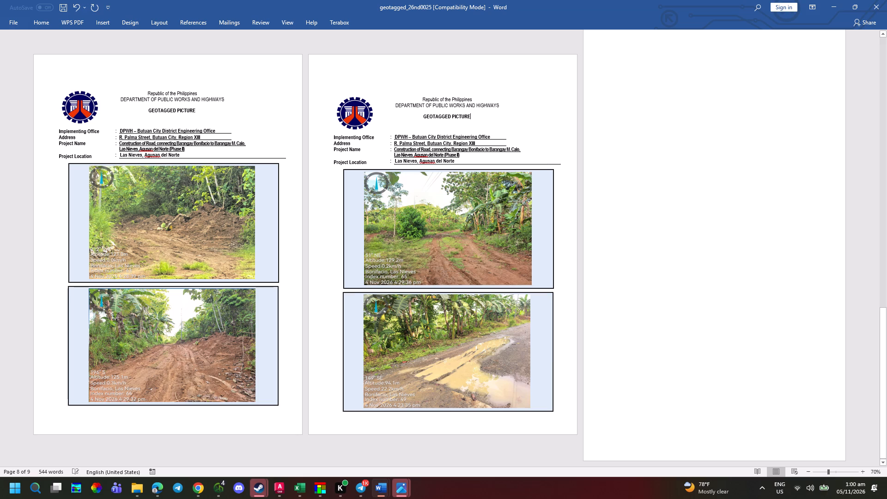
Examine all report pages in an overview, including the blank page 9 at the end.
left_click(683, 297)
scroll(499, 228, "up", 1, "ctrl")
scroll(480, 240, "down", 6, "ctrl")
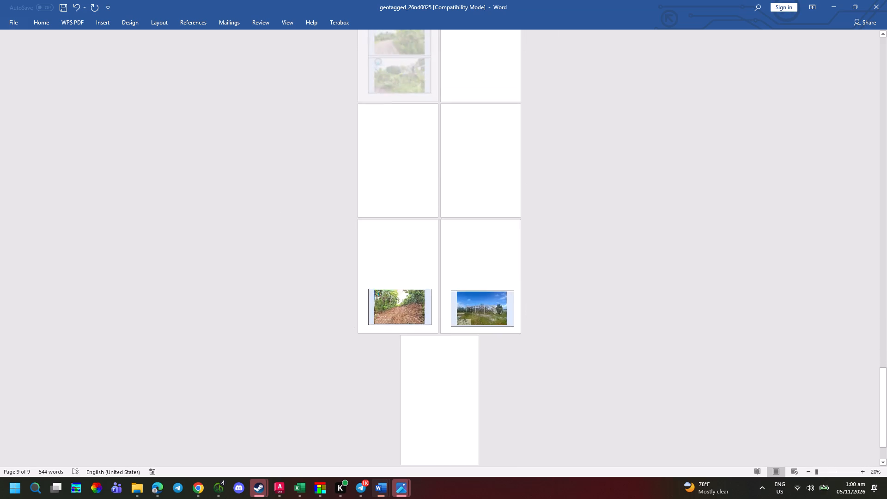
scroll(419, 275, "down", 4, "ctrl")
scroll(419, 365, "up", 1, "ctrl")
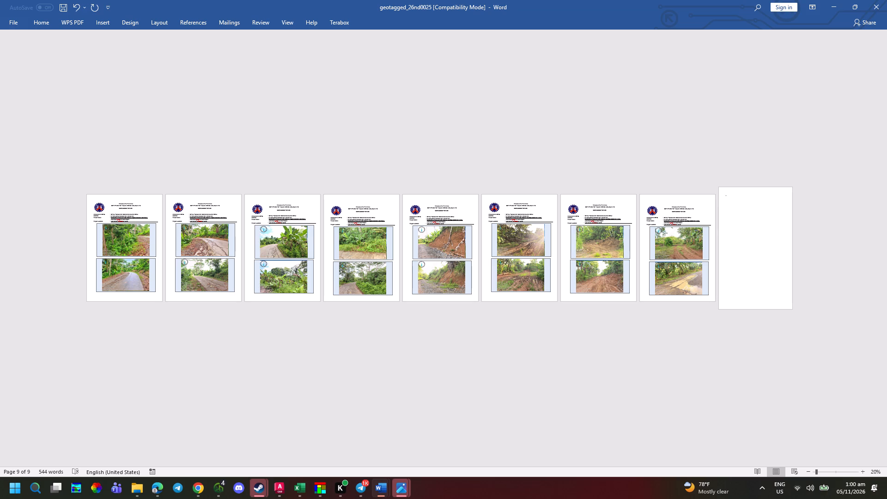
left_click(762, 241)
scroll(807, 267, "up", 4, "ctrl")
scroll(742, 275, "up", 4, "ctrl")
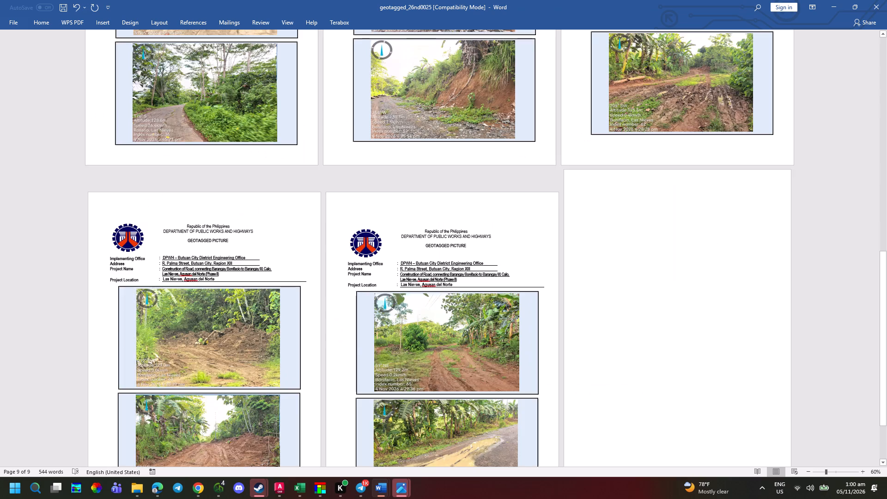
scroll(533, 310, "up", 4, "ctrl")
Select the whole document to examine what remains on blank page 9, and clear the selection.
key("ctrl+a")
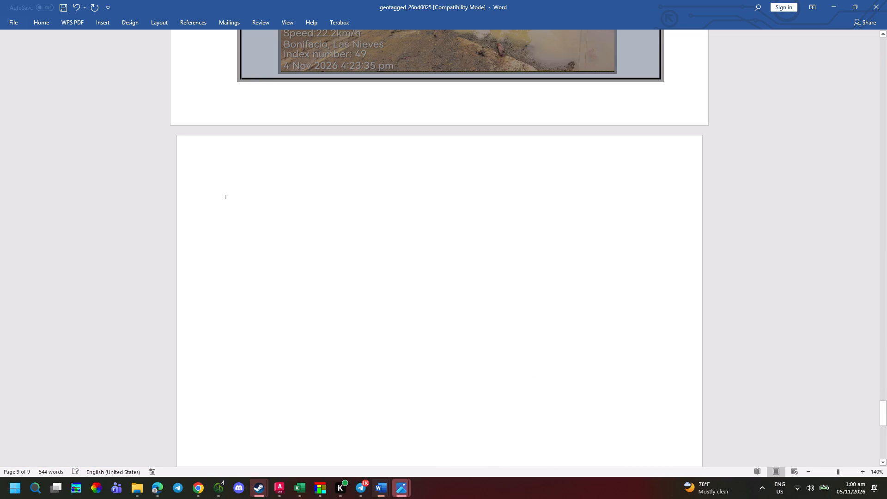
key("ctrl+a")
scroll(505, 291, "down", 5, "ctrl")
scroll(480, 287, "down", 5)
scroll(397, 235, "down", 5)
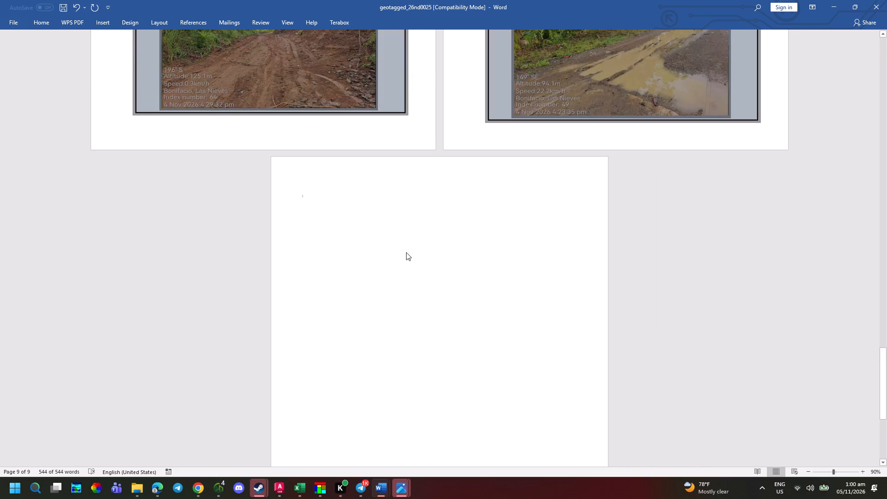
scroll(405, 251, "down", 4)
scroll(404, 249, "down", 5, "ctrl")
scroll(393, 249, "down", 4)
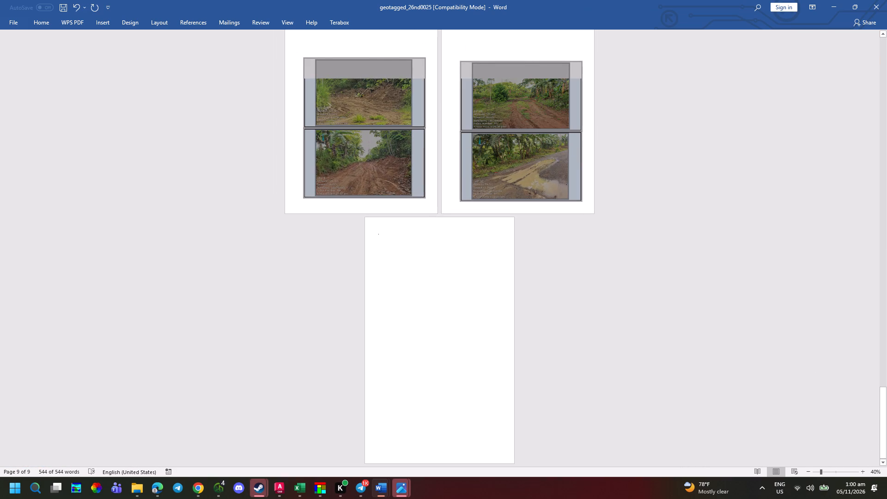
key("Escape")
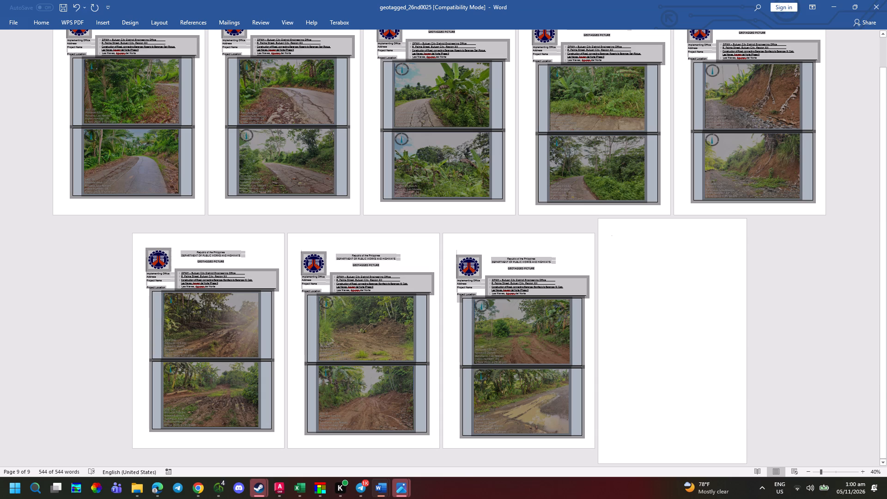
left_click(782, 333)
View the report in Read Mode and return to Print Layout.
left_click(753, 475)
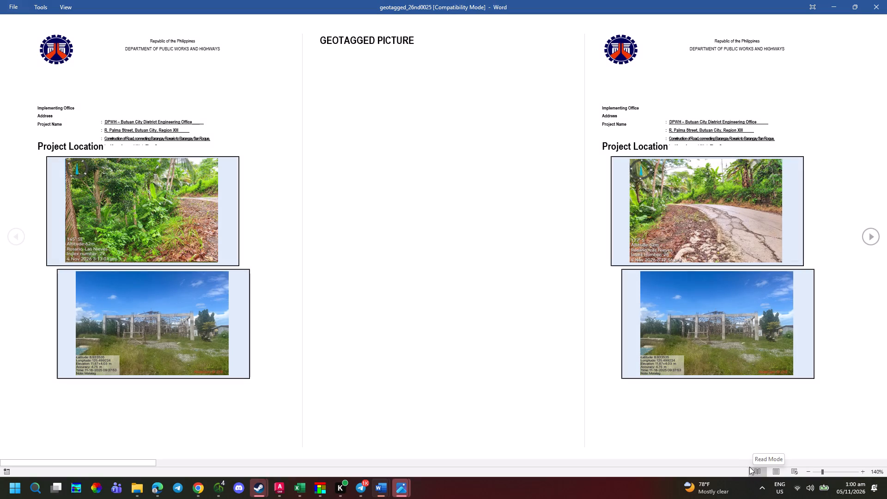
left_click(779, 472)
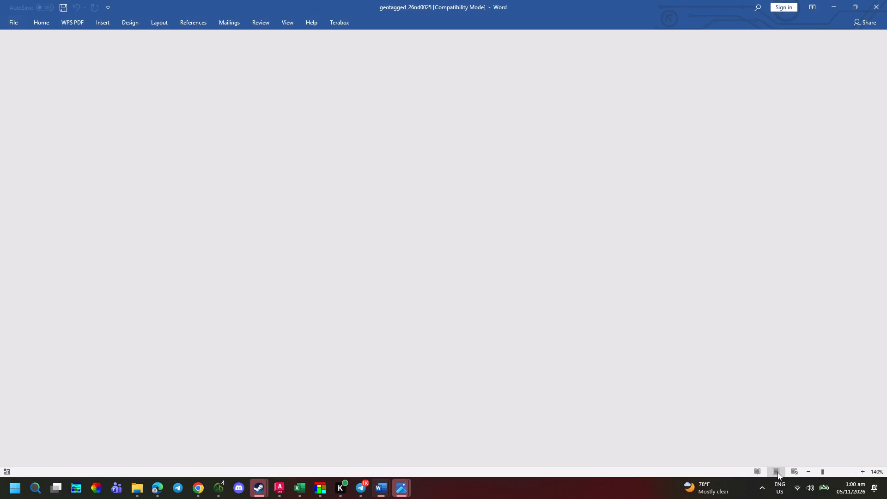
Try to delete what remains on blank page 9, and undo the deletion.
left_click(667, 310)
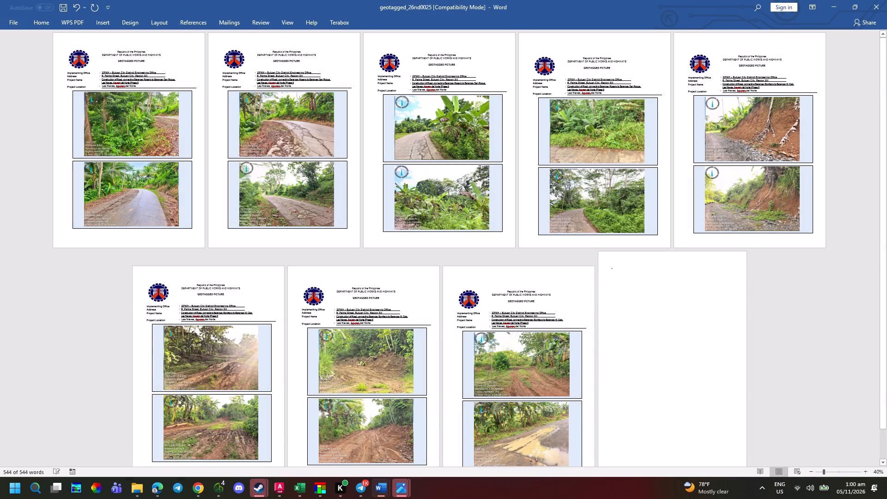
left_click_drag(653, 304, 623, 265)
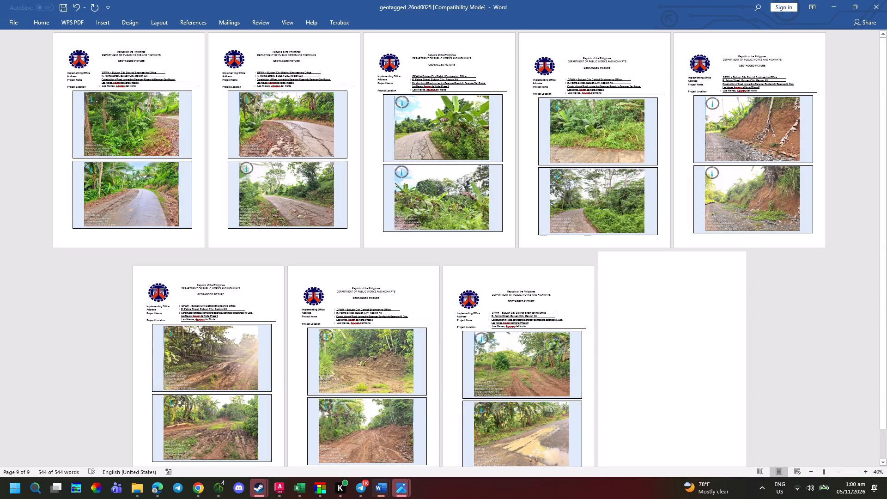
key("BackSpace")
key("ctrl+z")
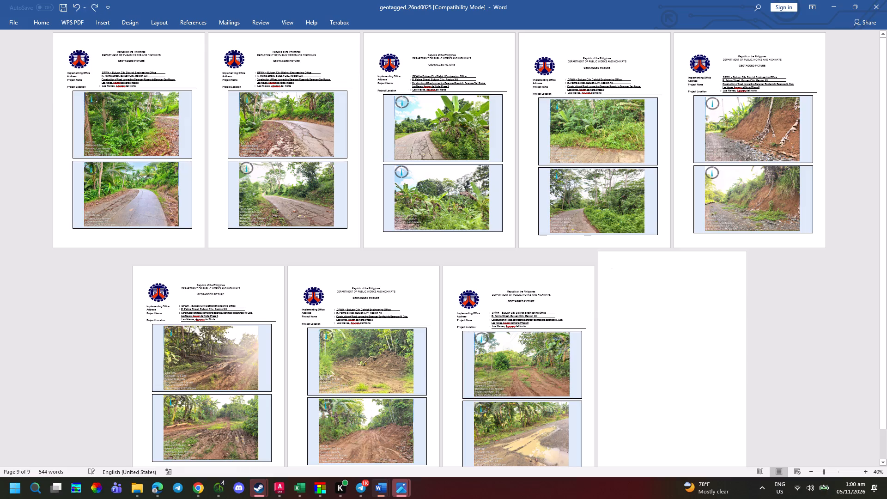
Save a copy of the report to the Desktop as Word Document GEOTAGGED PHOTOS, accepting the upgrade to the newest file format.
left_click(22, 21)
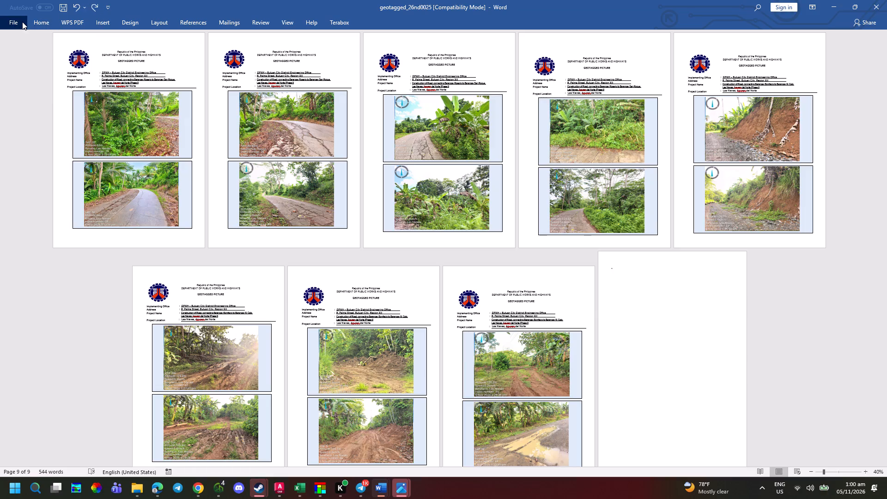
left_click(43, 198)
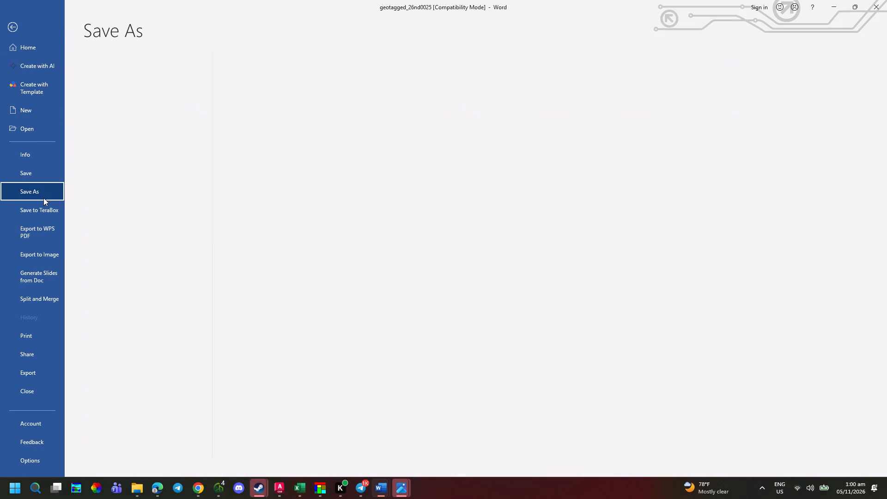
left_click(116, 166)
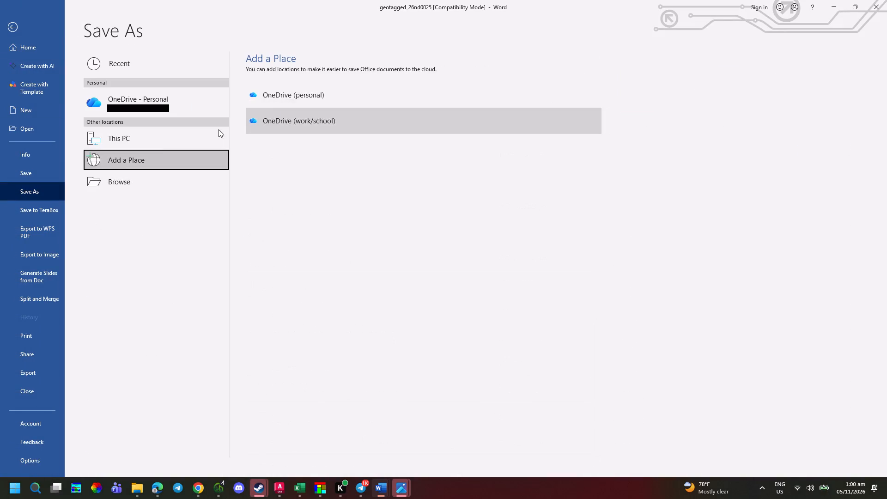
left_click(166, 134)
left_click(298, 150)
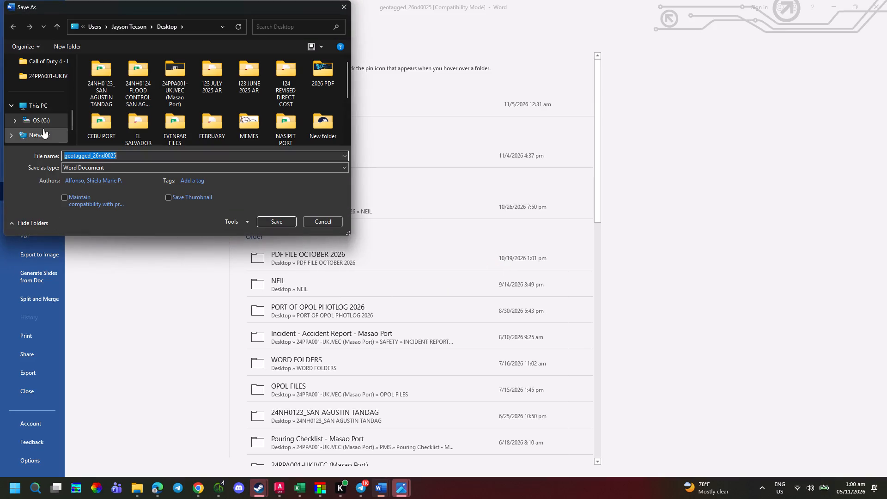
scroll(43, 131, "down", 2)
scroll(43, 96, "up", 3)
left_click(40, 114)
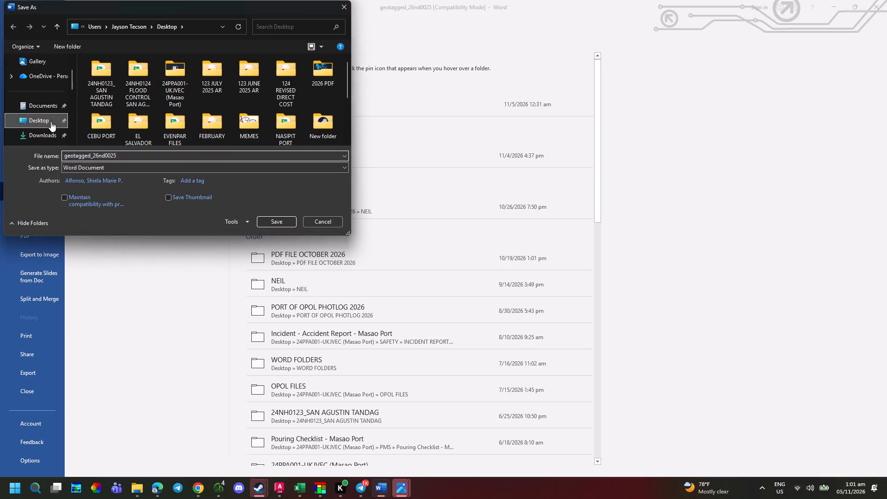
left_click(128, 152)
type("GEOTAGGED")
key("space")
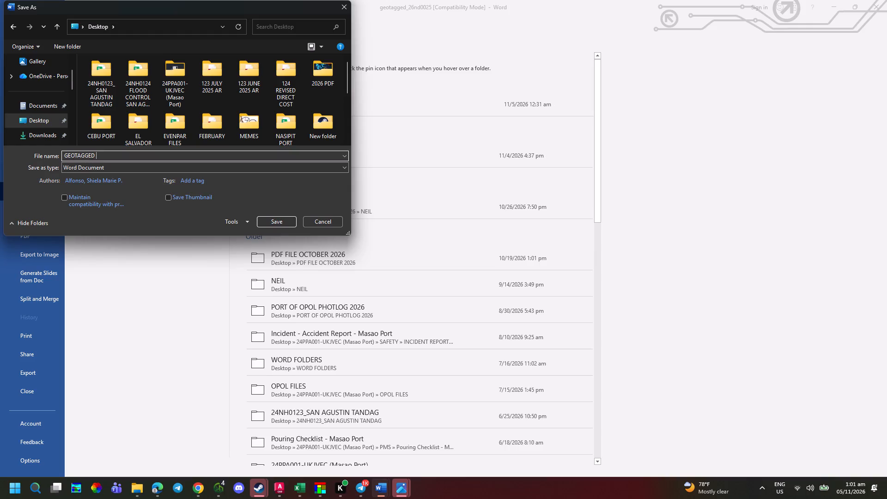
type("PHOTOS")
key("Return")
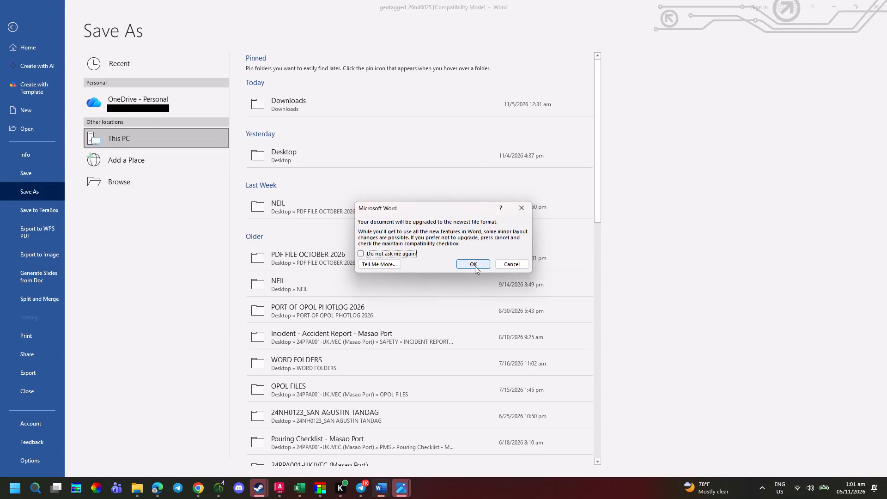
left_click(475, 266)
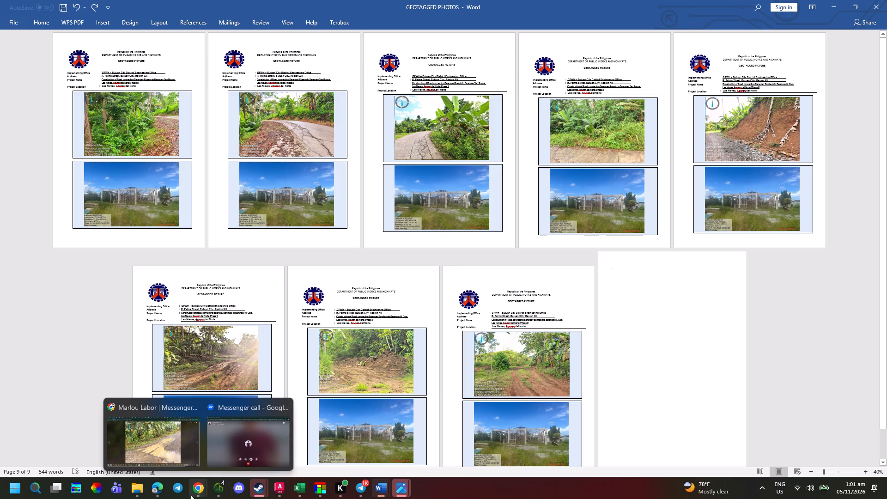
Save the GEOTAGGED PHOTOS document.
scroll(650, 338, "down", 2)
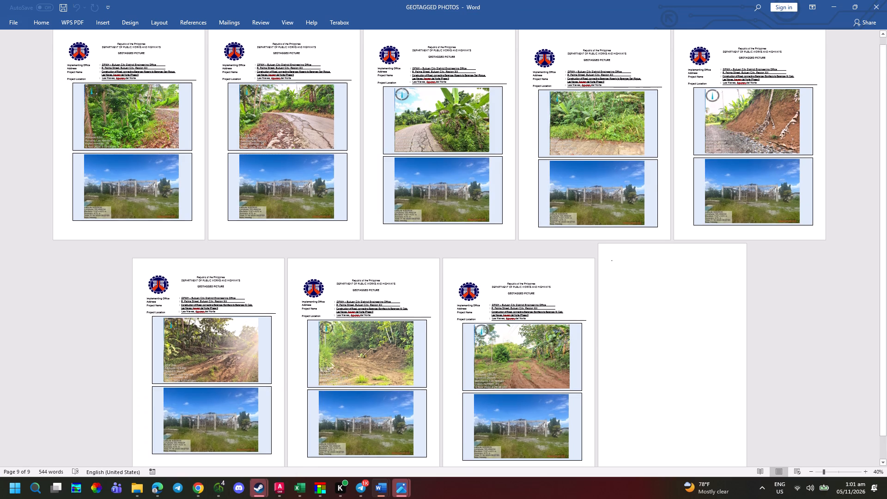
scroll(643, 341, "down", 1)
scroll(488, 343, "up", 4, "ctrl")
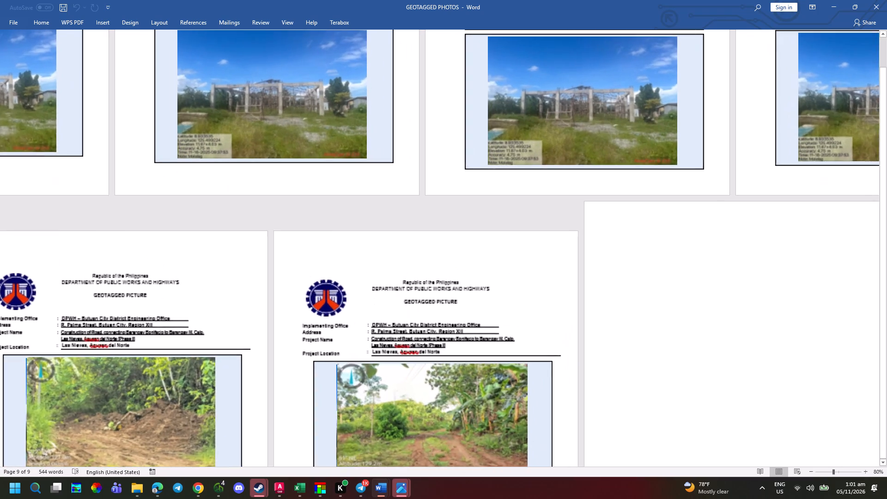
scroll(490, 333, "up", 6)
key("ctrl+s")
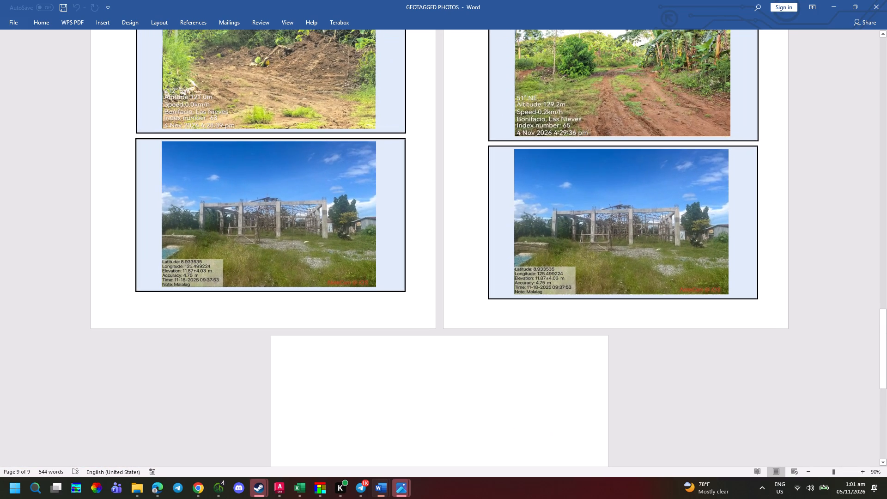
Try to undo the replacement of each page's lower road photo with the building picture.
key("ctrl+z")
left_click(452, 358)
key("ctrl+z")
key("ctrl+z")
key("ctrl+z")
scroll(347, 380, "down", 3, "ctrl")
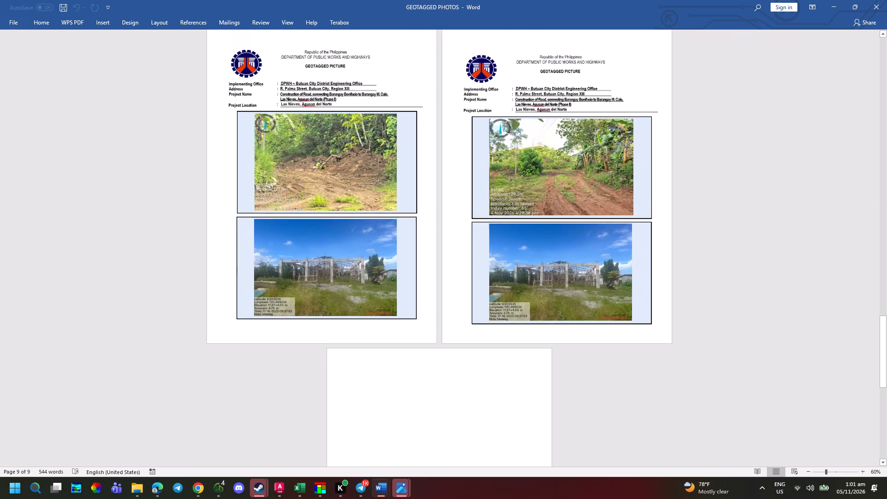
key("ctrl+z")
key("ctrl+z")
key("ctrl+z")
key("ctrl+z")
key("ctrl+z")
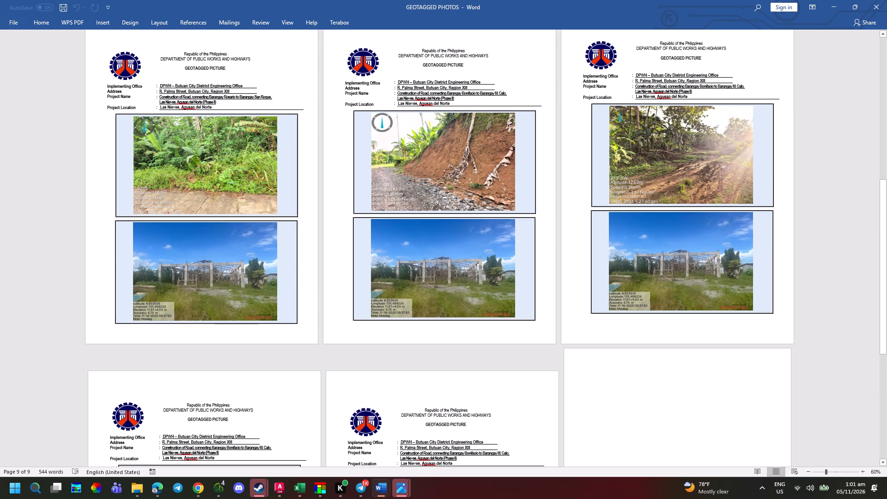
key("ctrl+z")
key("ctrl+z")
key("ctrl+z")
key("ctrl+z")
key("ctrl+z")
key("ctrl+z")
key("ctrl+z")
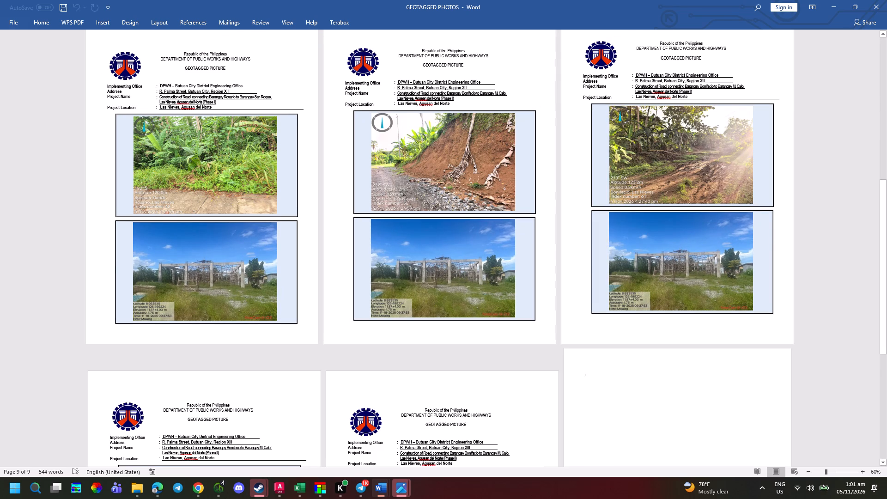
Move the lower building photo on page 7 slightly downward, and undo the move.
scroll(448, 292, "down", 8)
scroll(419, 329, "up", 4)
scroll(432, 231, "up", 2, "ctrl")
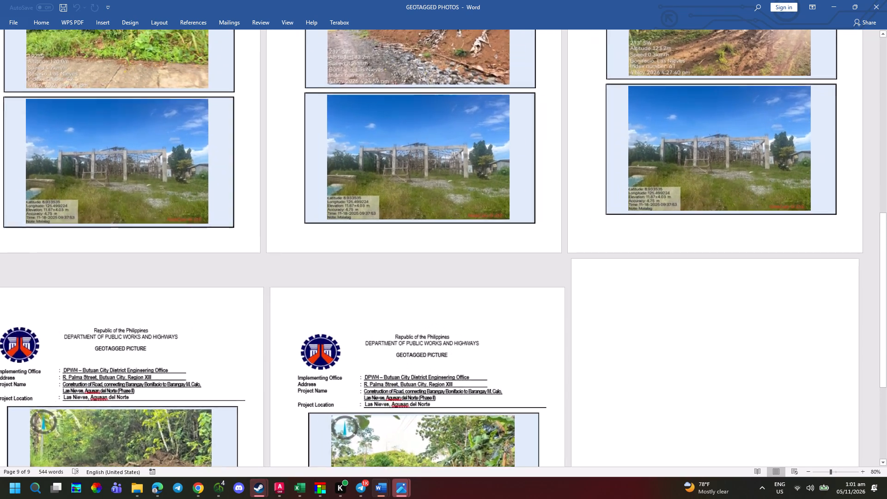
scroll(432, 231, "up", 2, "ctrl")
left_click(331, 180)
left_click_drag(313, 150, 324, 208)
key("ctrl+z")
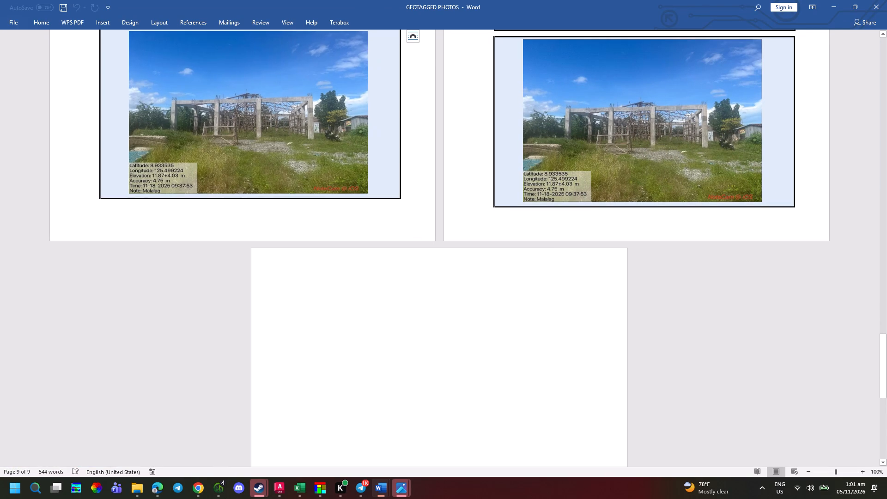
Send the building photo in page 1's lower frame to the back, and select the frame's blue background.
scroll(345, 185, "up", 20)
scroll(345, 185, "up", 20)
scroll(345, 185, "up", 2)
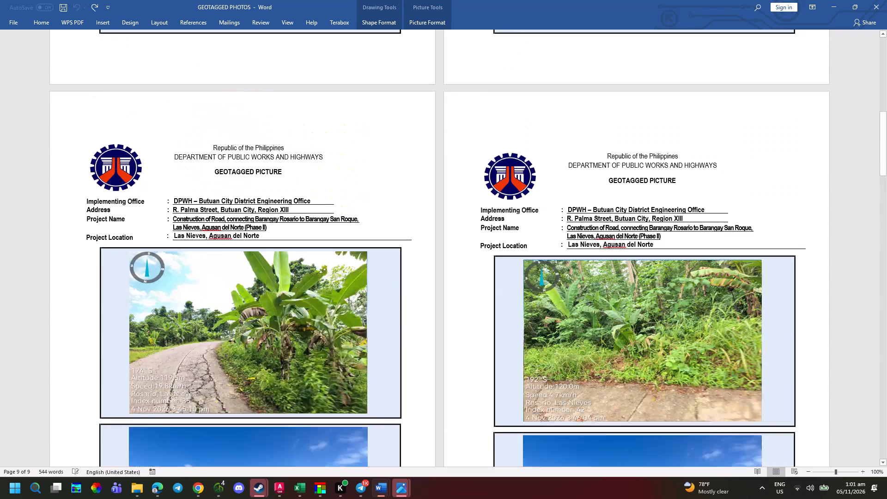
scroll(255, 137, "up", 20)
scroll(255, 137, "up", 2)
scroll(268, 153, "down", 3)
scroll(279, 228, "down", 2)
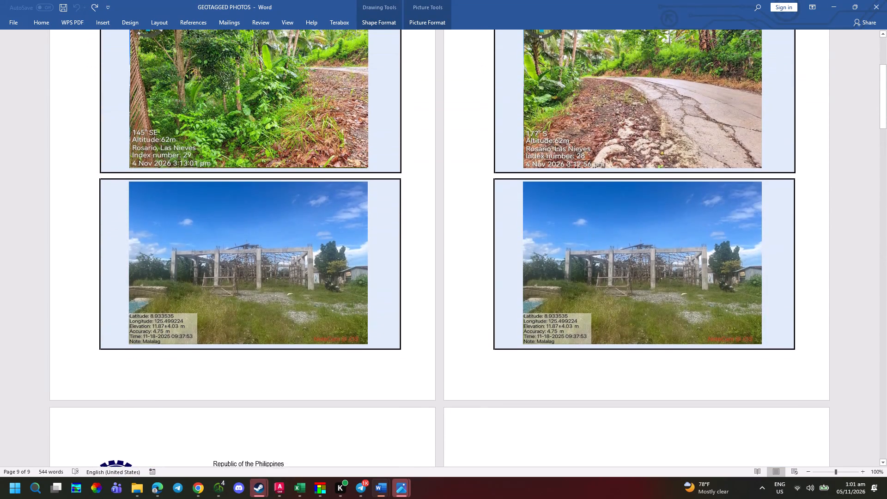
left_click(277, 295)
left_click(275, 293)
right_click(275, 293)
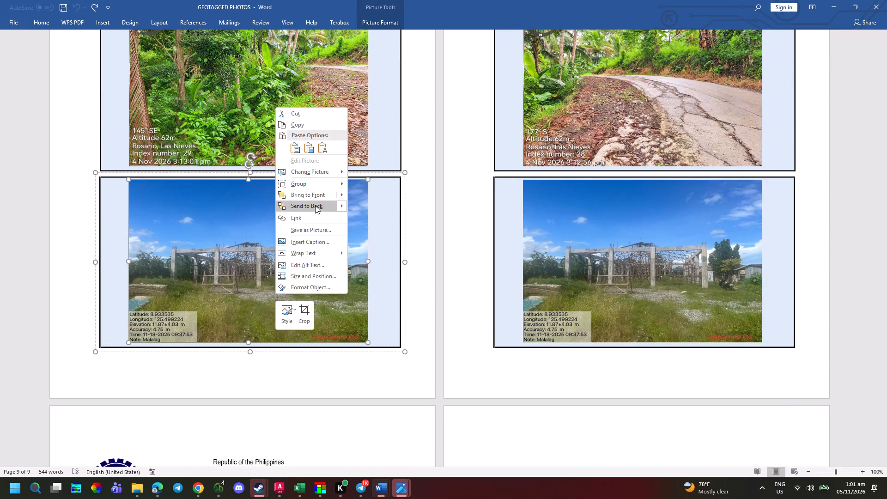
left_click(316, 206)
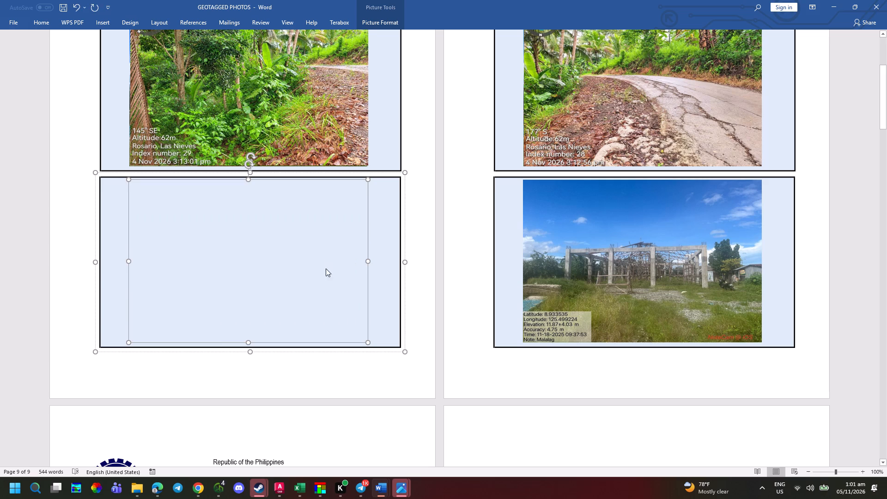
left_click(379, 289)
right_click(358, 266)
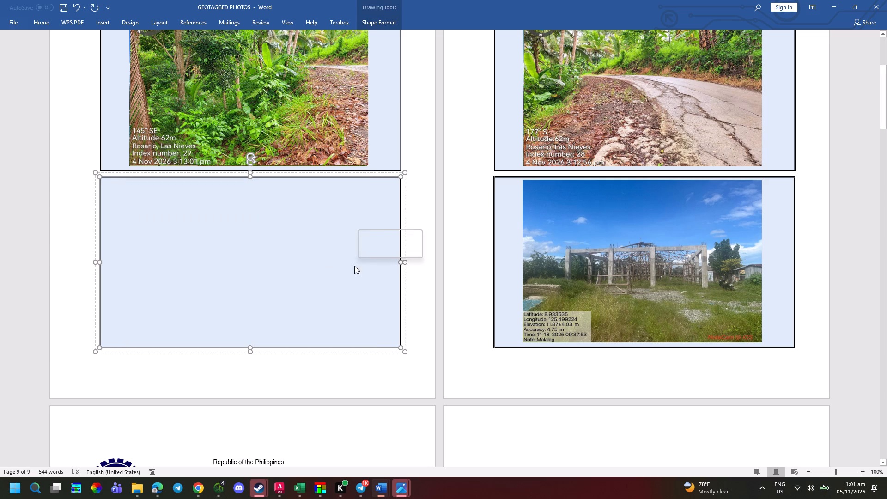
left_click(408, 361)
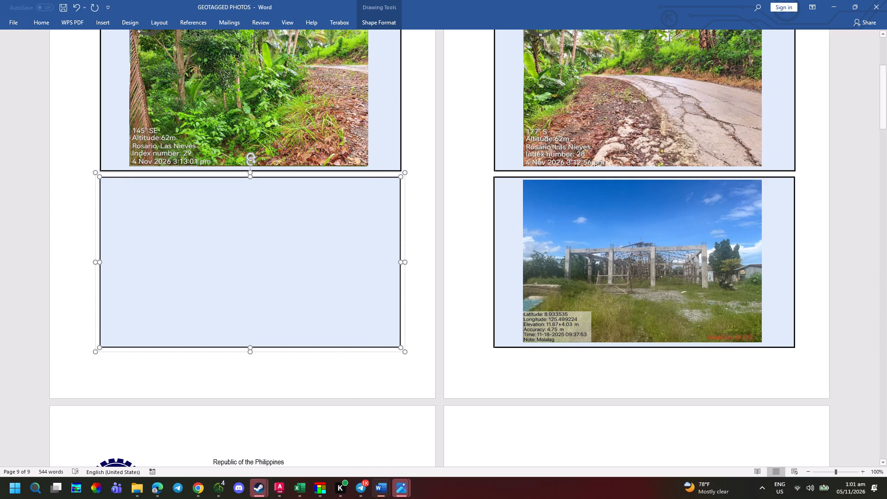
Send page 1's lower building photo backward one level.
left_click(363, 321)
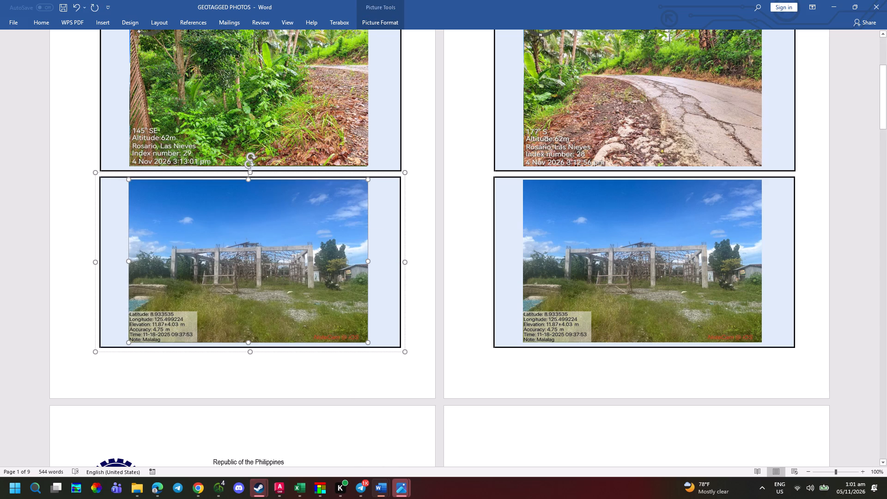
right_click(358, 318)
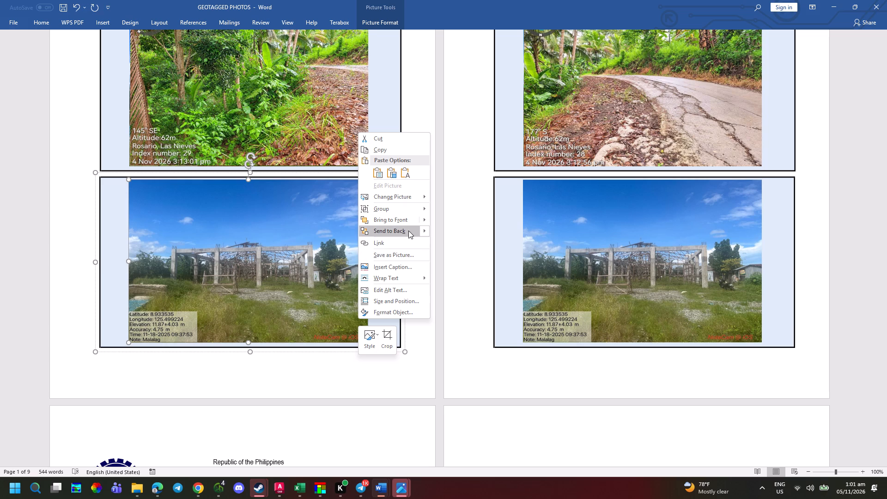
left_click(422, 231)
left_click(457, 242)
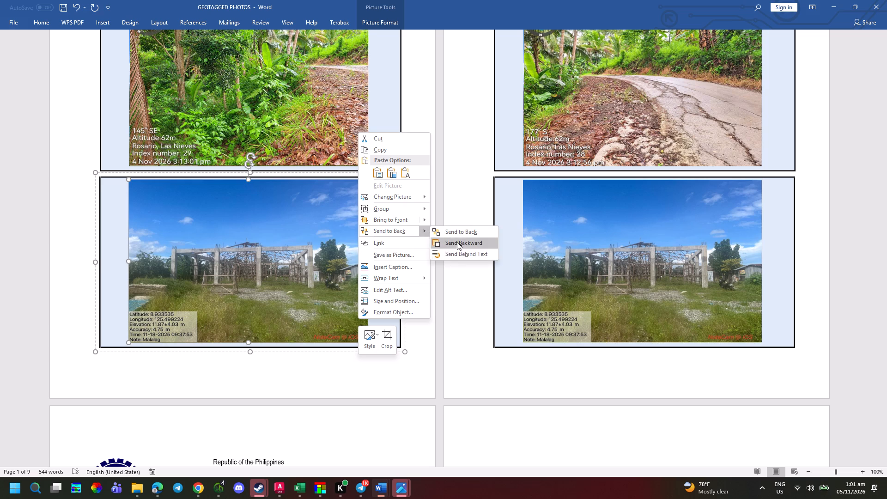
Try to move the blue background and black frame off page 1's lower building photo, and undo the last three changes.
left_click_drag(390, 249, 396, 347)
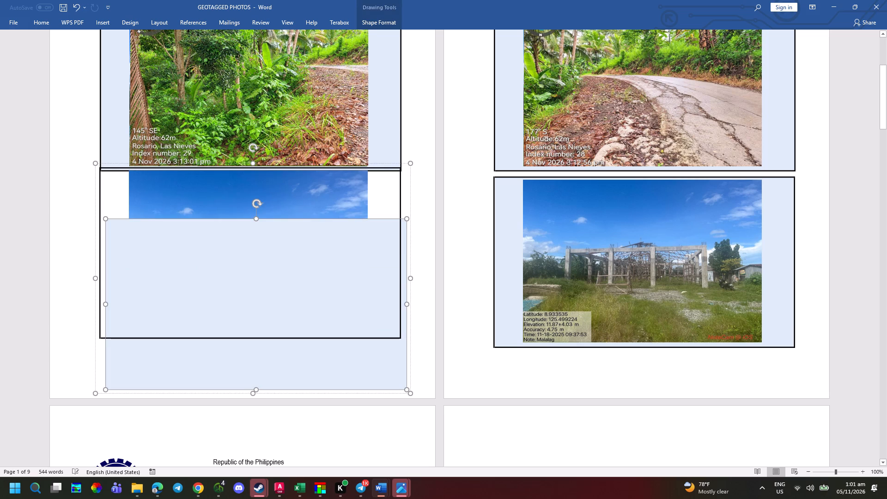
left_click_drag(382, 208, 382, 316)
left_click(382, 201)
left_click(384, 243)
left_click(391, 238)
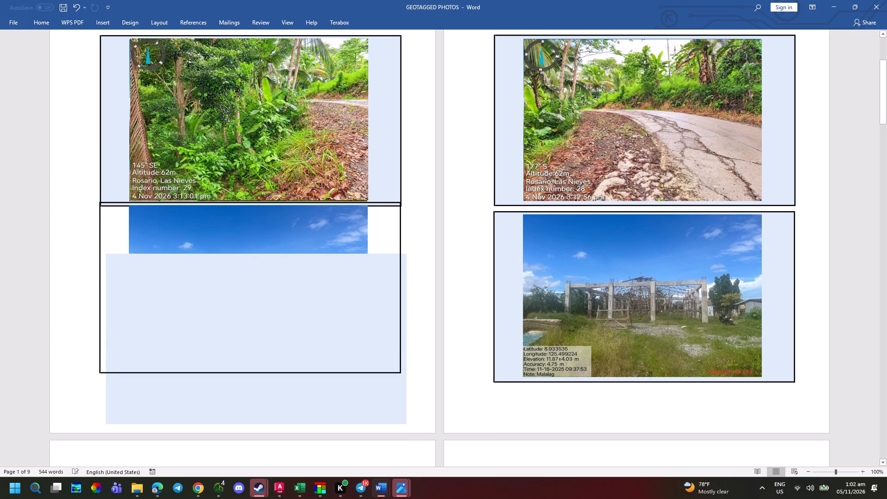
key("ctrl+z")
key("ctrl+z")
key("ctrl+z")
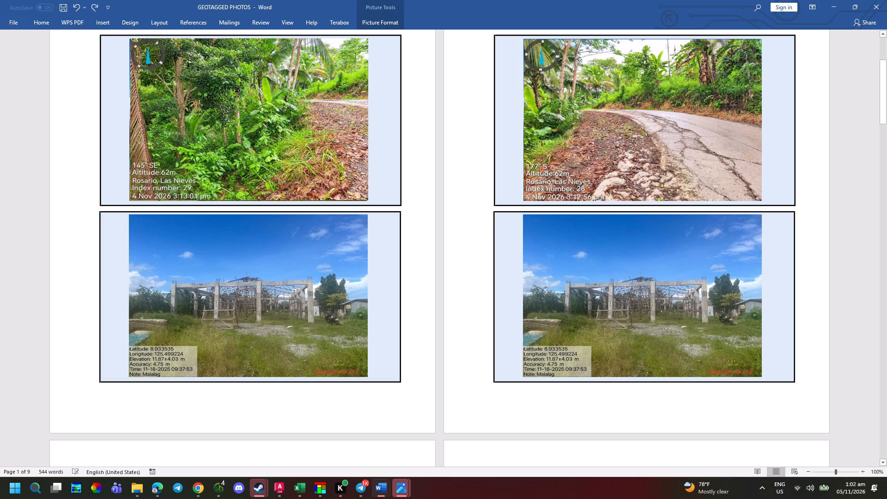
Undo all the remaining earlier changes to the building photo and blue background in page 1's lower frame.
key("ctrl+z")
key("ctrl+z")
key("ctrl+z")
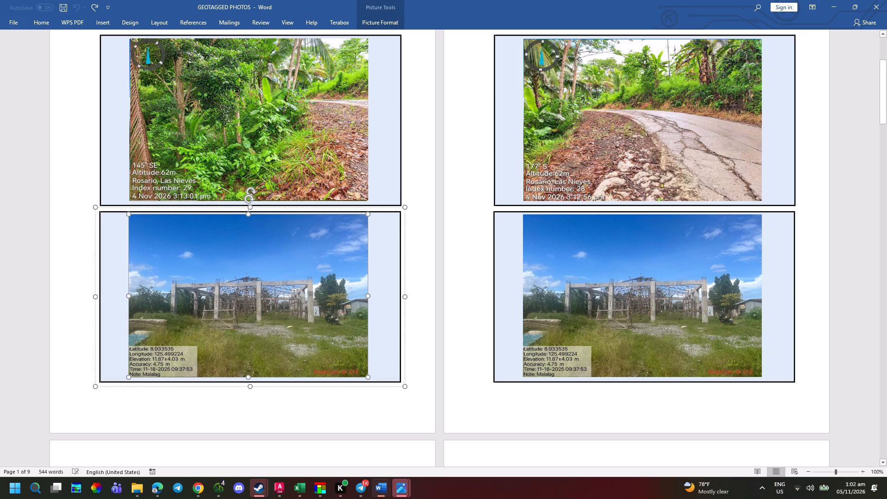
left_click(379, 245)
key("ctrl+z")
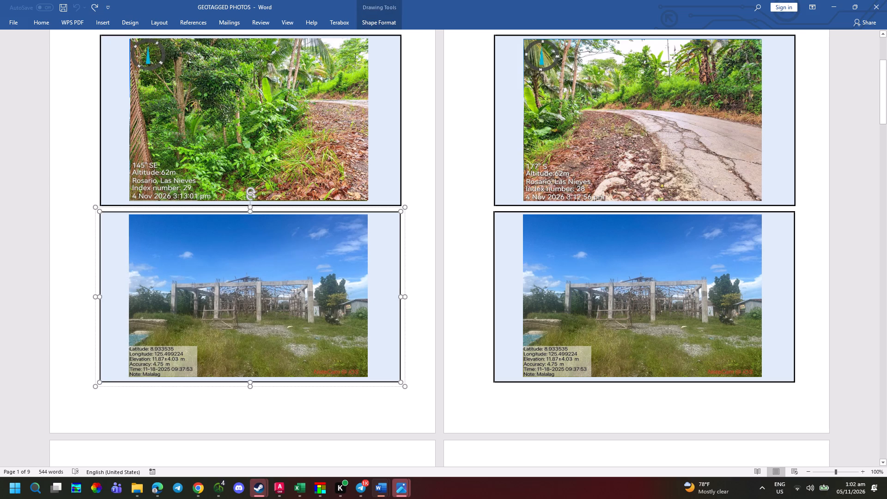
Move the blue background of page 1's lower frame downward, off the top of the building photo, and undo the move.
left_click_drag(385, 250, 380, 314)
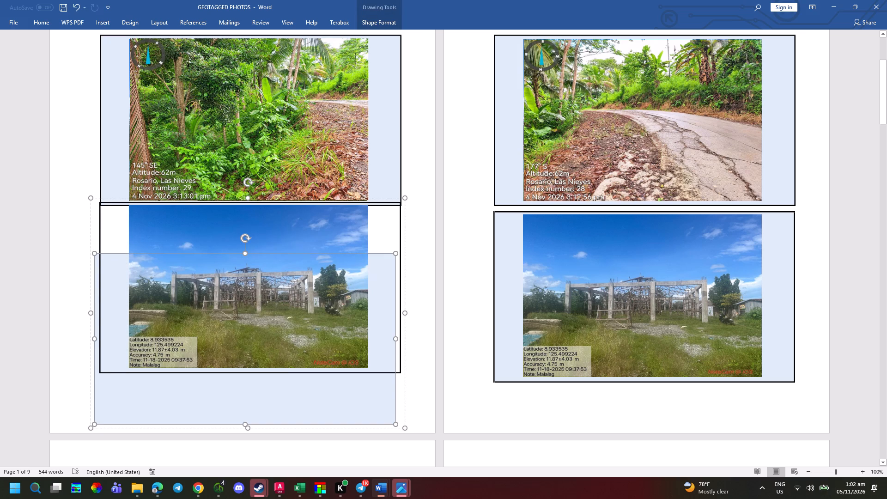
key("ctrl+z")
Check the text wrapping options of page 1's lower blue background and building photo, and the photo's layout size settings, without changing anything.
right_click(385, 251)
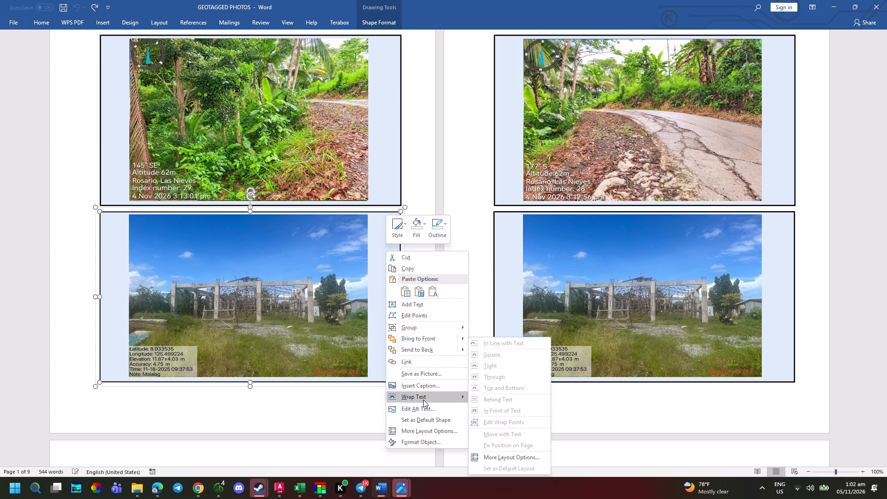
left_click(347, 264)
left_click(338, 277)
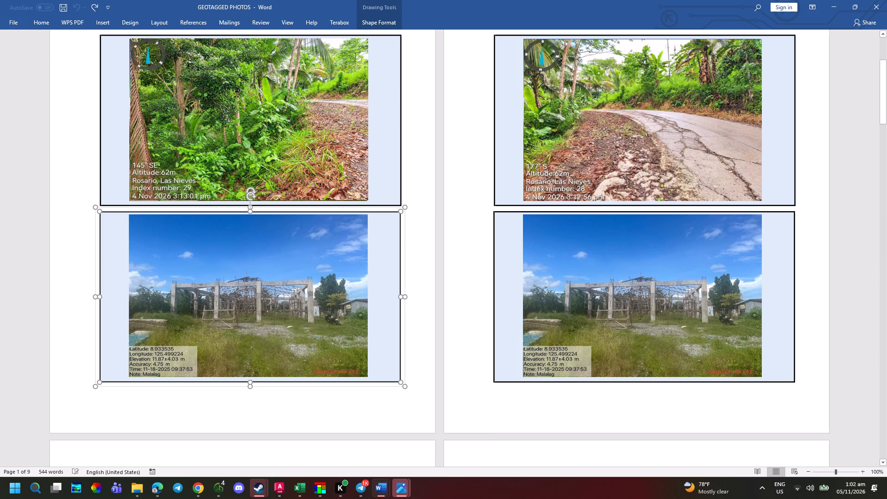
right_click(338, 275)
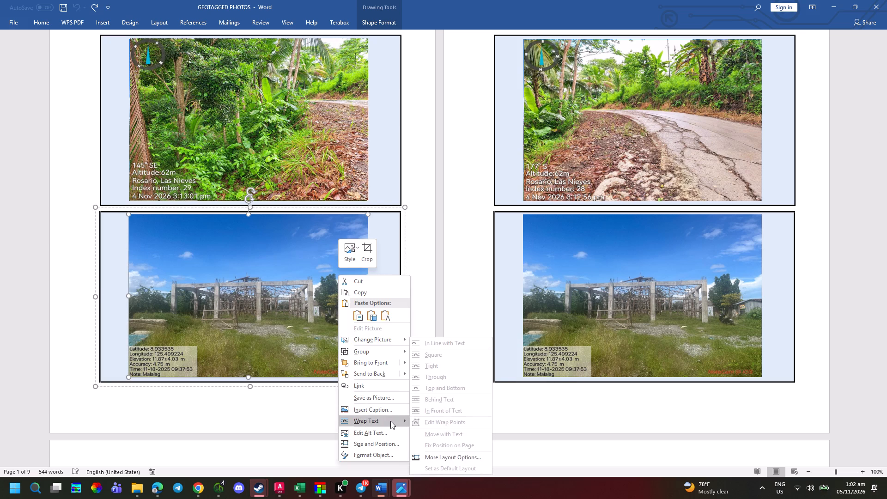
left_click(452, 456)
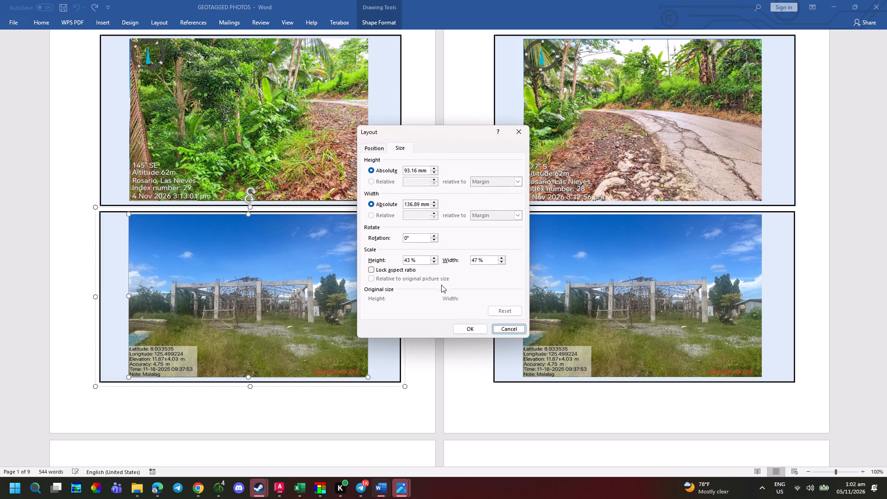
left_click(335, 327)
left_click(732, 276)
left_click(520, 326)
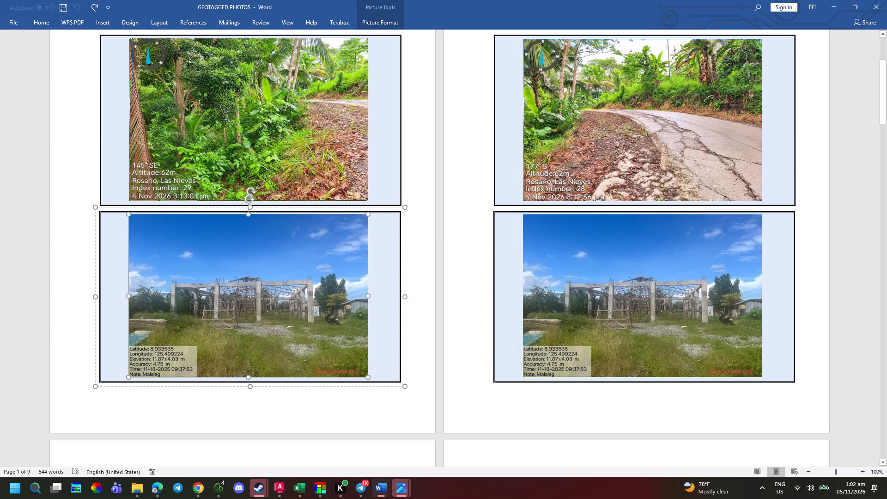